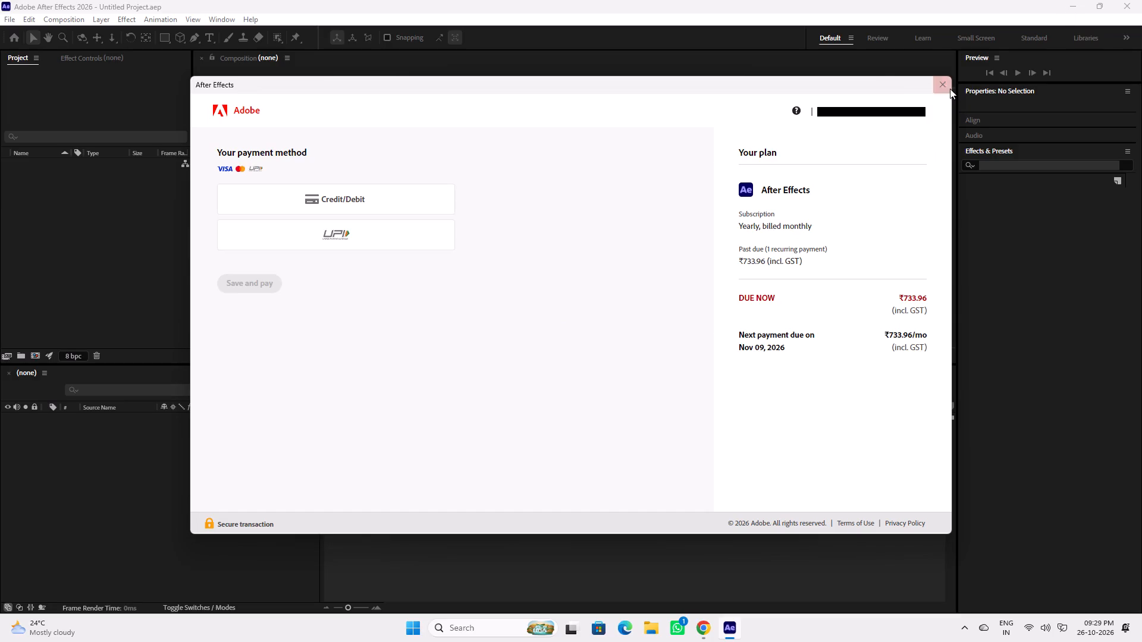
Dismiss the subscription payment window and open the most recent Untitled Project, last used 4 hours ago.
click(945, 84)
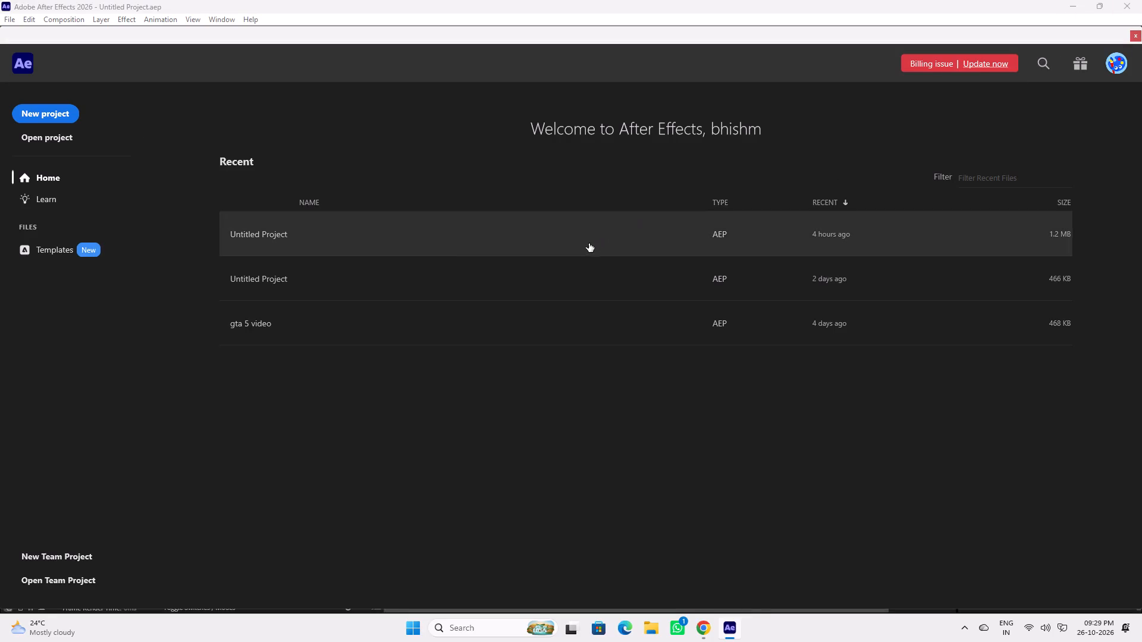
click(588, 243)
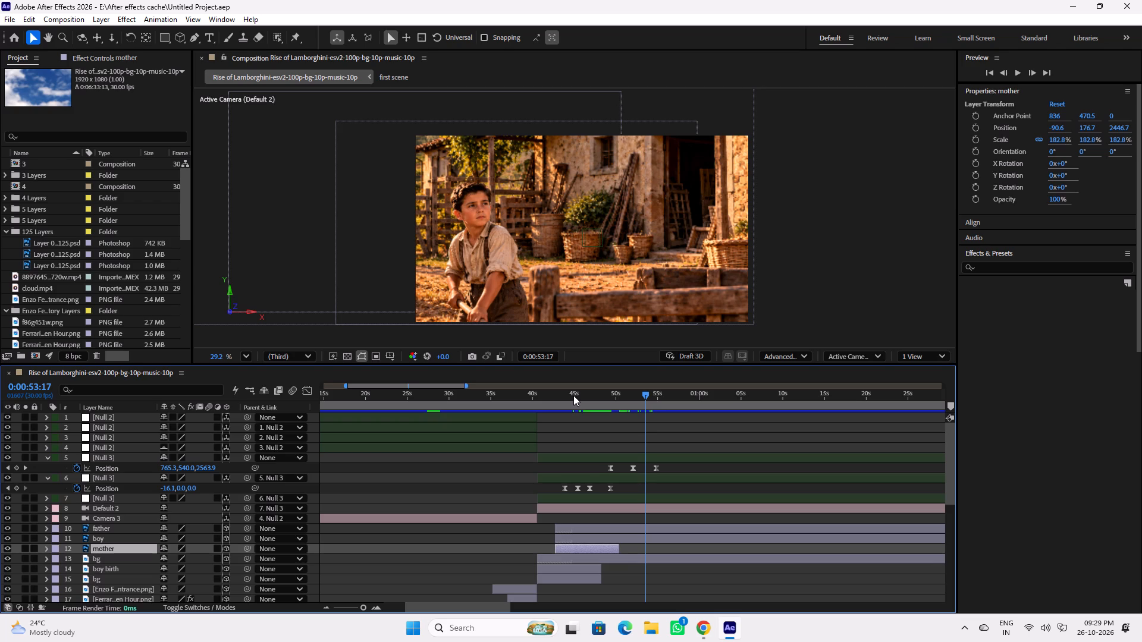
Add a layer-sized mask to the mother layer and switch the shape tool to the Ellipse tool.
alt+double_click(168, 41)
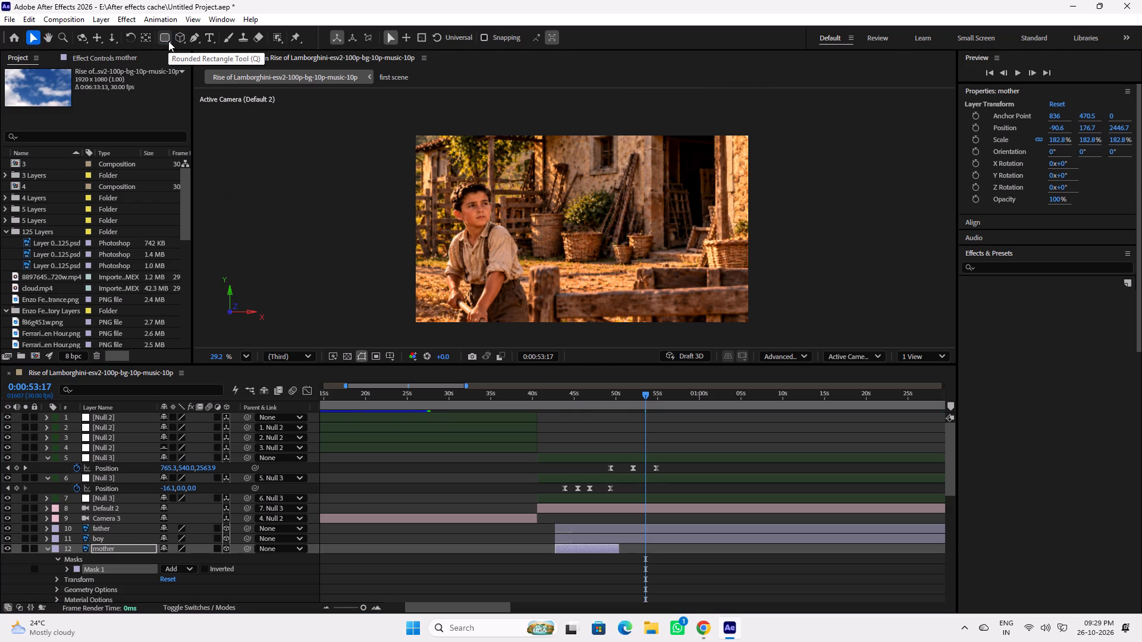
alt+click(165, 36)
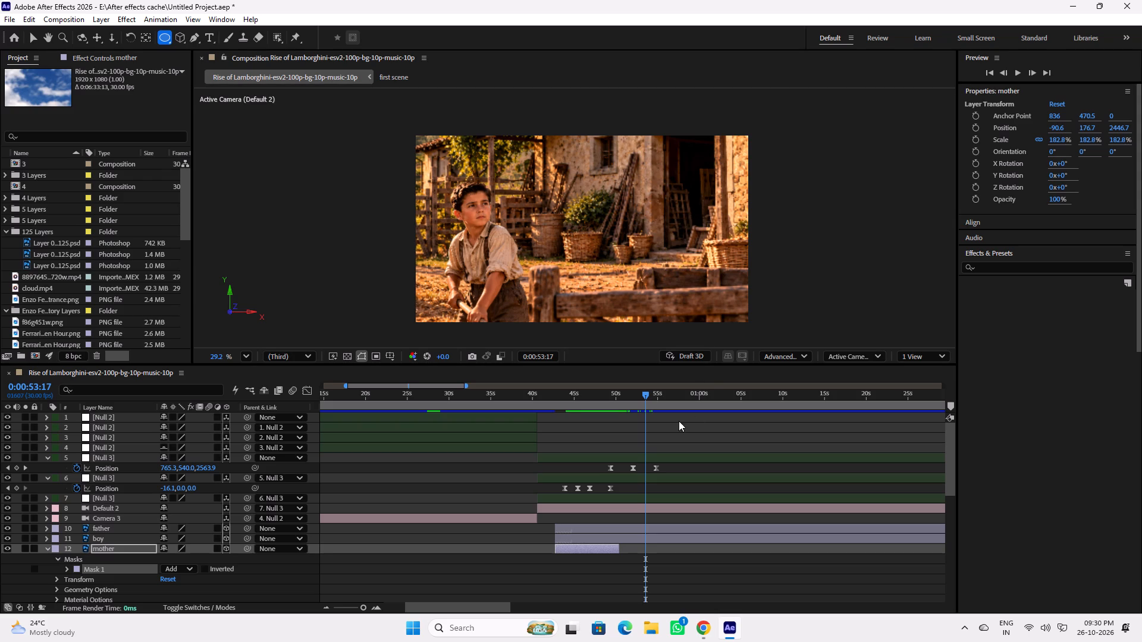
Scrub through the camera move between the father and the boy, ending at the last Null 3 position keyframe, 0:00:54:23.
drag(642, 396, 638, 396)
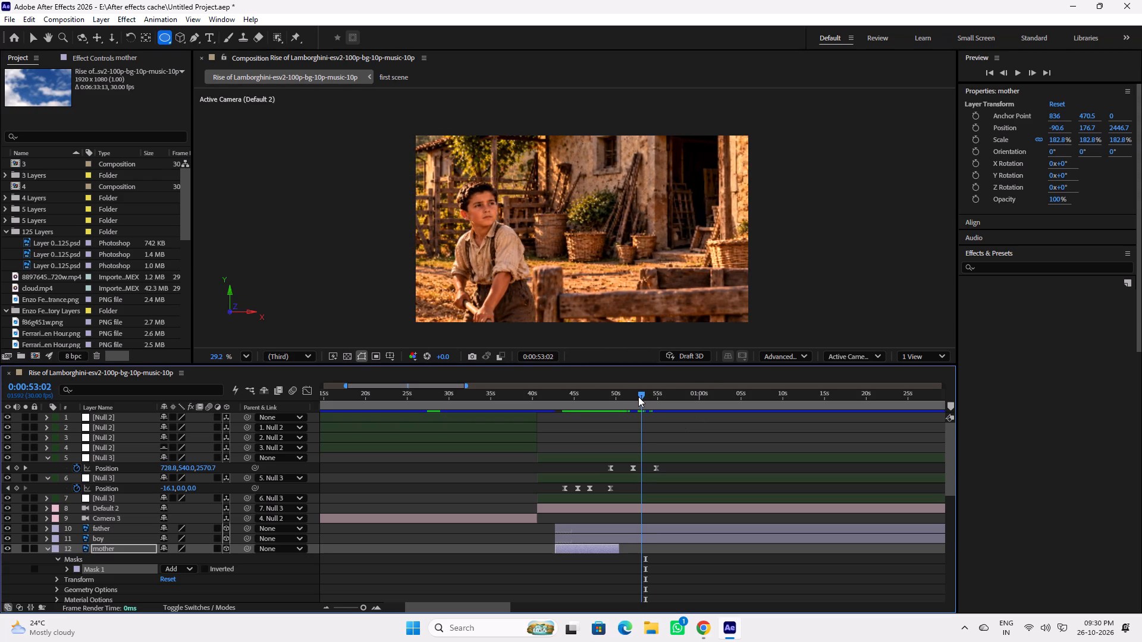
drag(638, 396, 605, 398)
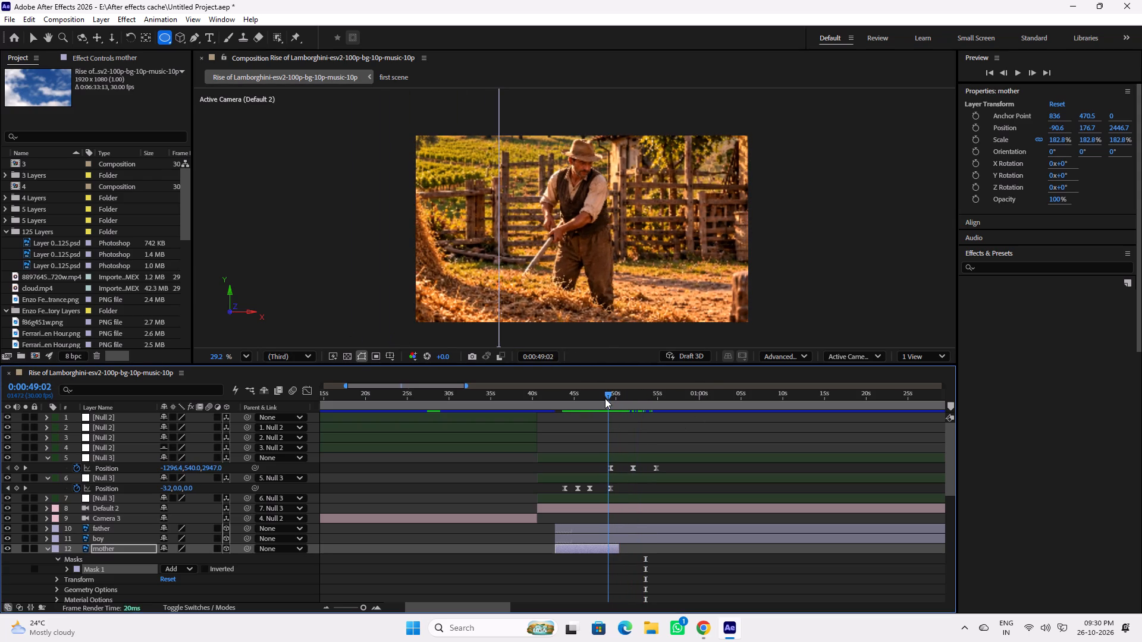
drag(605, 398, 638, 401)
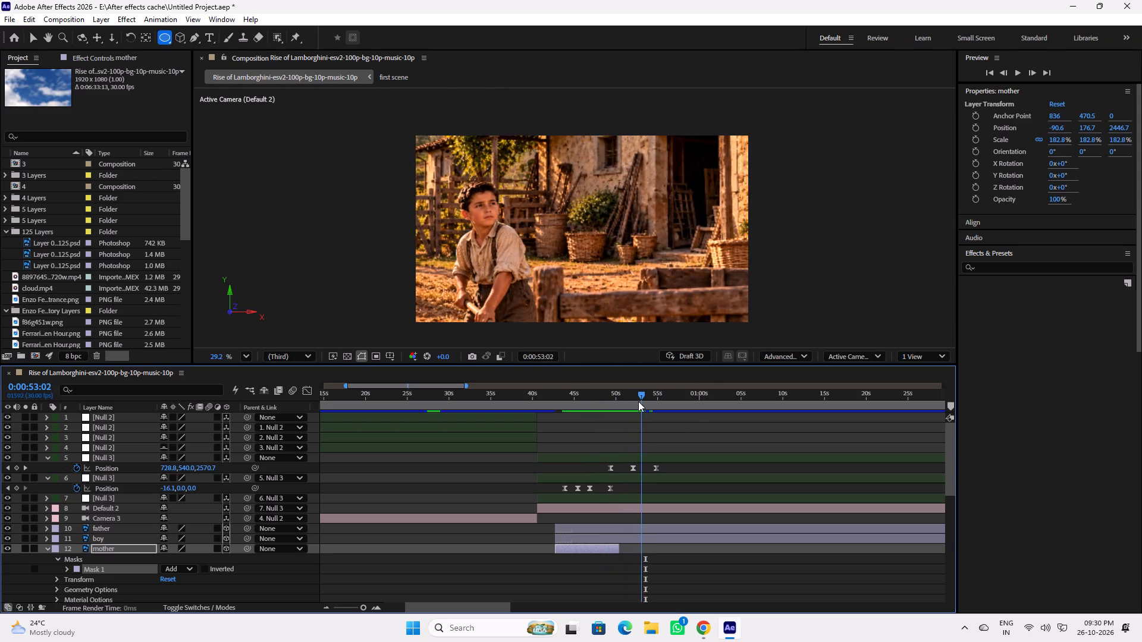
drag(638, 401, 652, 401)
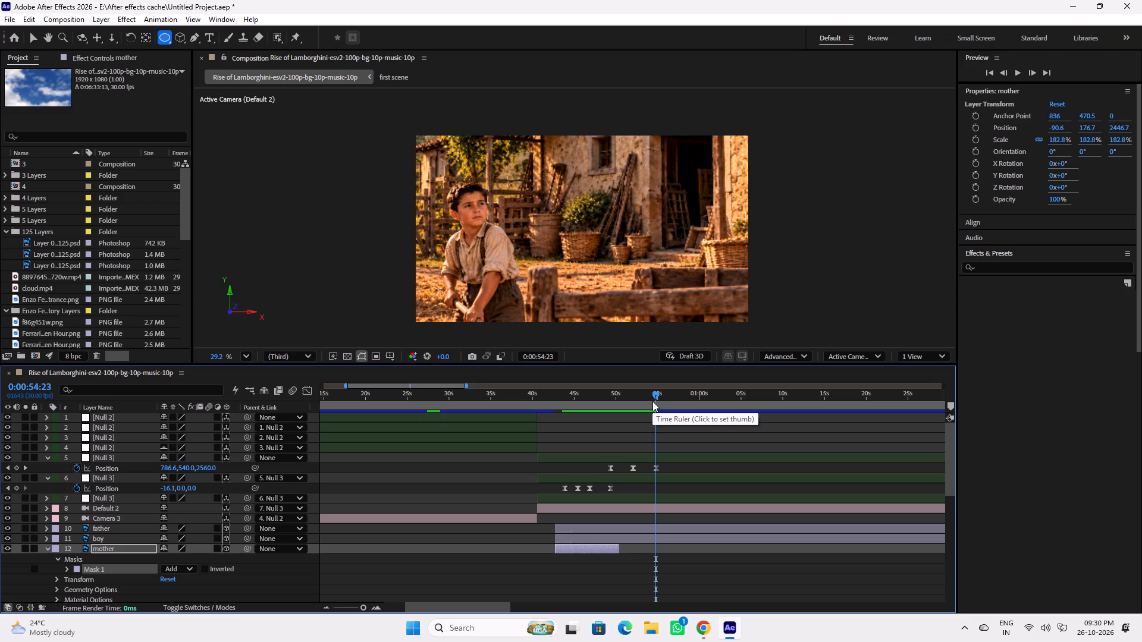
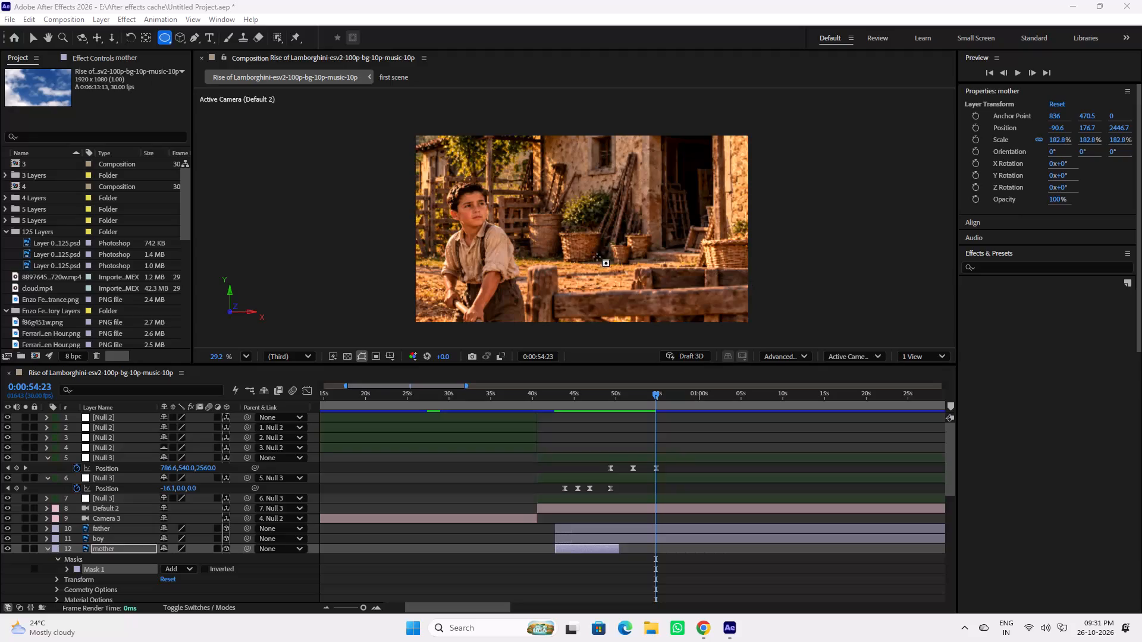
Draw a second, elliptical mask on the mother layer over the potted bush and baskets near the farmhouse wall, leaving no layer selected.
click(0, 287)
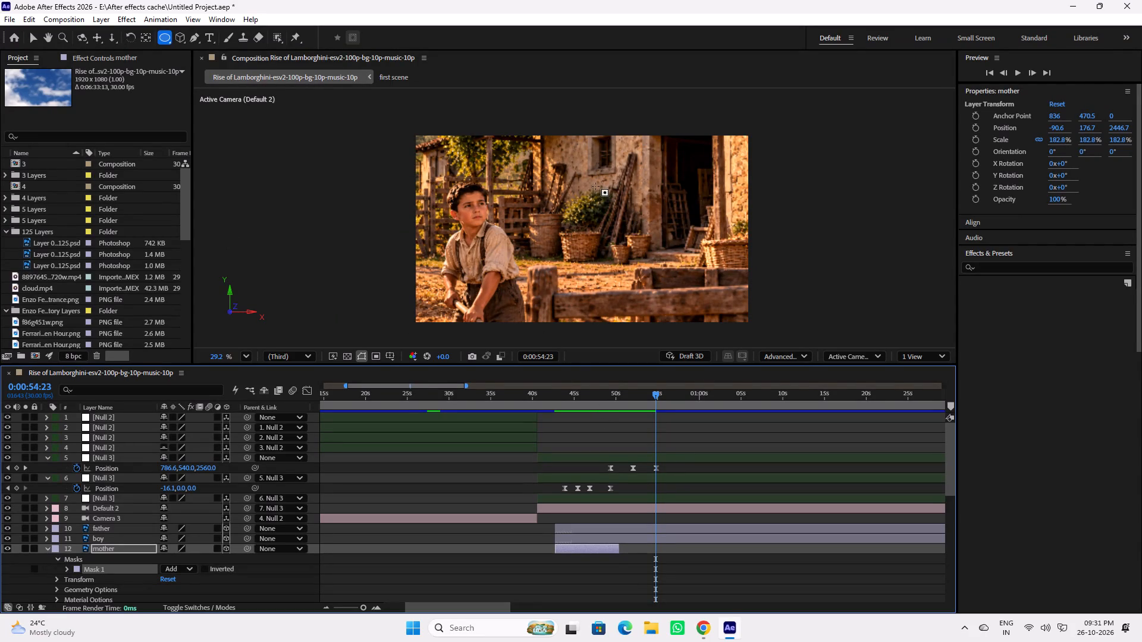
drag(578, 188, 667, 256)
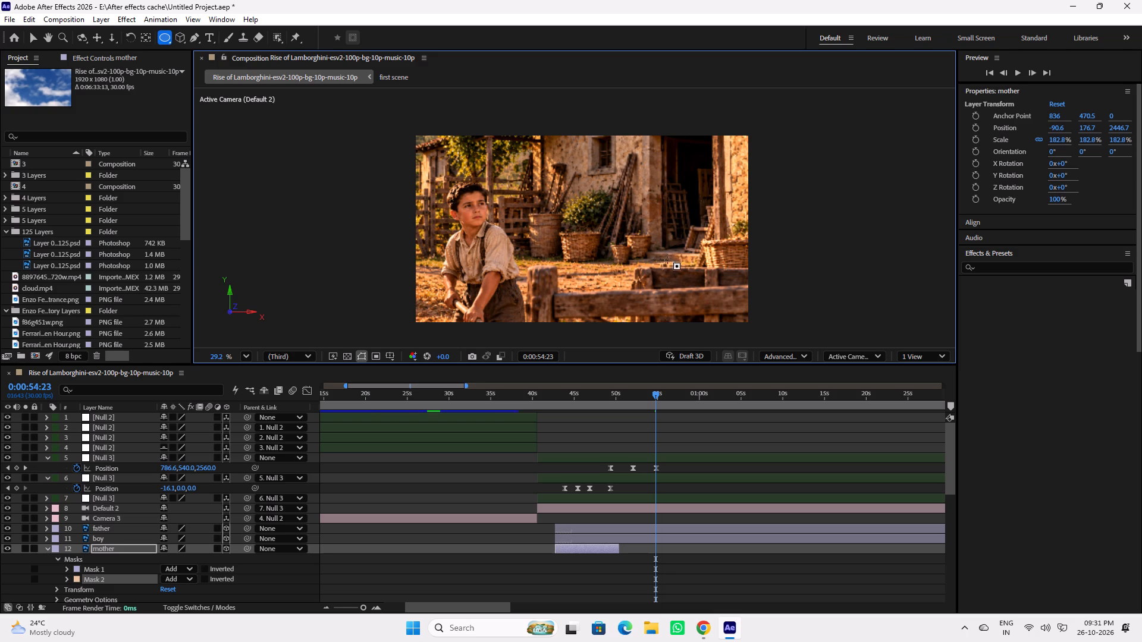
click(738, 591)
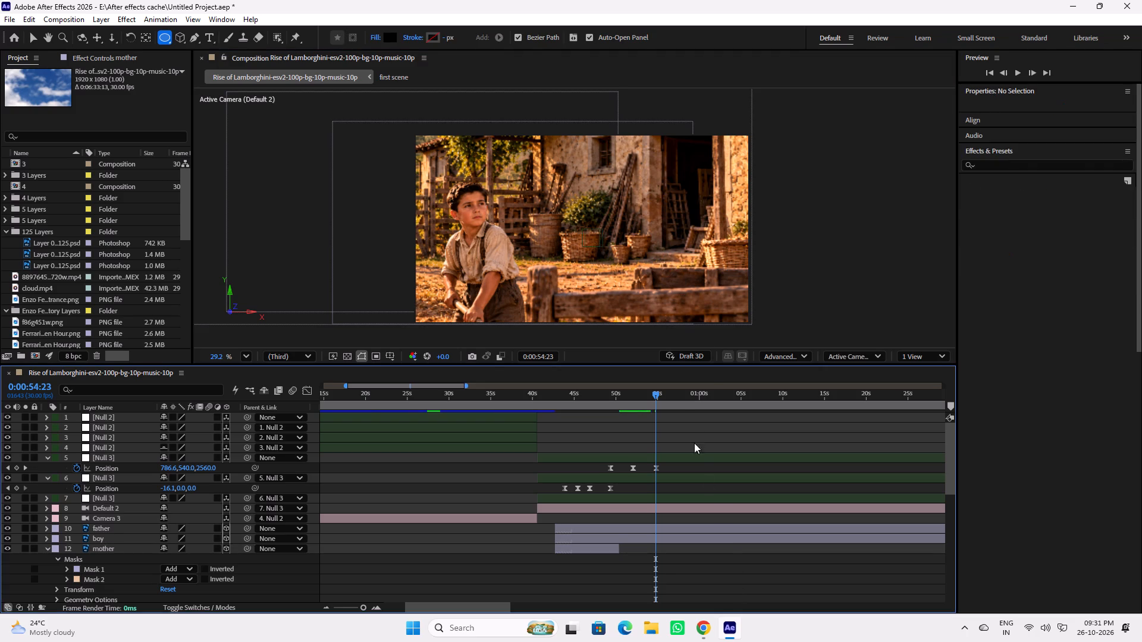
Draw a black ellipse shape layer over the baskets beside the boy, positioned at about 185, -63, then deselect it and activate the Selection tool.
drag(553, 166, 698, 284)
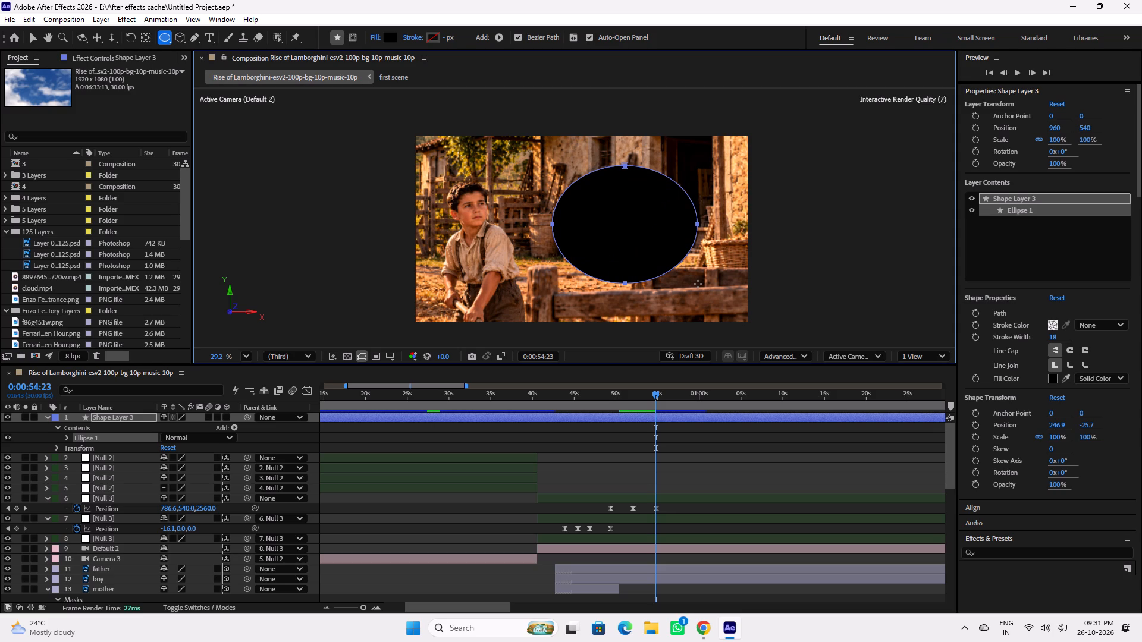
drag(698, 284, 702, 288)
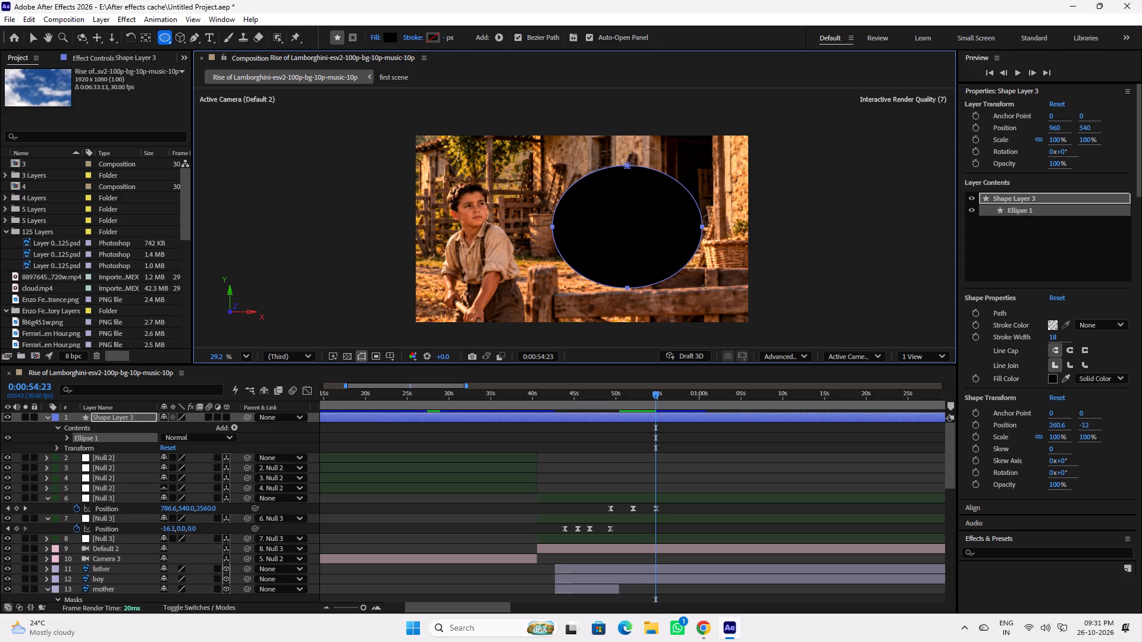
drag(702, 288, 682, 275)
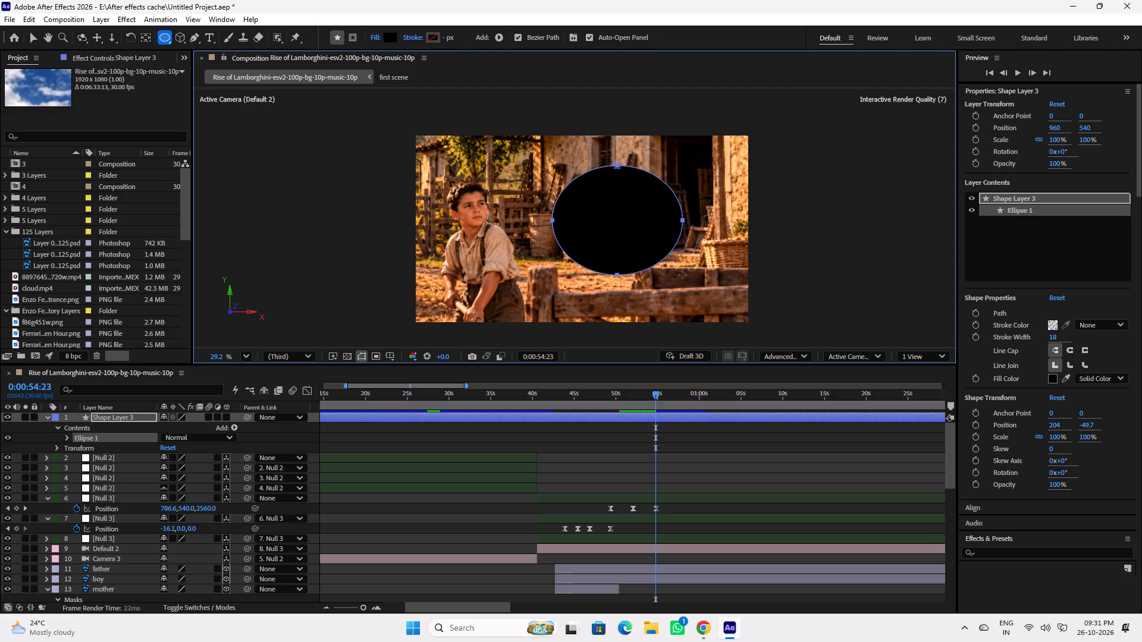
drag(682, 275, 676, 270)
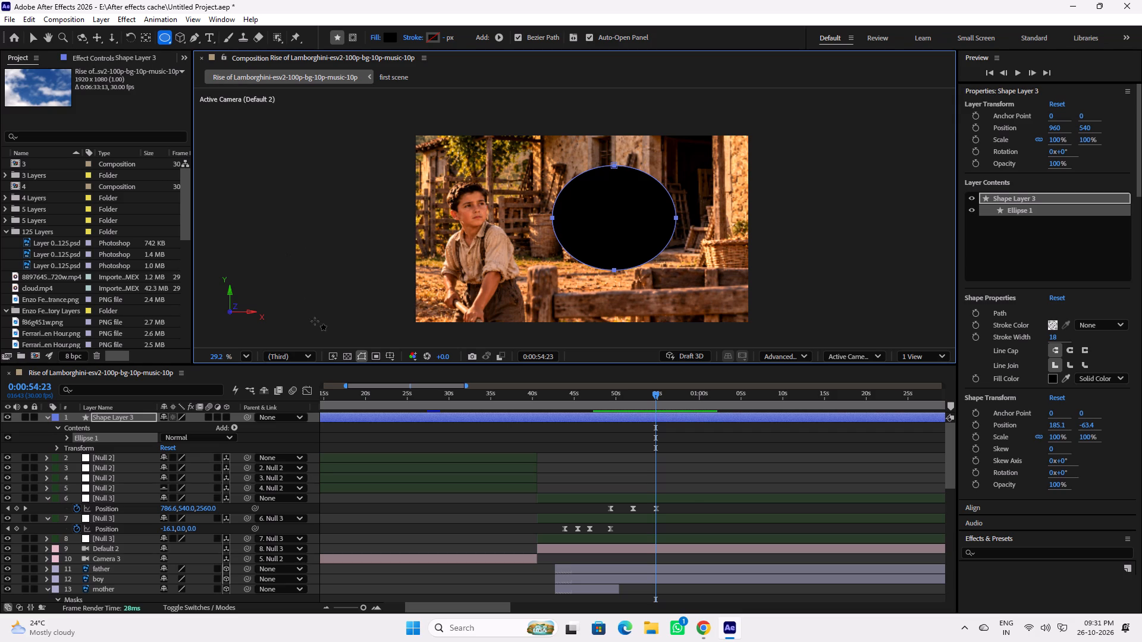
click(701, 464)
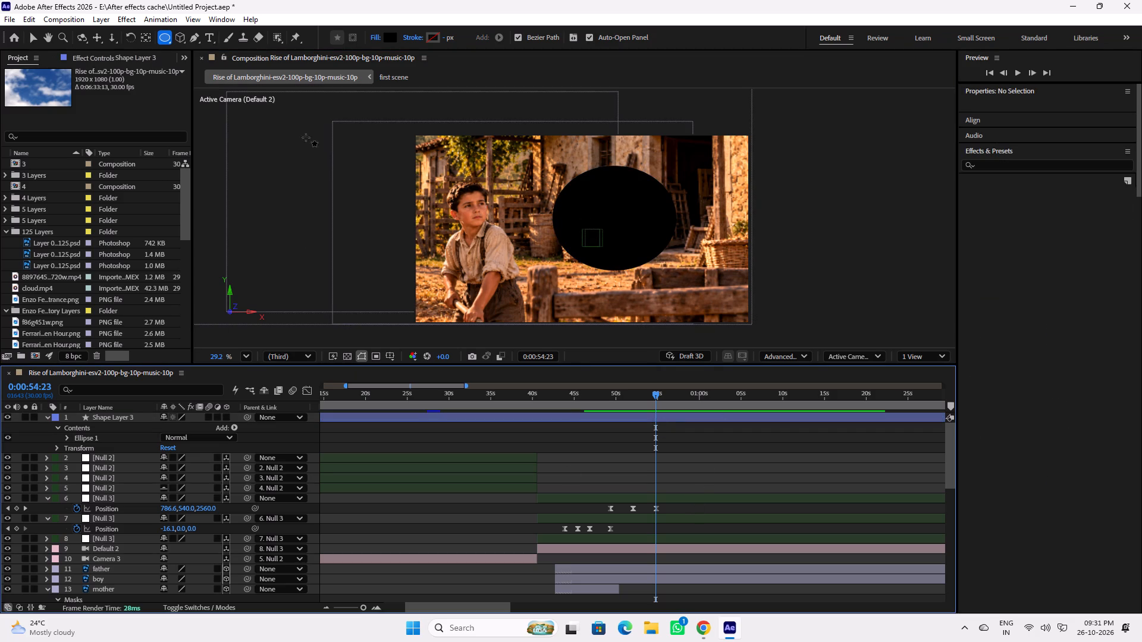
click(37, 40)
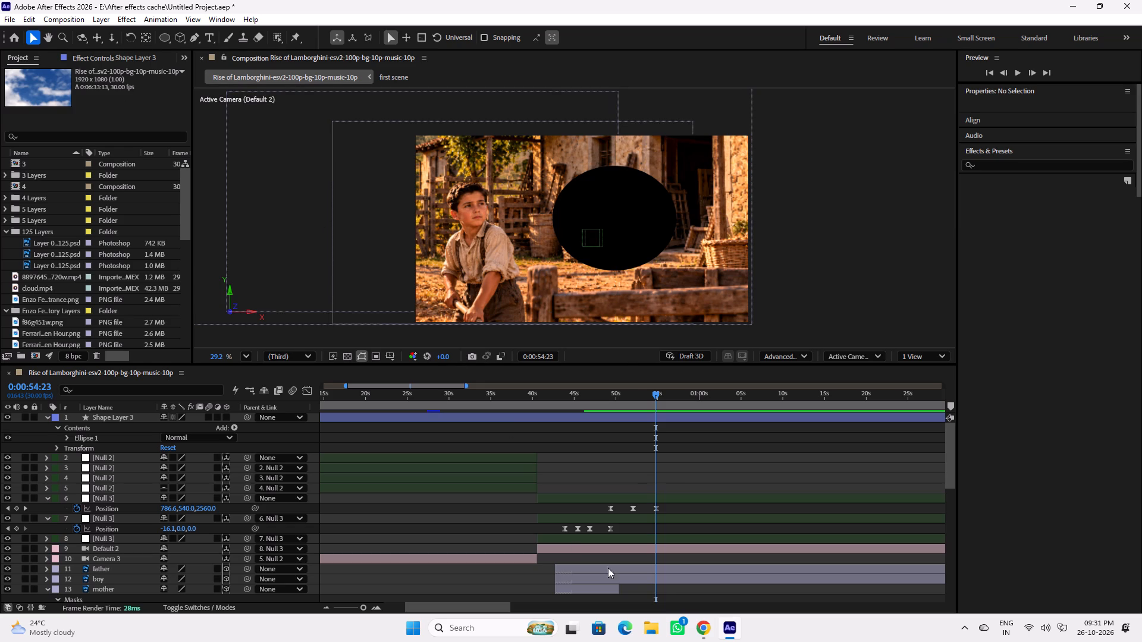
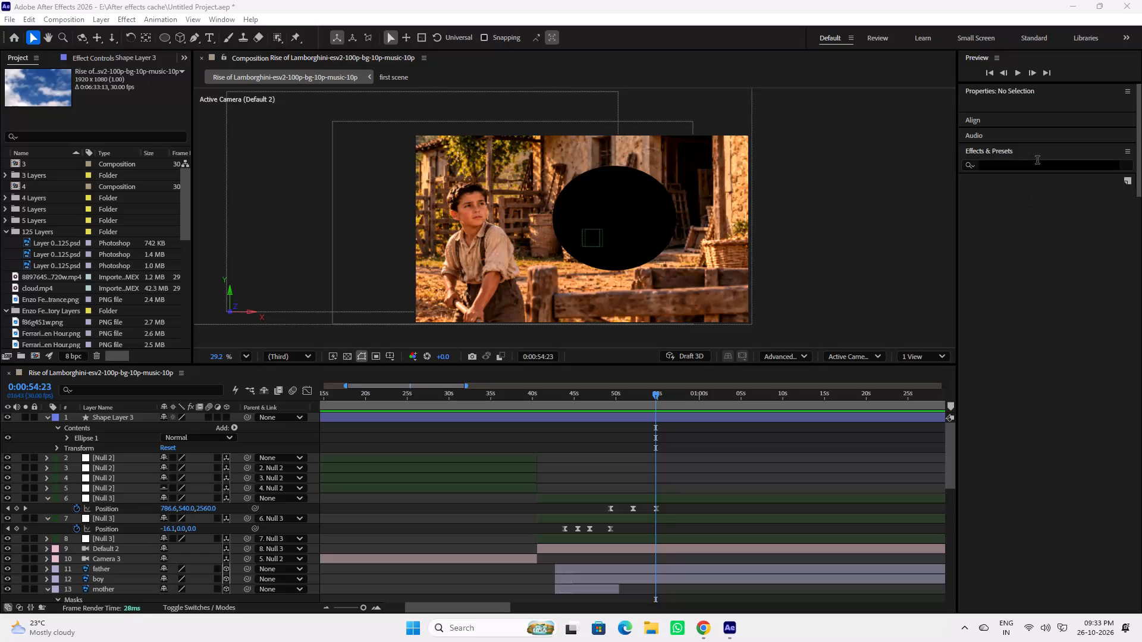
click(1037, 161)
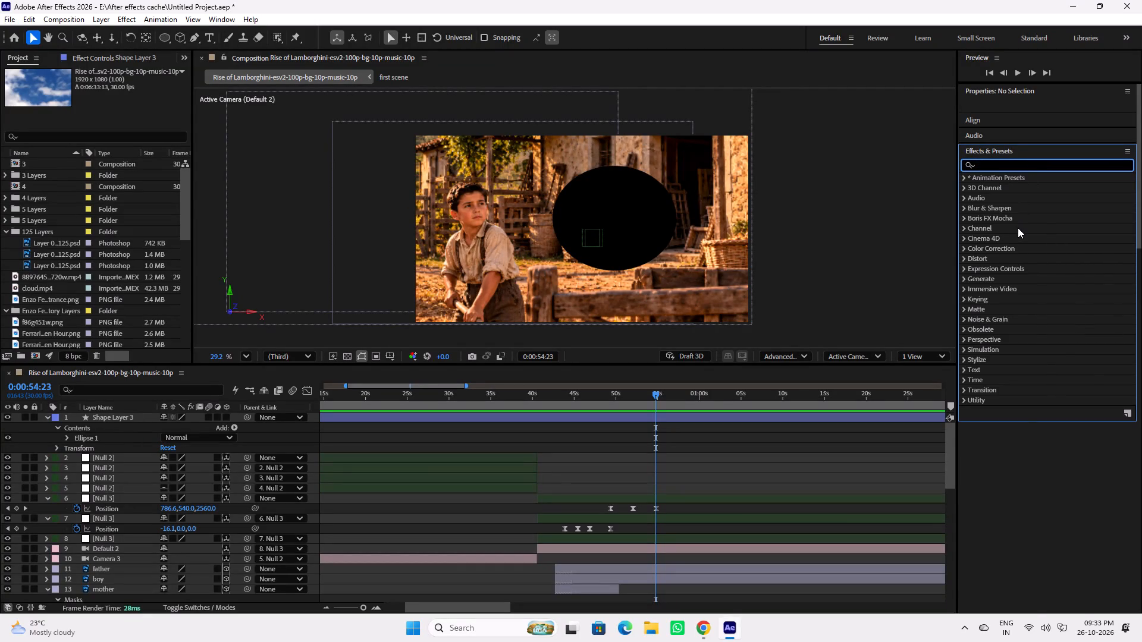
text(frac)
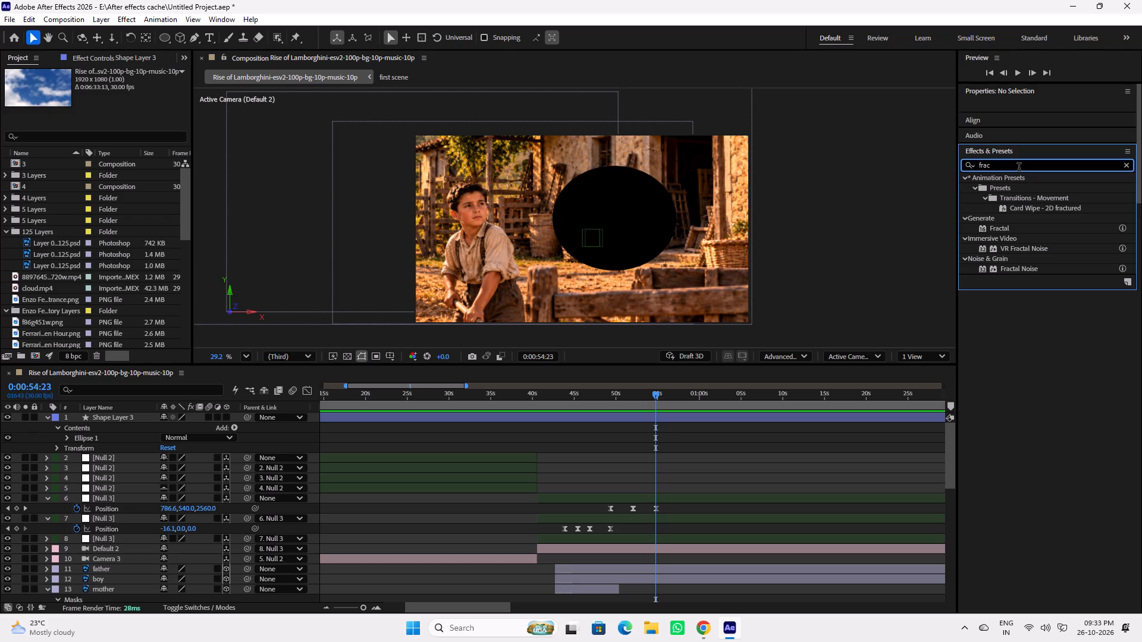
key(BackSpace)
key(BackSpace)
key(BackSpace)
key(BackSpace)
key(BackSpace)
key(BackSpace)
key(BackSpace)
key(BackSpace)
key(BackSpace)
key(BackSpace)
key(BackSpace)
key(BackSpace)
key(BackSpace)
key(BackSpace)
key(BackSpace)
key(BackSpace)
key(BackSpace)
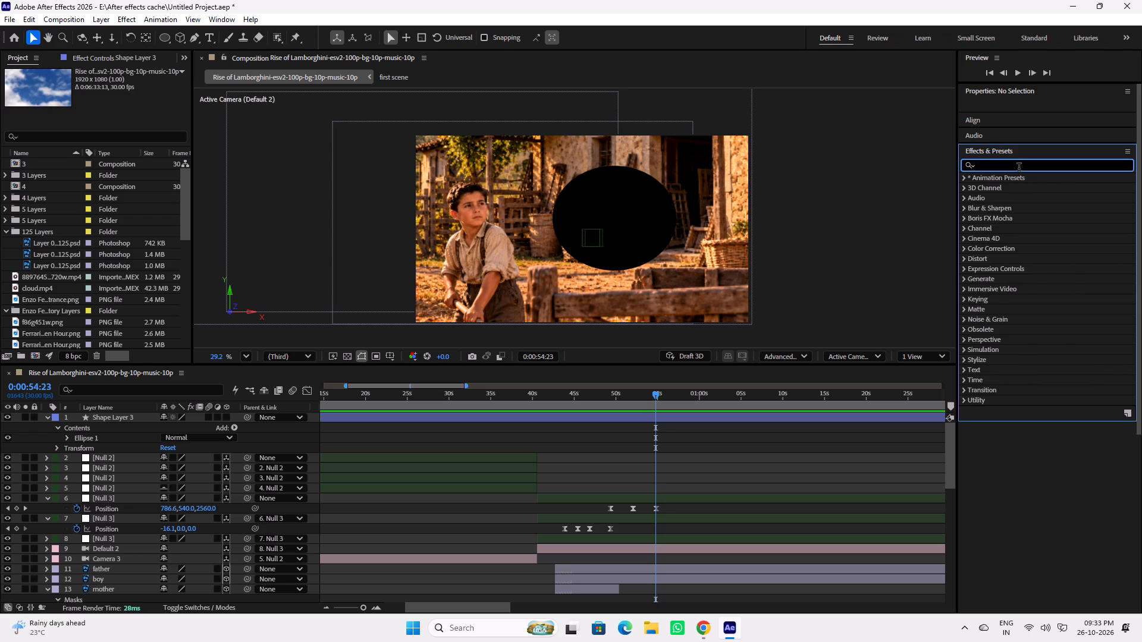
Select the black ellipse and find the Turbulent Displace effect by searching the effects for "turbule".
scroll(410, 537, down, 1)
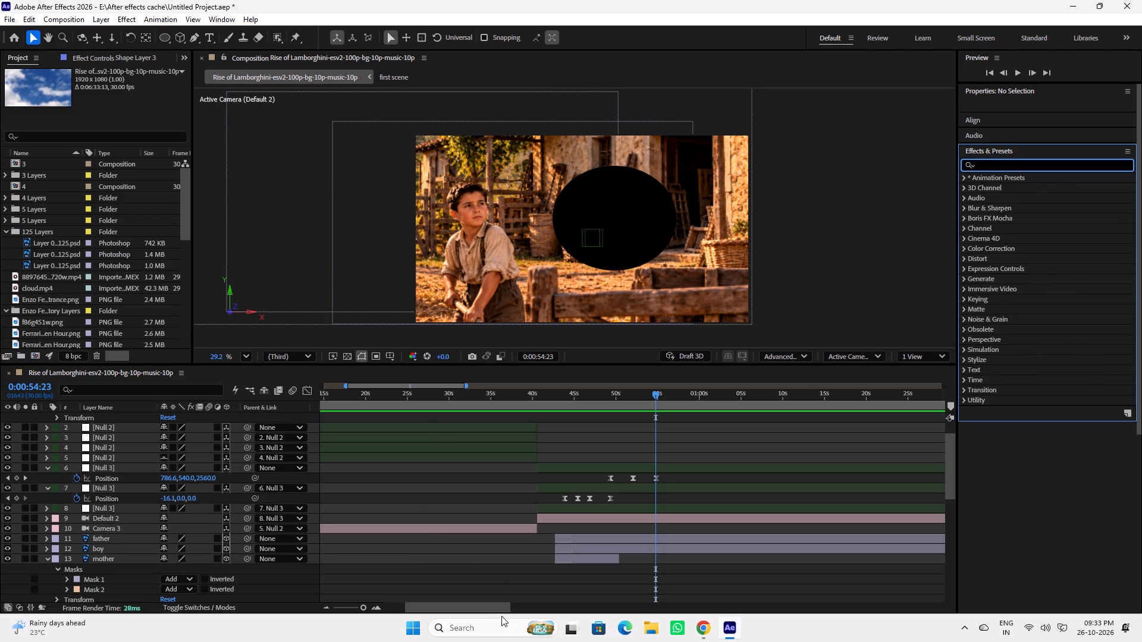
drag(470, 609, 430, 609)
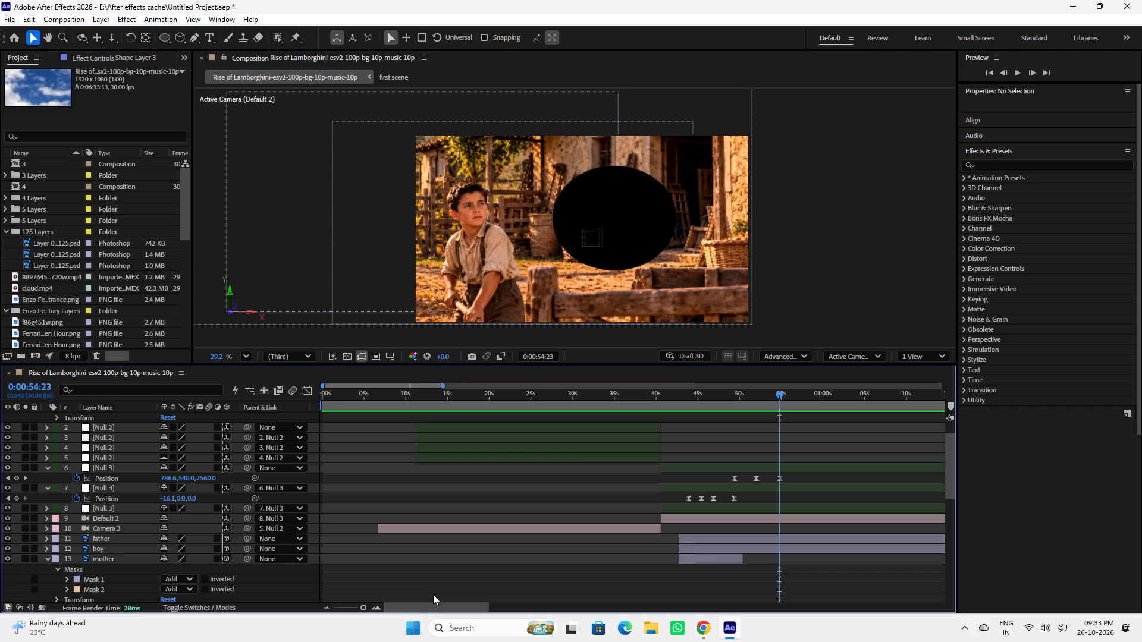
click(642, 219)
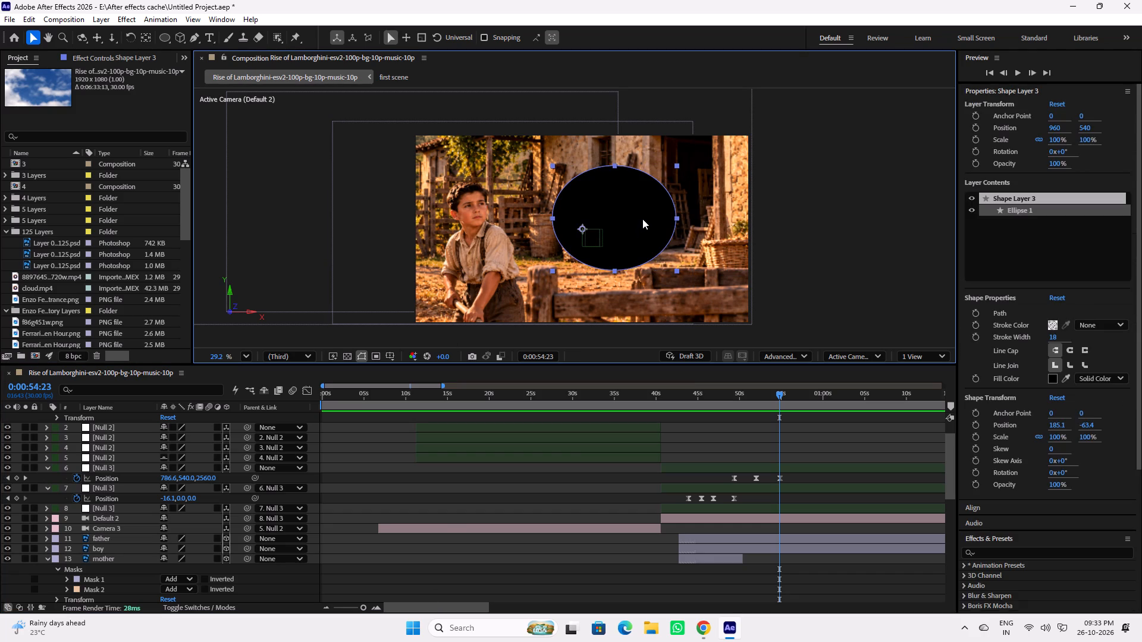
scroll(1049, 399, down, 3)
click(1011, 356)
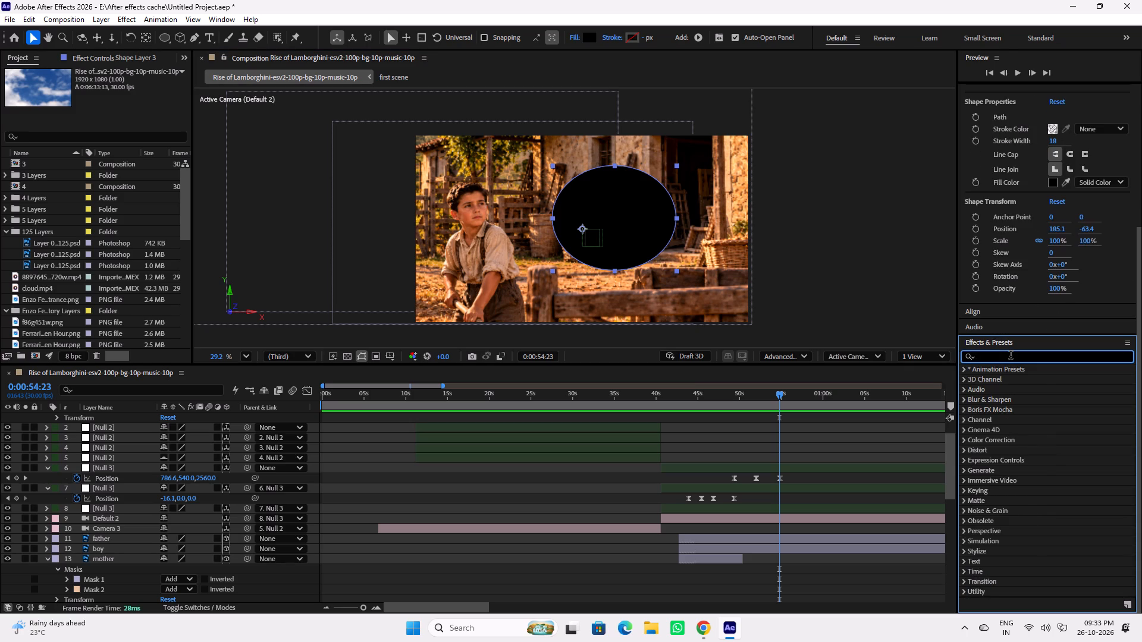
text(turbulet)
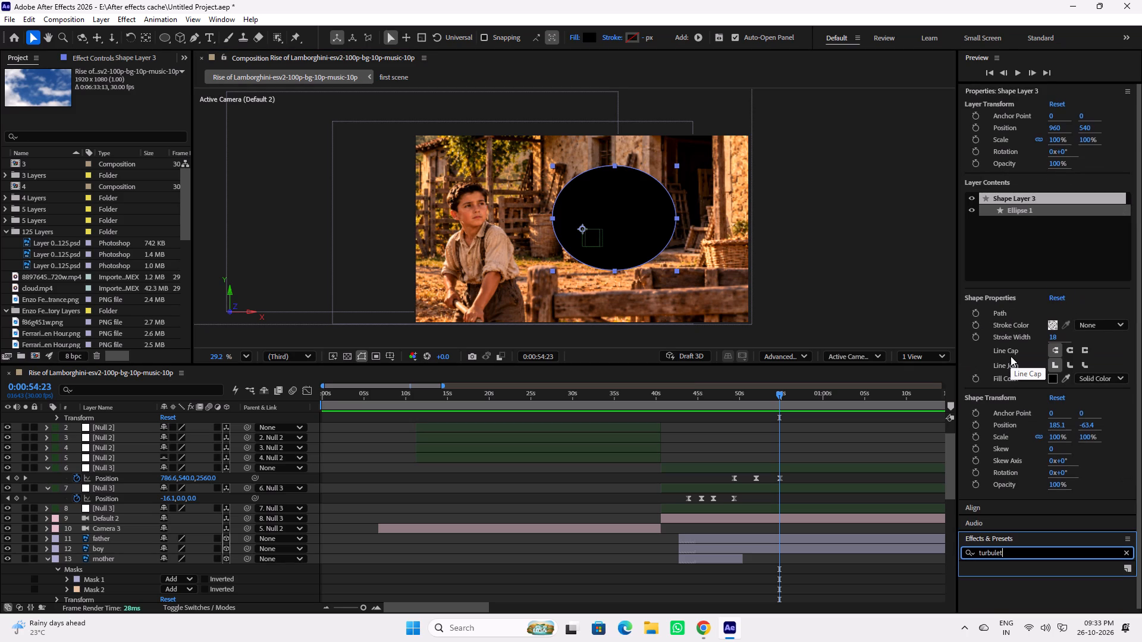
key(BackSpace)
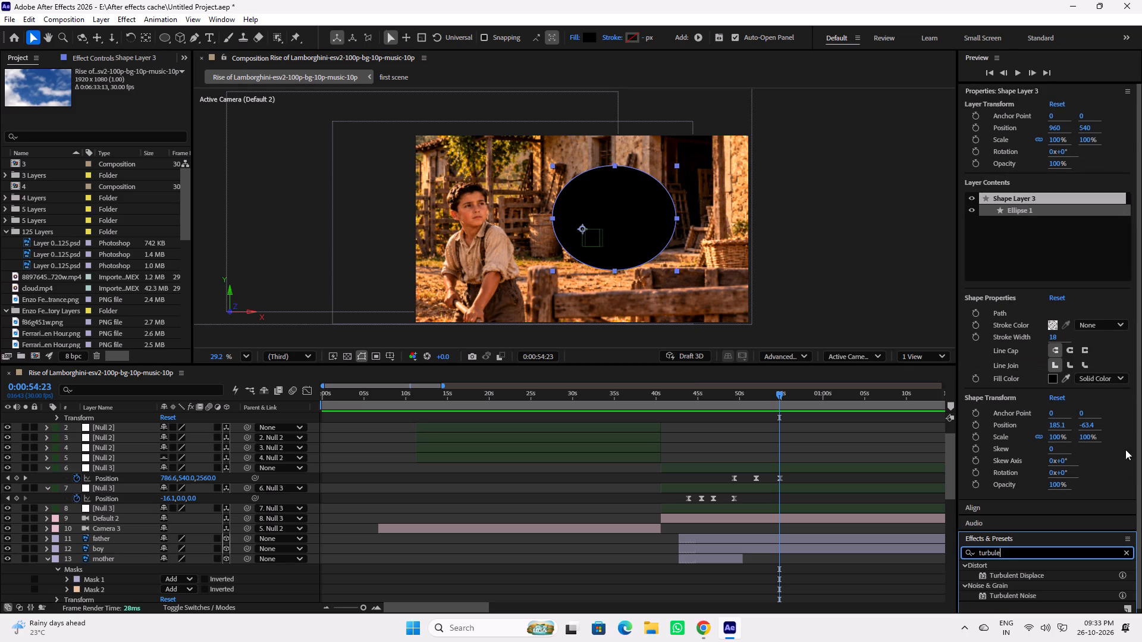
click(1032, 572)
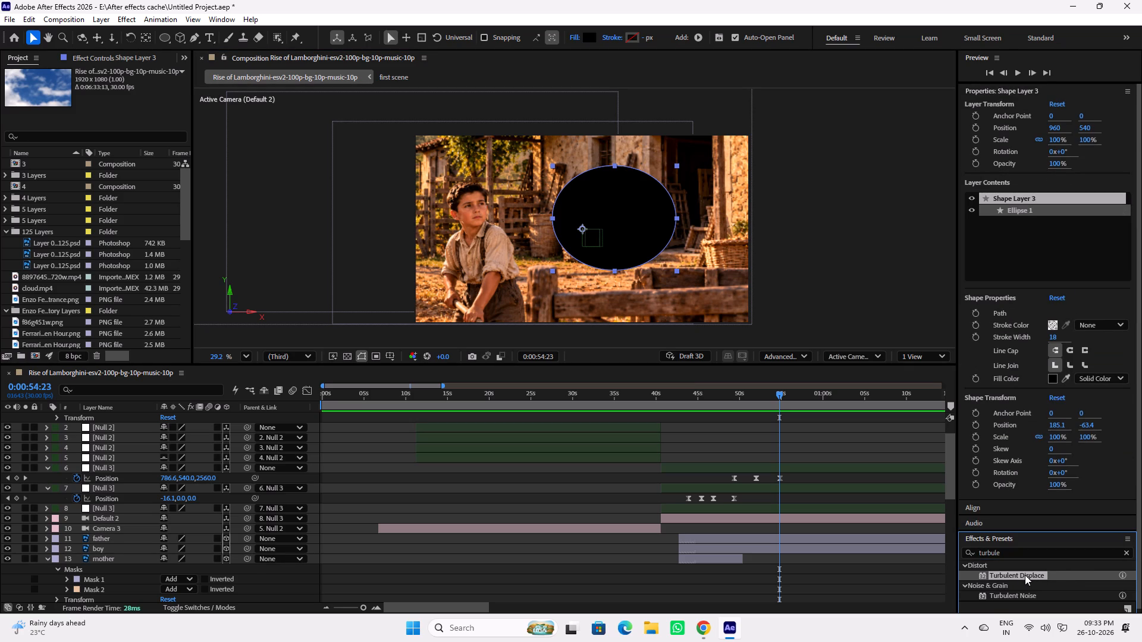
Split the black ellipse layer at 0:00:54:15 and delete the part before that time.
scroll(851, 527, up, 4)
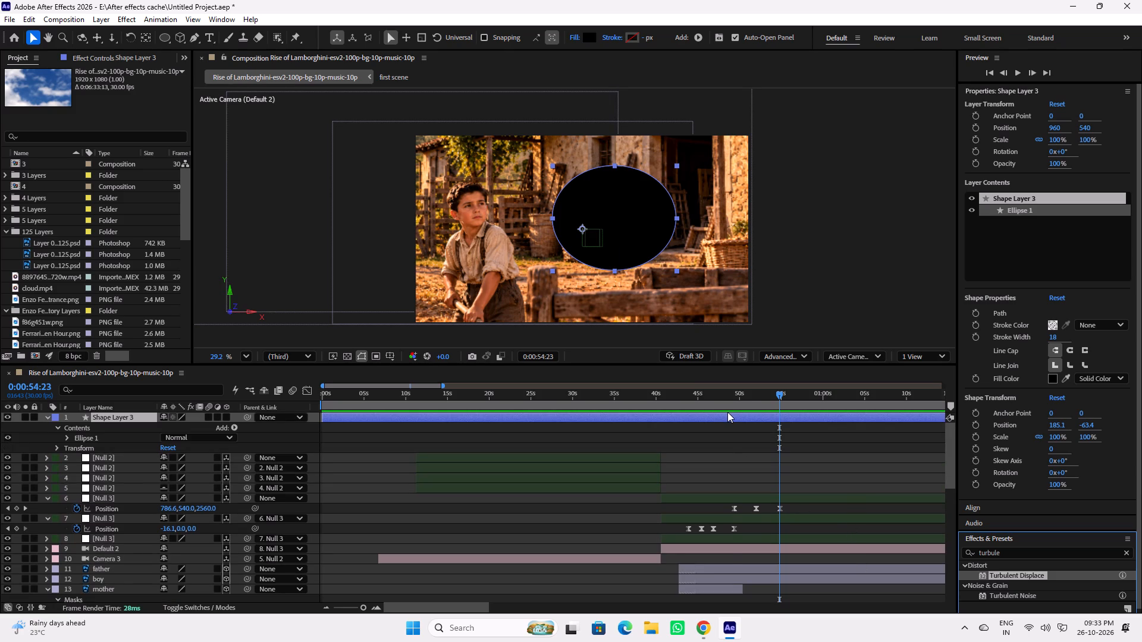
drag(732, 399, 750, 398)
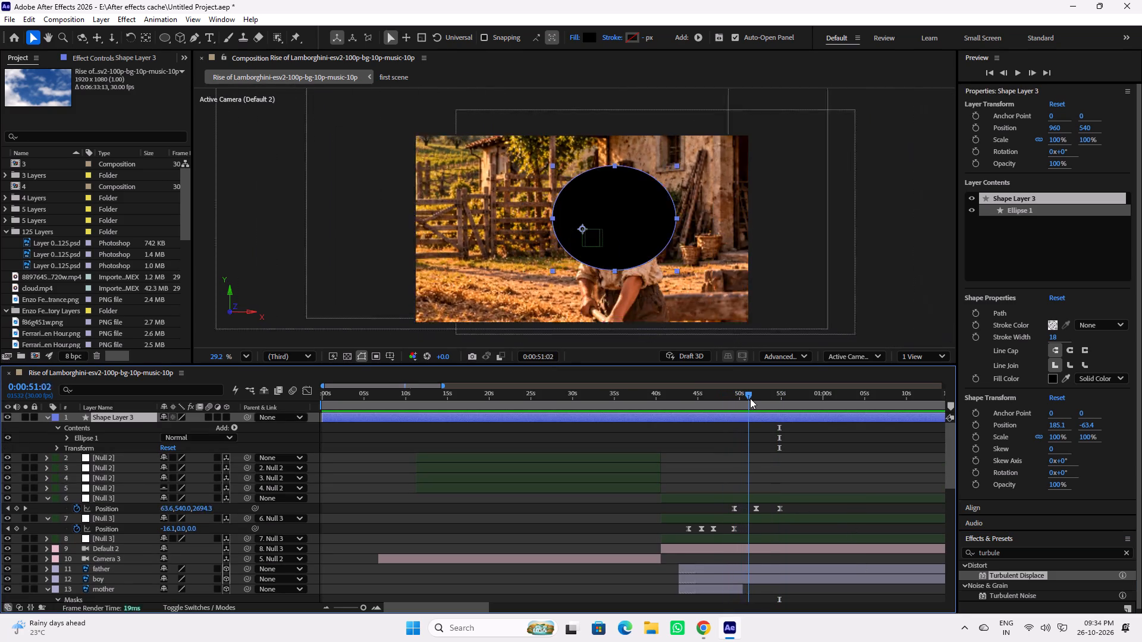
drag(750, 398, 773, 398)
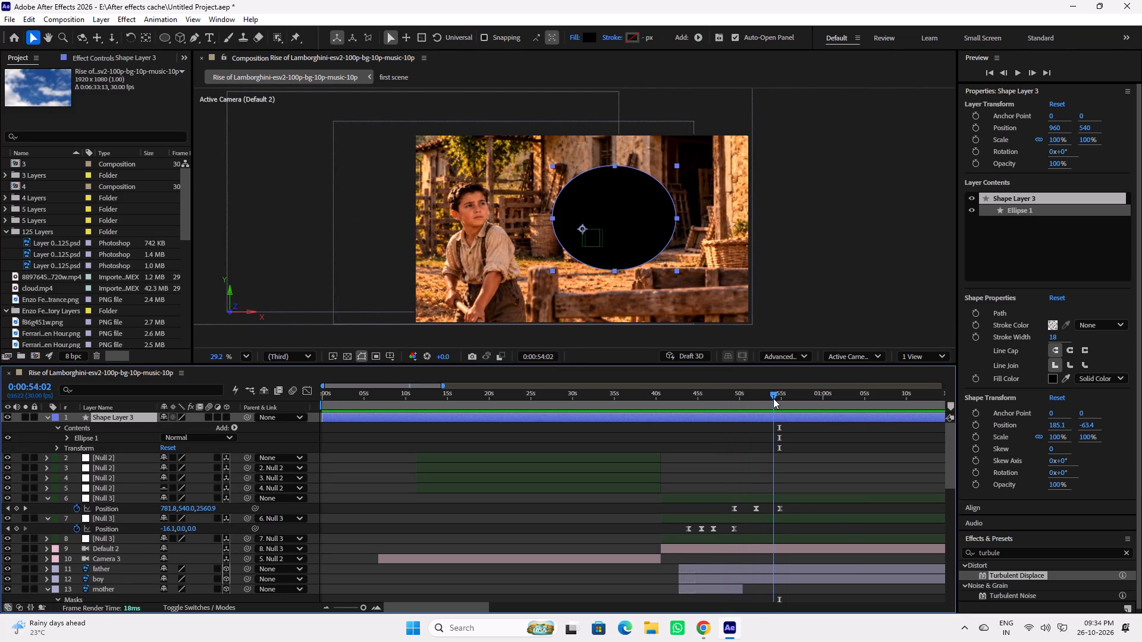
drag(773, 398, 781, 398)
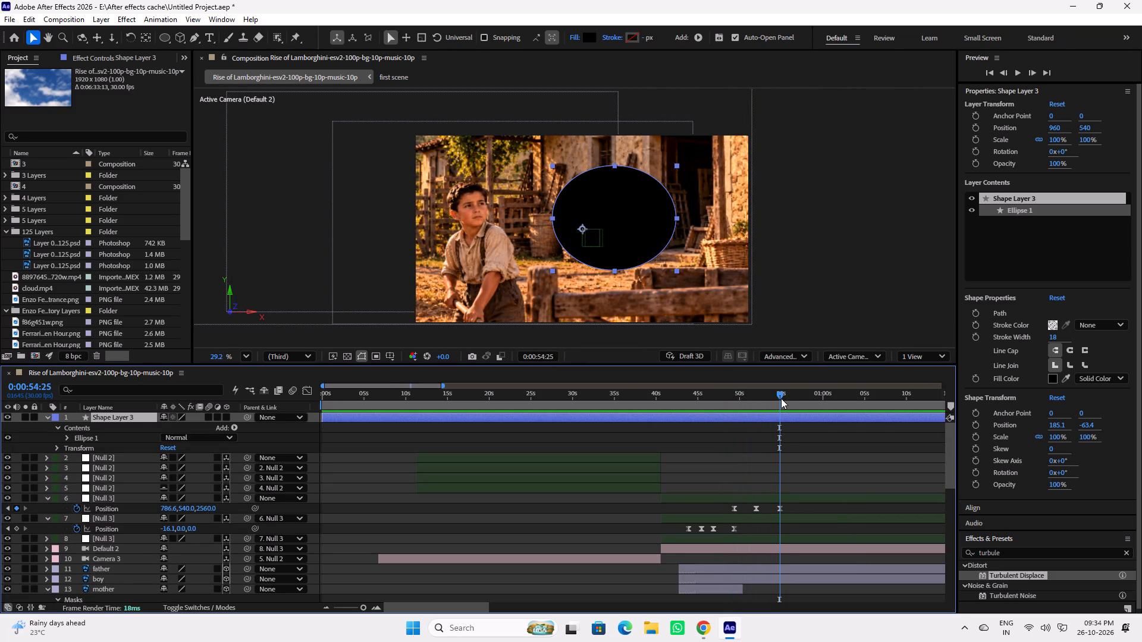
drag(781, 398, 777, 398)
key(ctrl+shift+d)
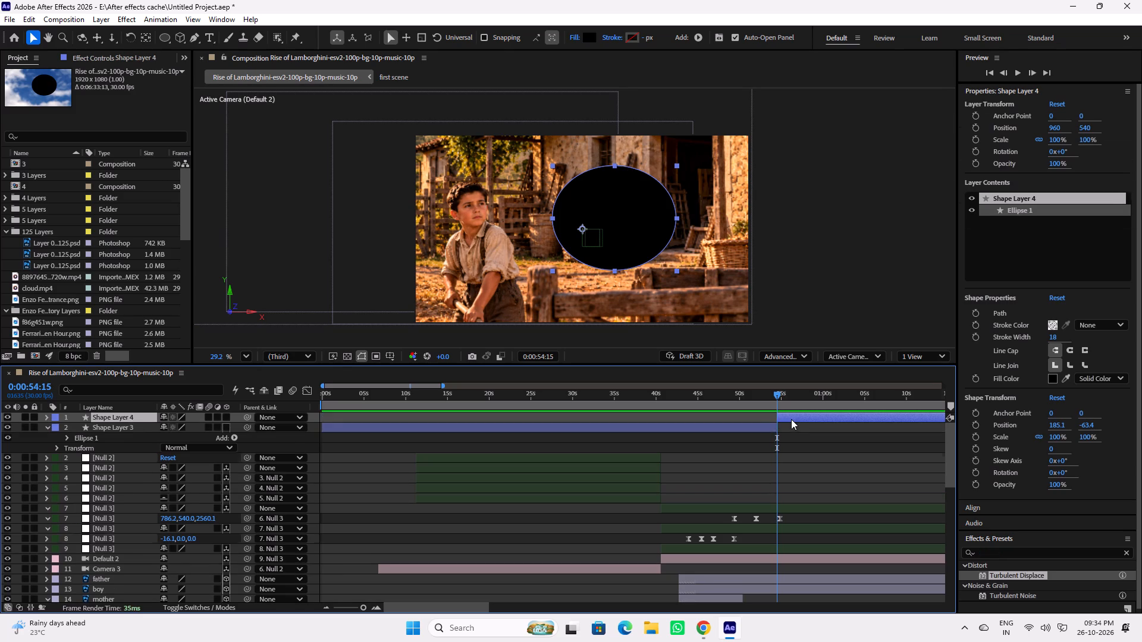
click(764, 427)
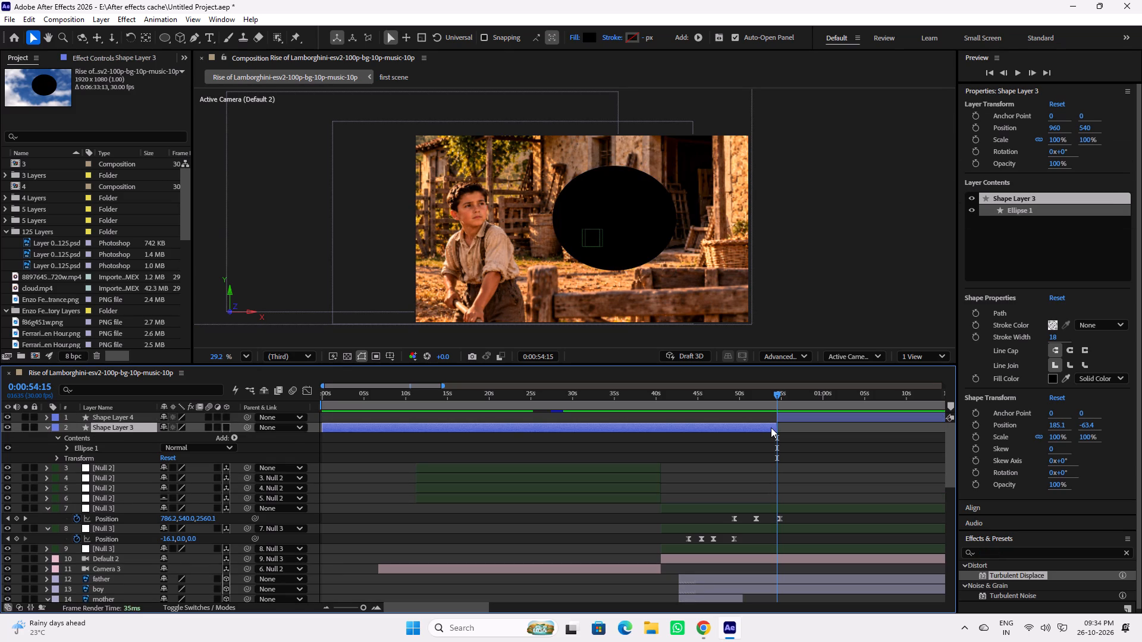
key(Delete)
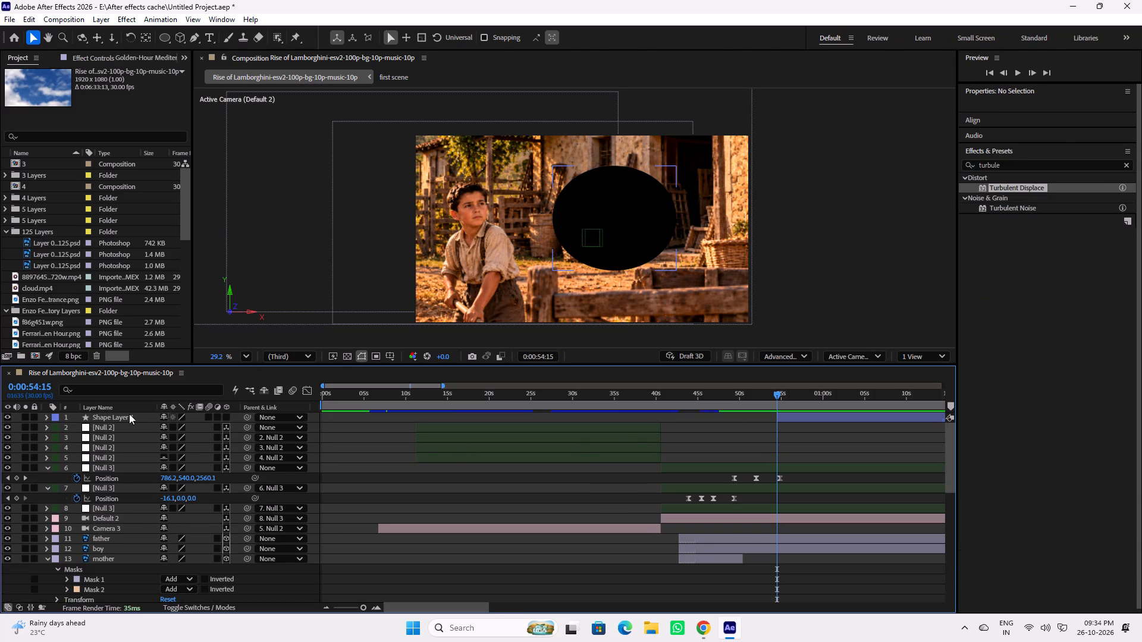
Move the remaining ellipse shape layer down the layer stack to between Camera 3 and the father layer.
click(129, 414)
drag(118, 415, 124, 502)
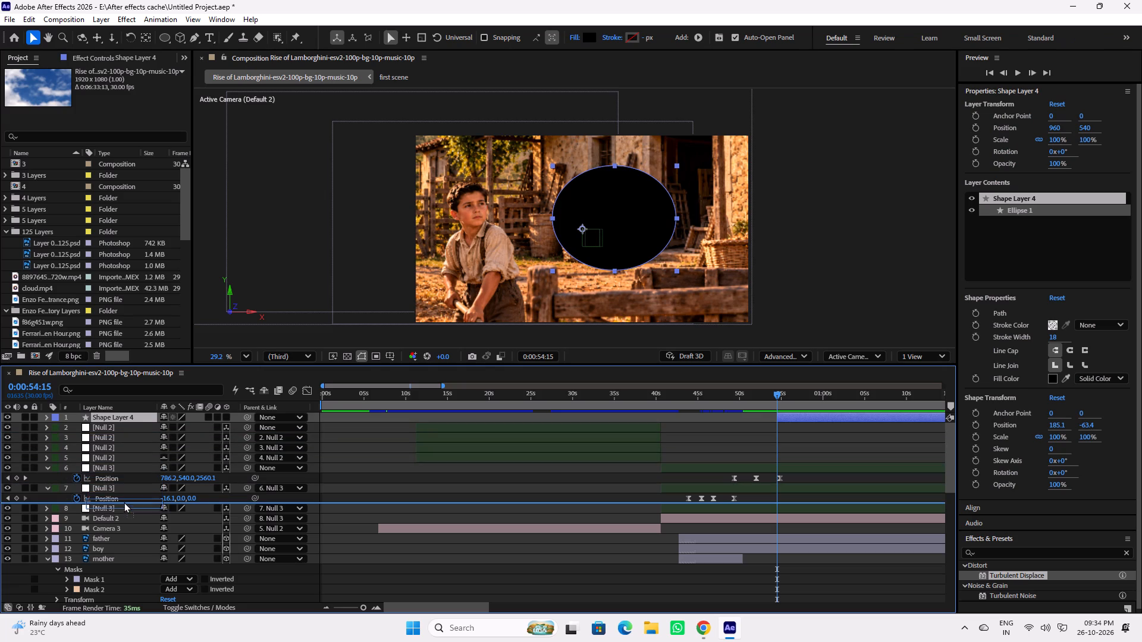
drag(124, 502, 123, 534)
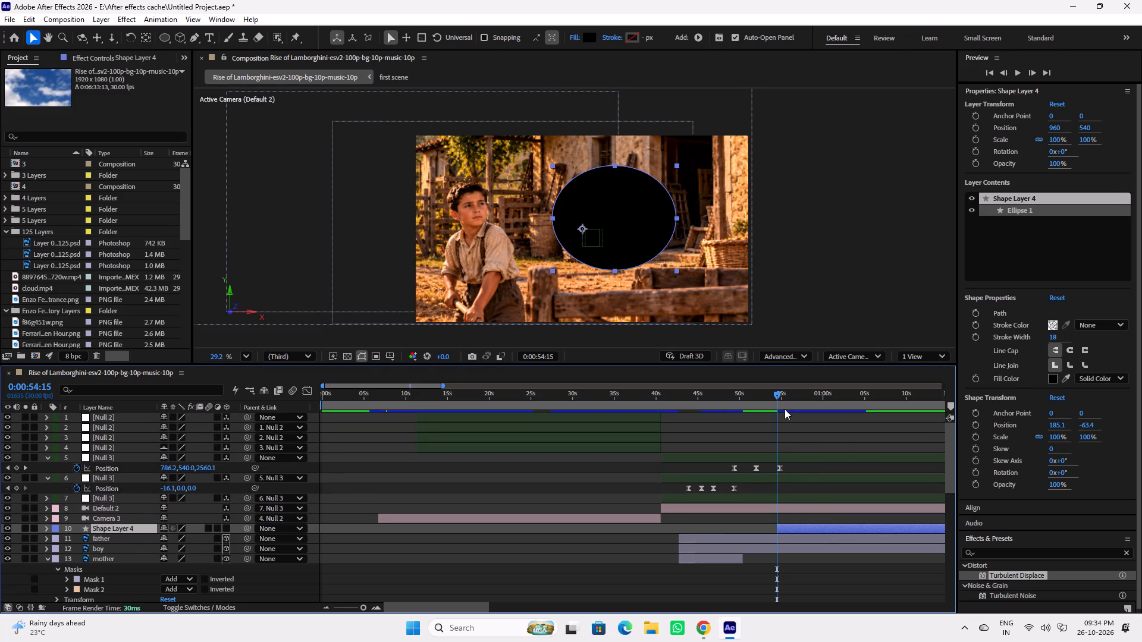
Apply the Turbulent Displace effect to the ellipse shape layer.
drag(1024, 576, 974, 547)
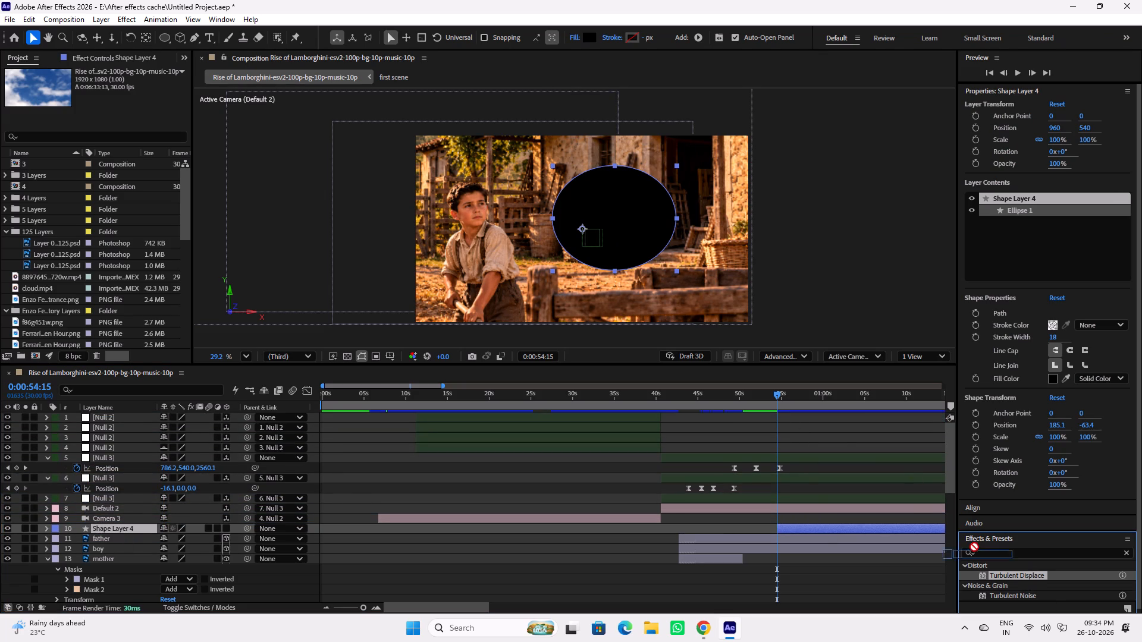
drag(974, 547, 828, 527)
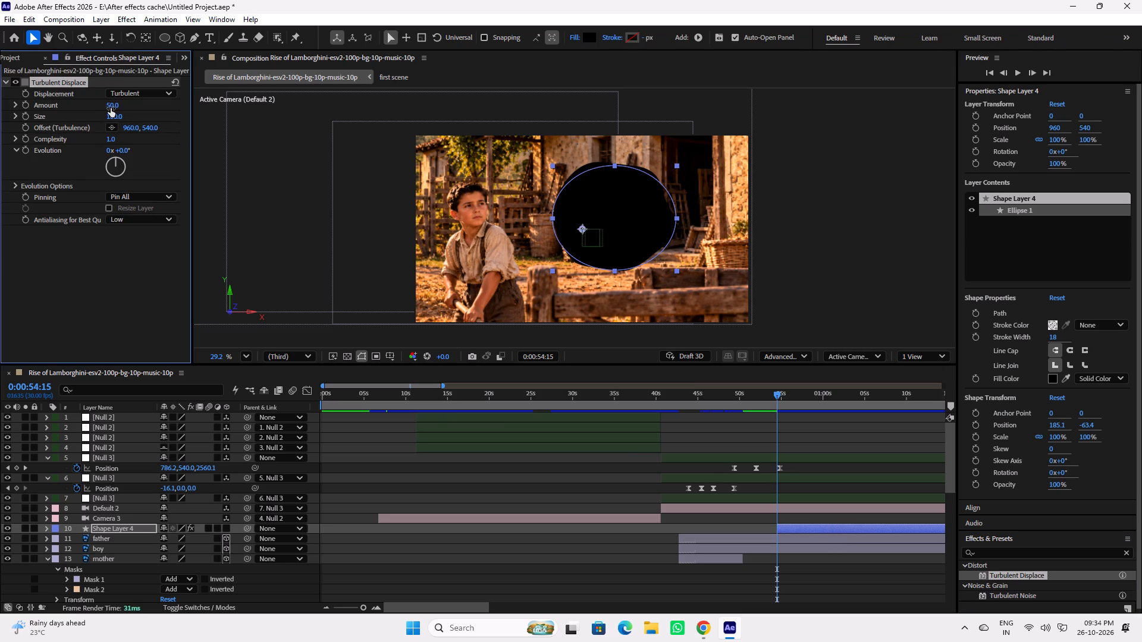
Set the Turbulent Displace amount to 145 and its size to 32 on the ellipse layer.
drag(113, 107, 196, 107)
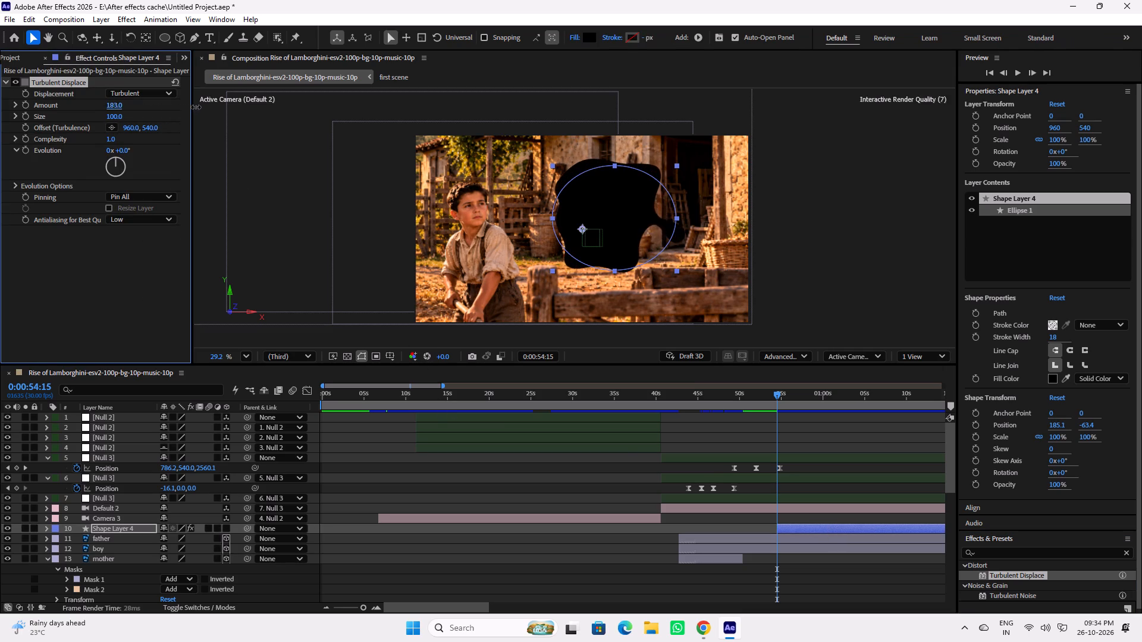
drag(196, 107, 308, 119)
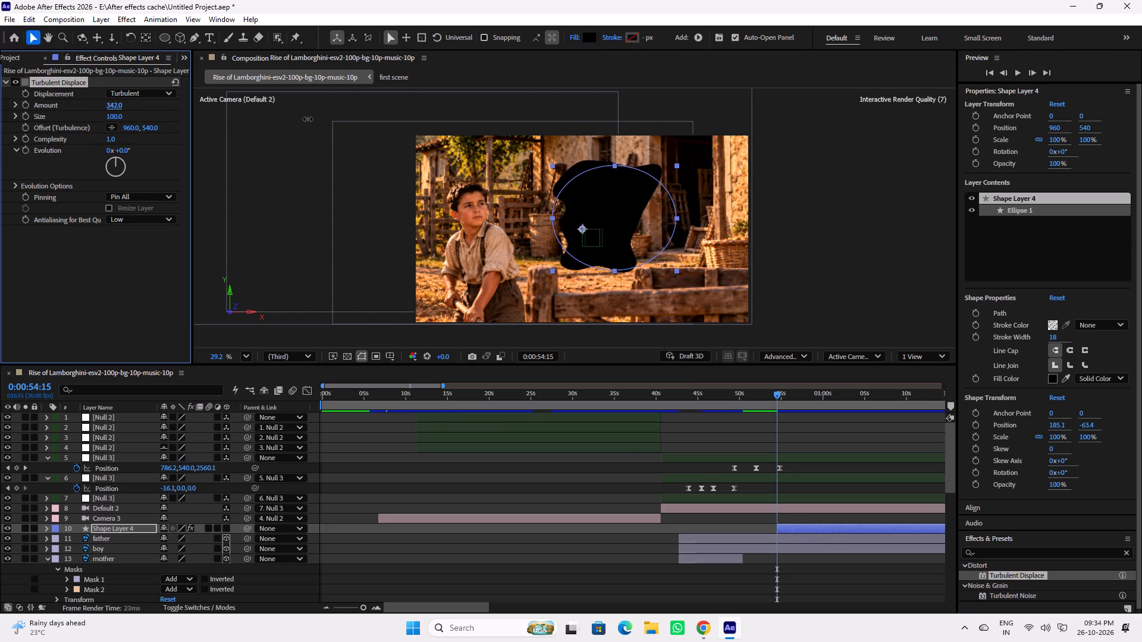
drag(308, 119, 173, 138)
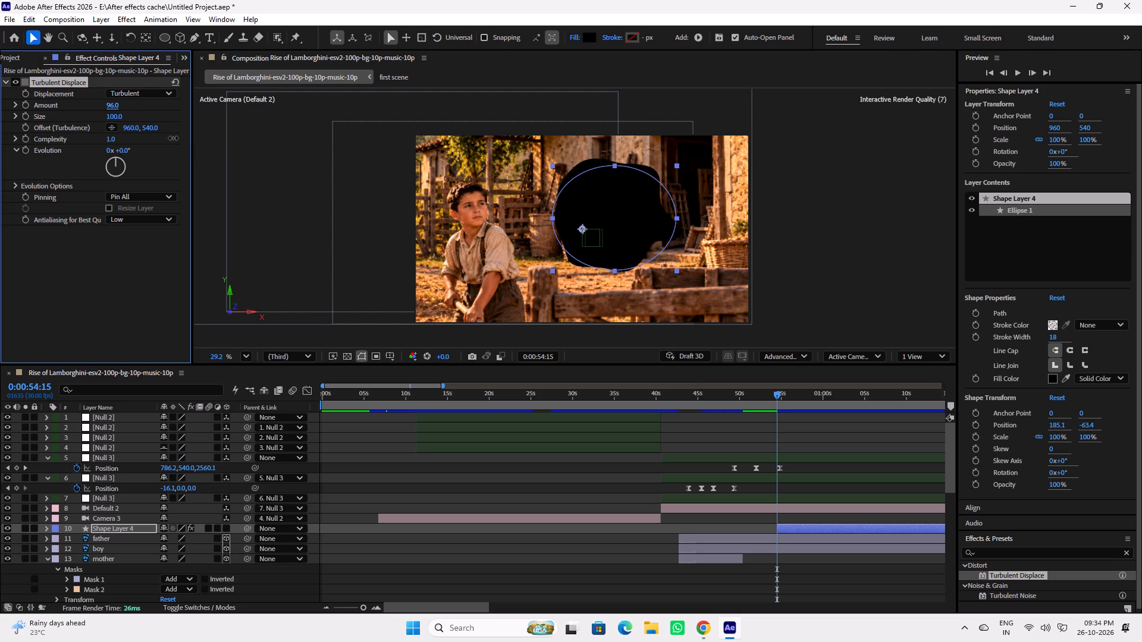
drag(173, 138, 191, 127)
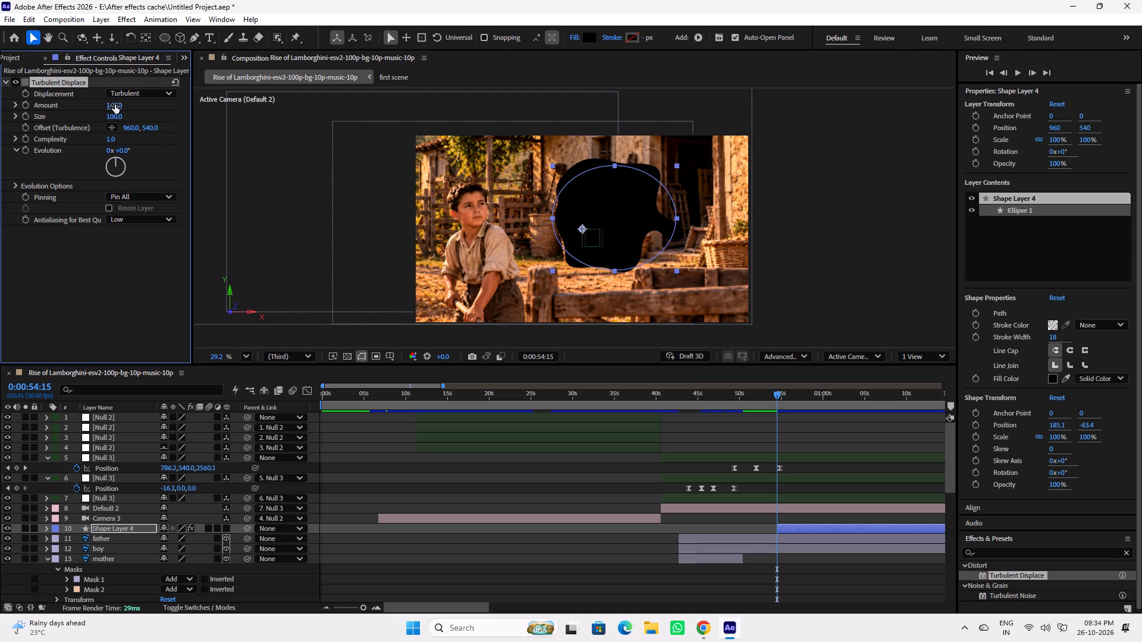
drag(116, 116, 192, 120)
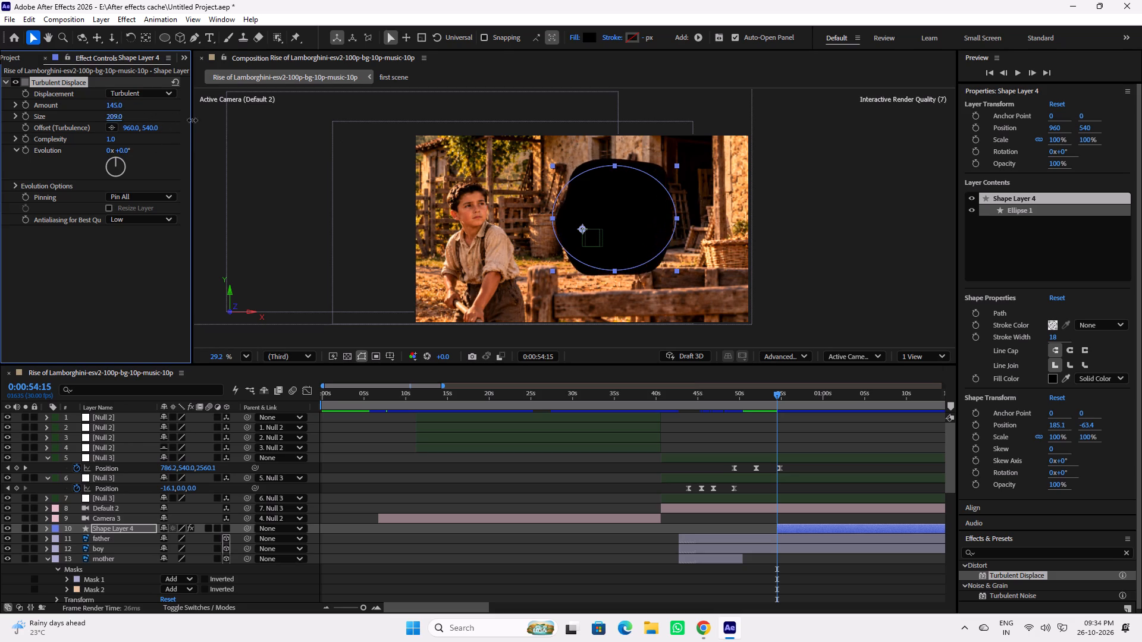
drag(192, 120, 647, 249)
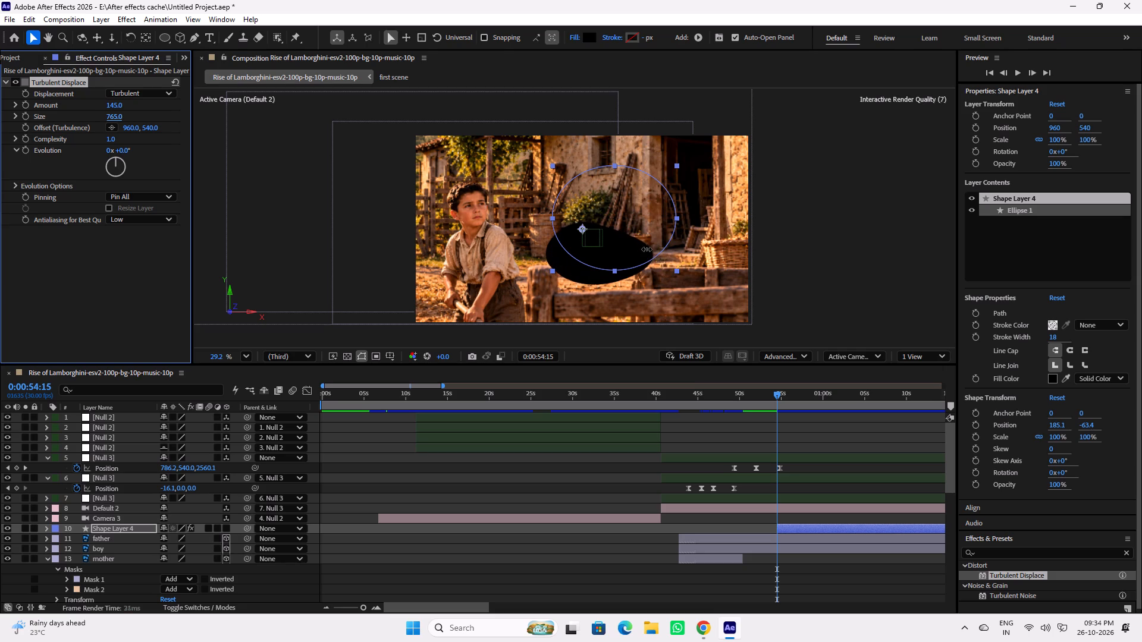
drag(647, 249, 142, 171)
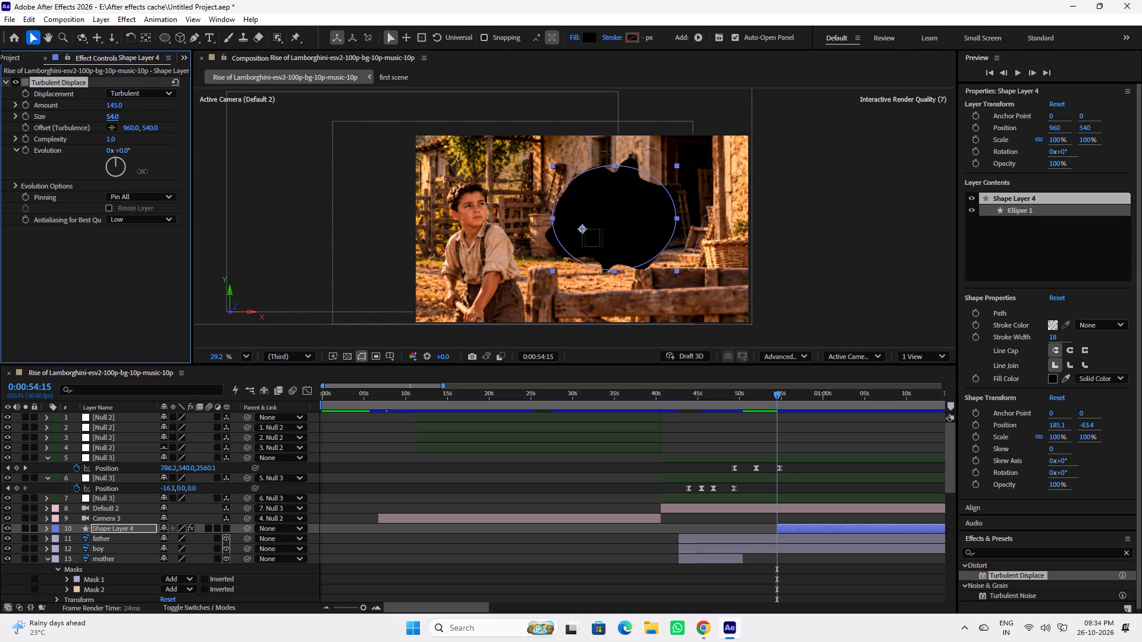
drag(142, 171, 134, 171)
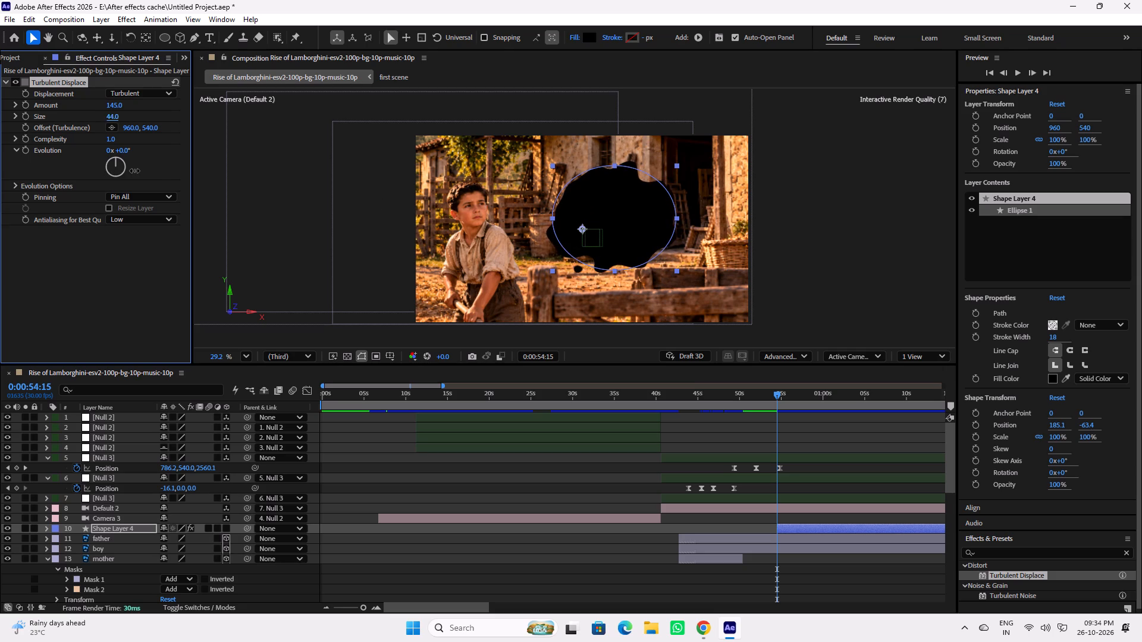
drag(134, 171, 128, 171)
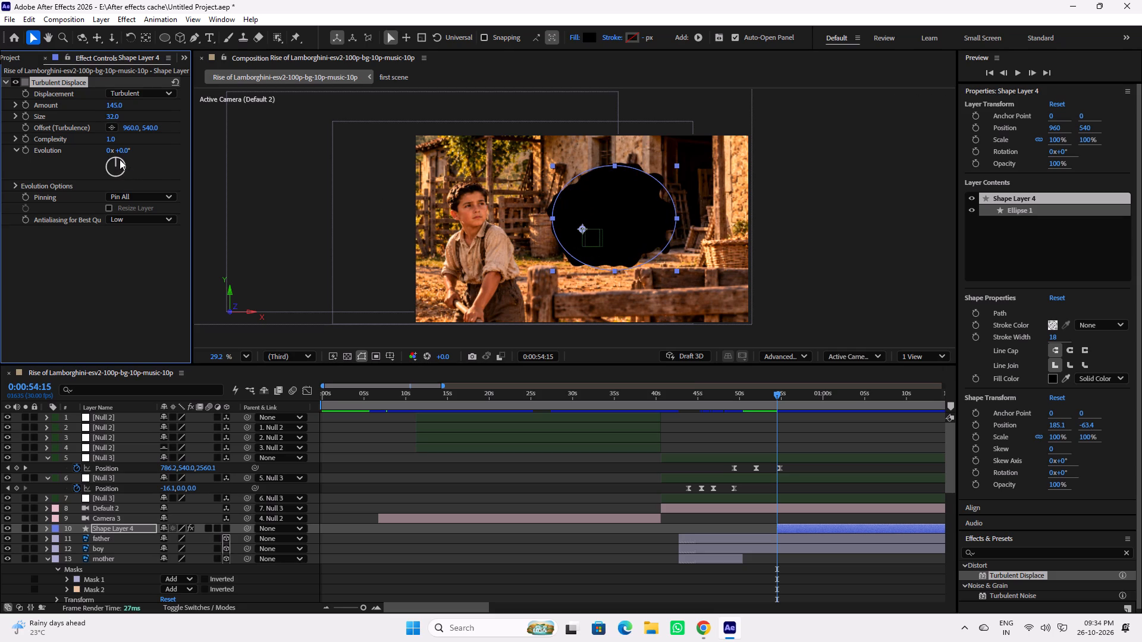
Set the Turbulent Displace evolution to 0x +101° and the complexity to 6.1.
drag(118, 160, 129, 163)
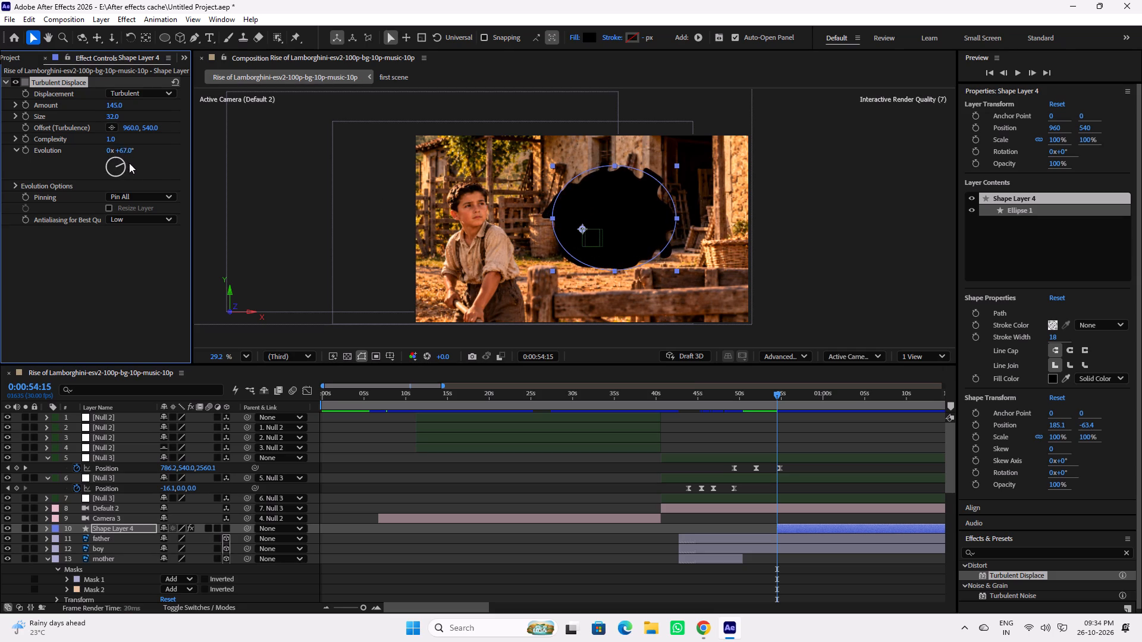
drag(129, 163, 166, 177)
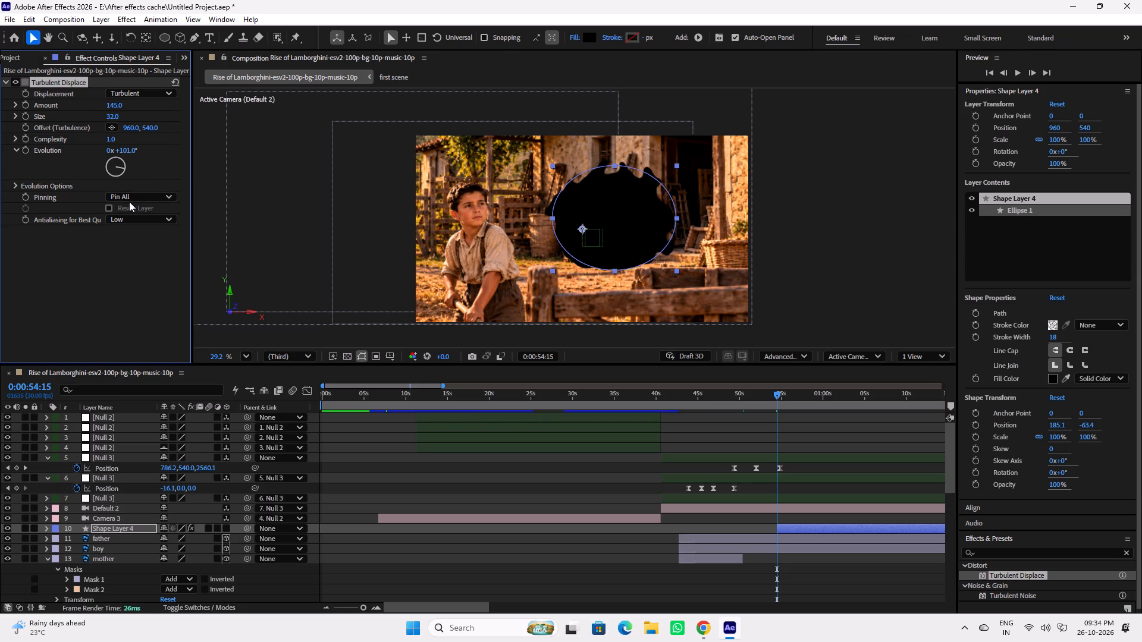
drag(112, 140, 126, 140)
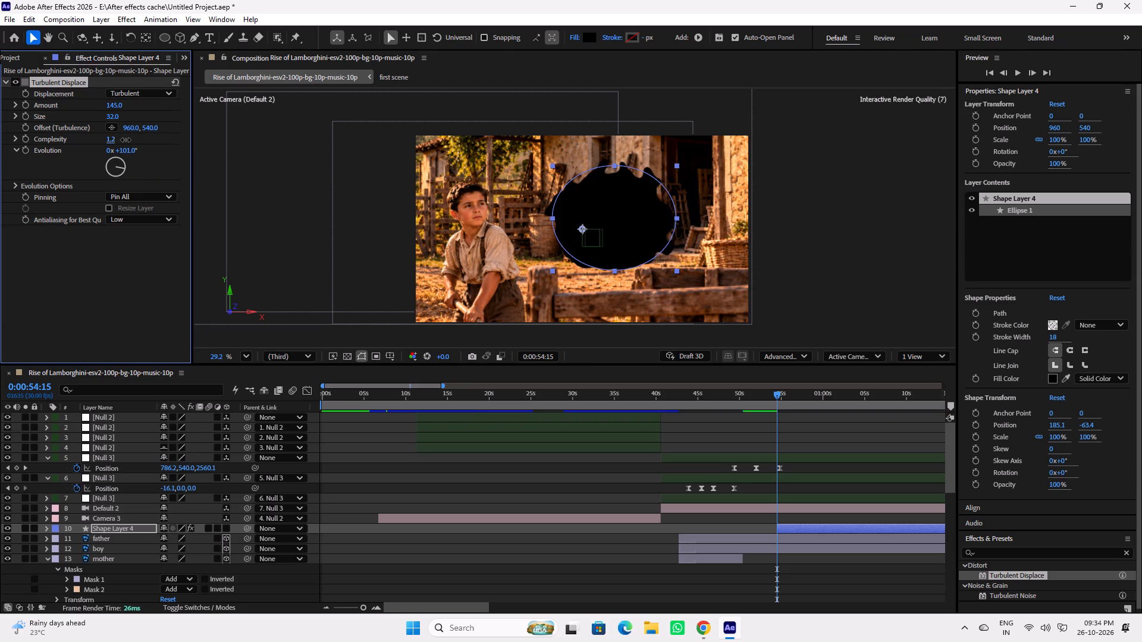
drag(126, 140, 498, 219)
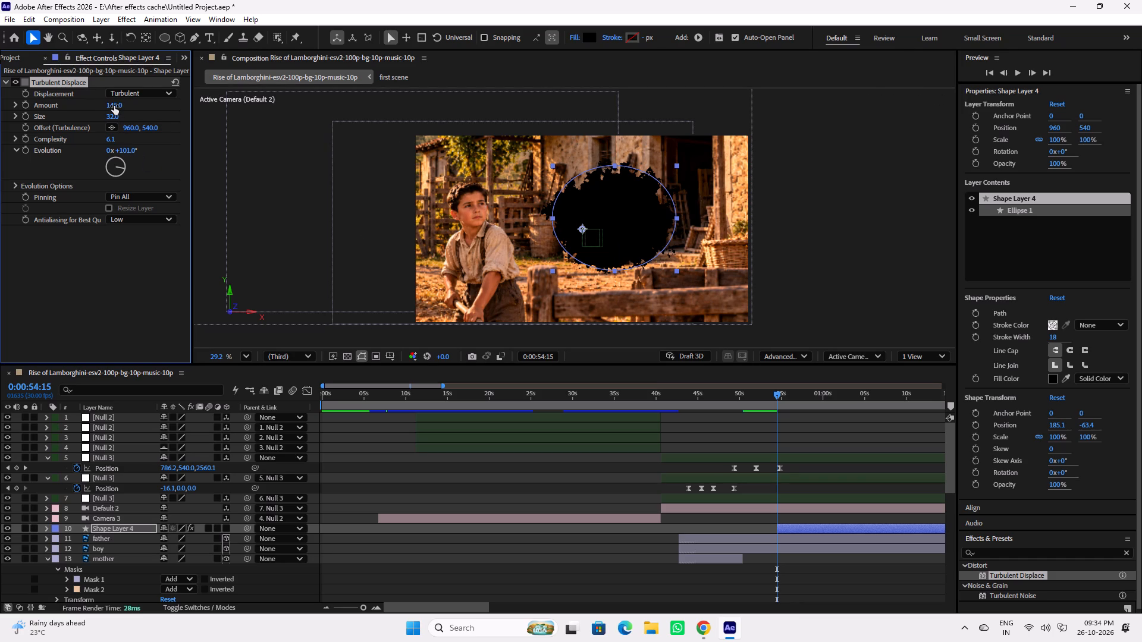
Set the ellipse layer's Turbulent Displace amount to 151 and its evolution to 0x +336°.
drag(114, 106, 190, 112)
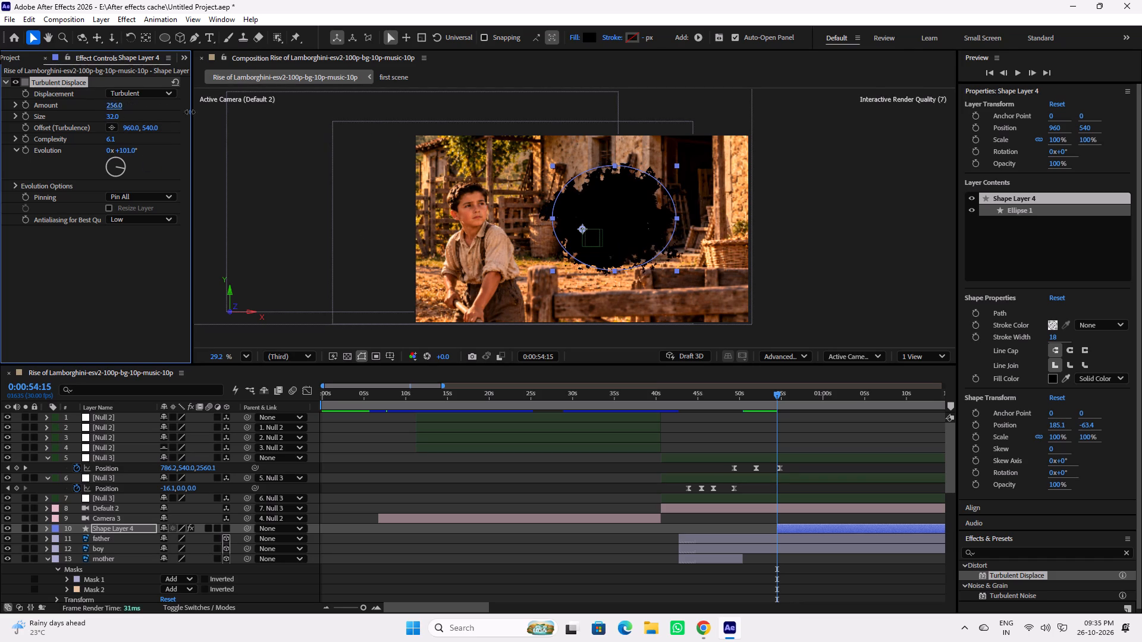
drag(190, 112, 229, 114)
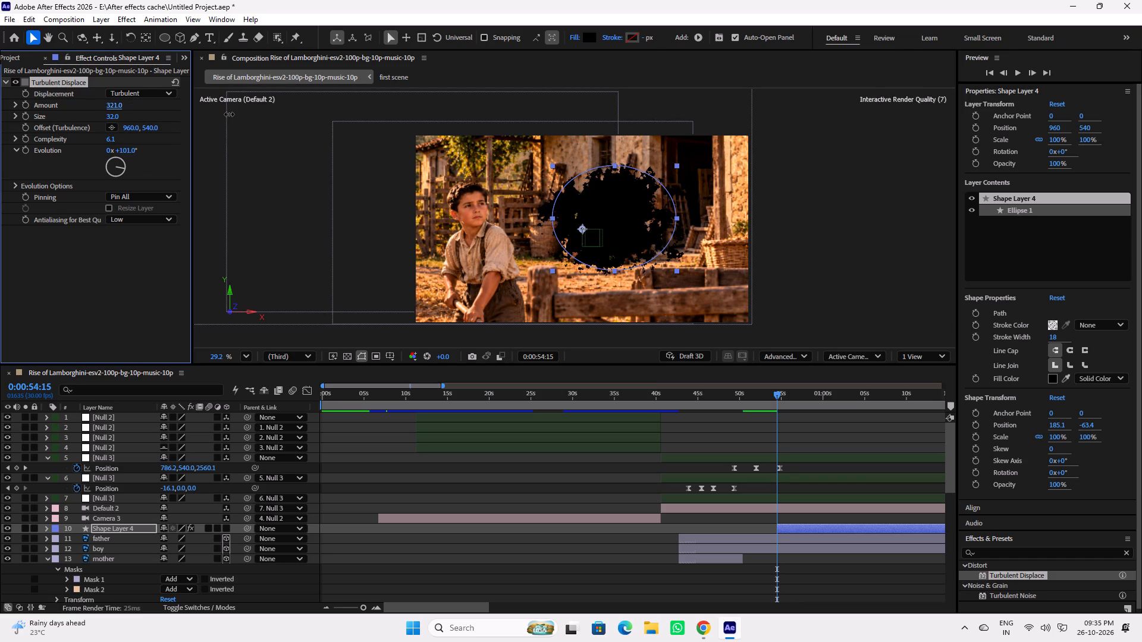
drag(229, 114, 126, 112)
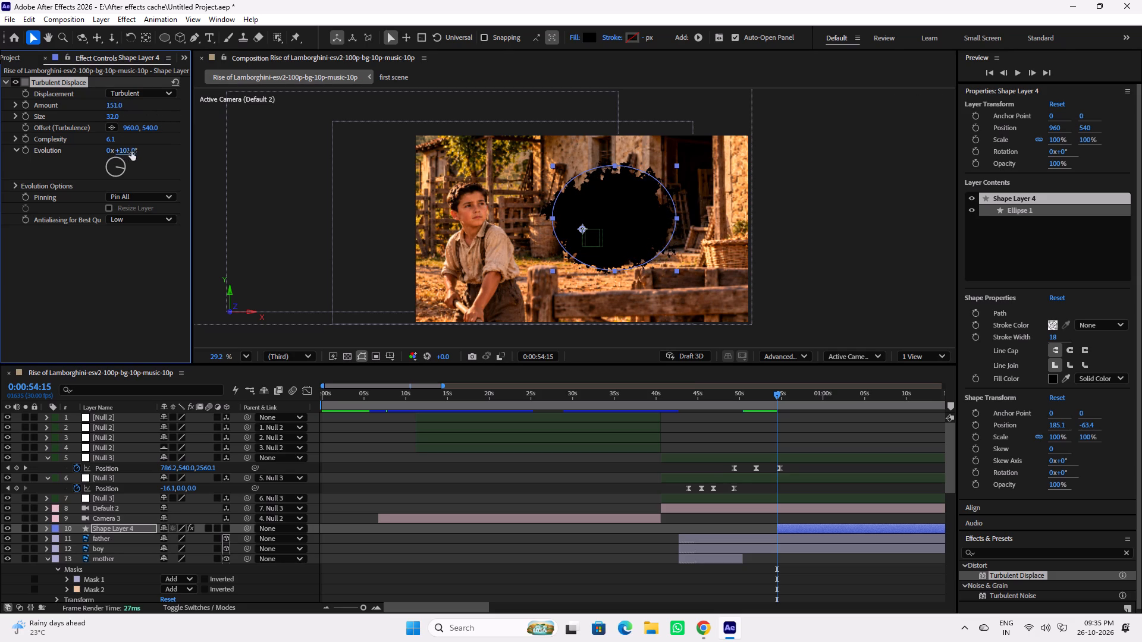
drag(131, 152, 212, 155)
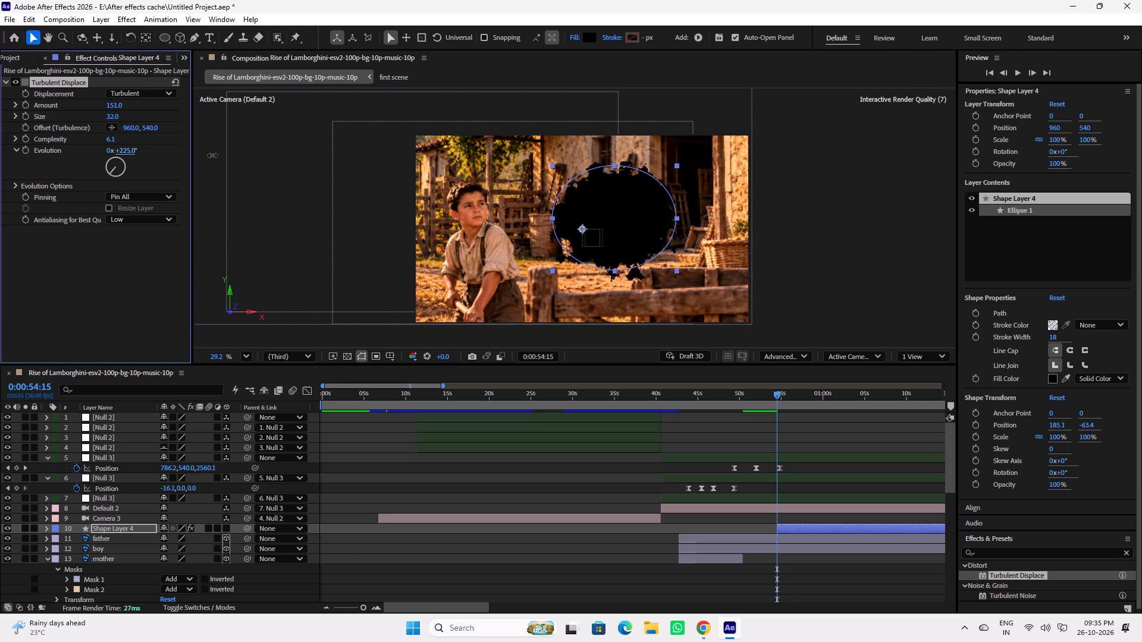
drag(212, 155, 285, 165)
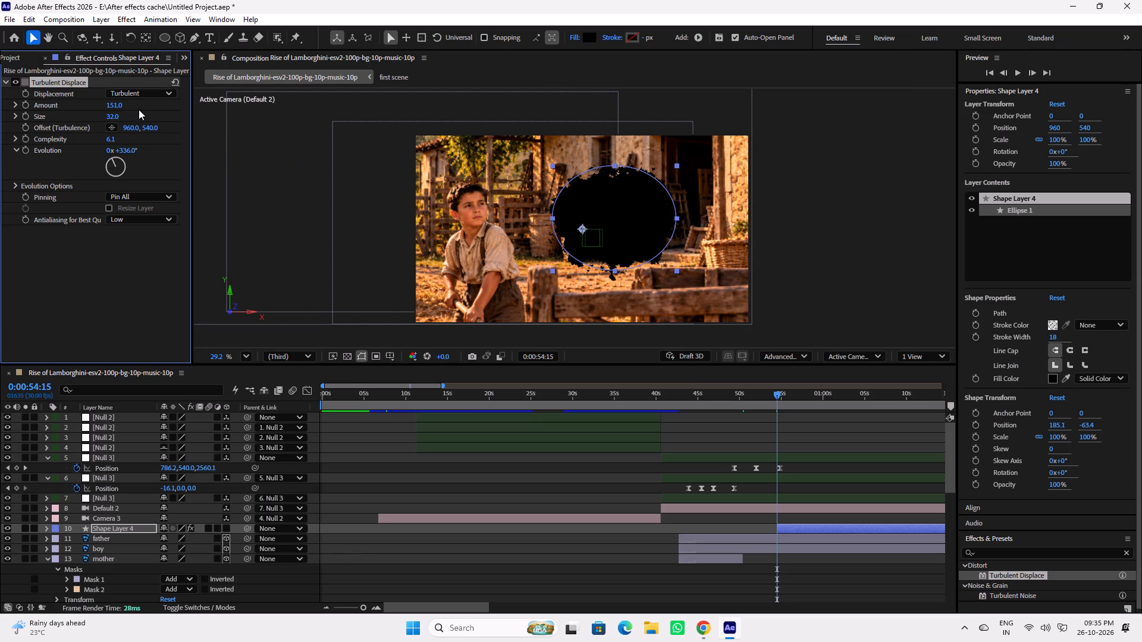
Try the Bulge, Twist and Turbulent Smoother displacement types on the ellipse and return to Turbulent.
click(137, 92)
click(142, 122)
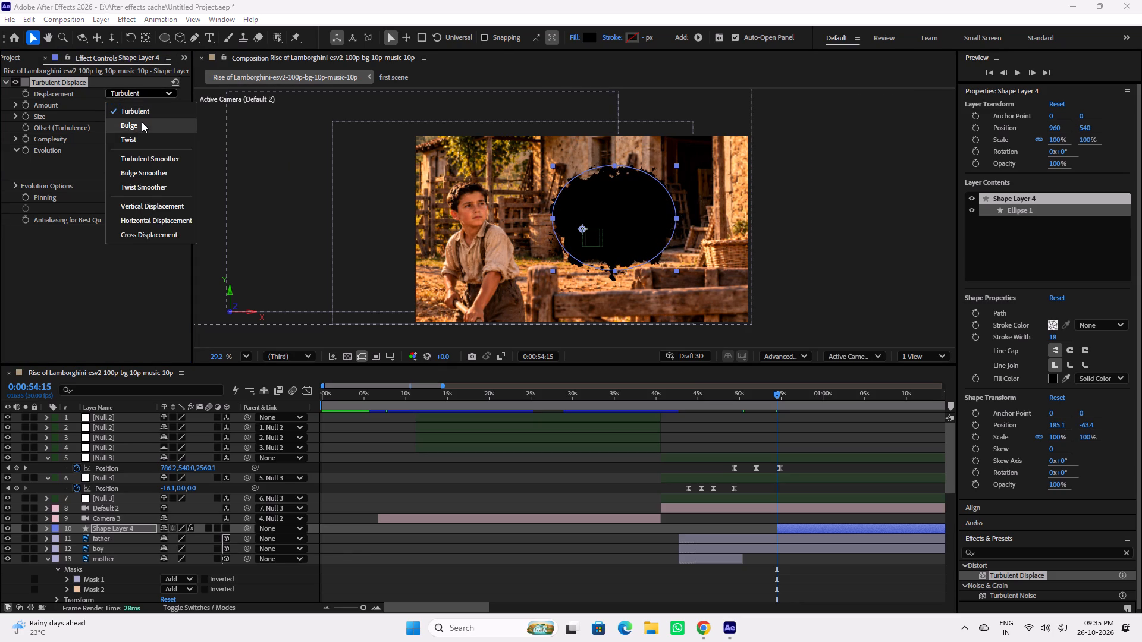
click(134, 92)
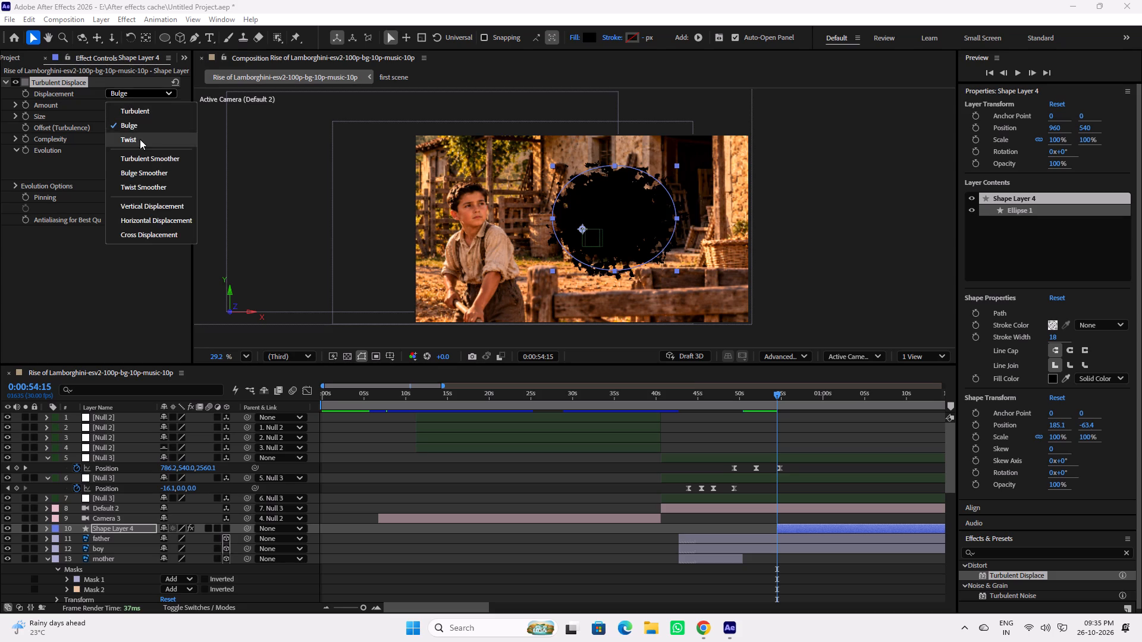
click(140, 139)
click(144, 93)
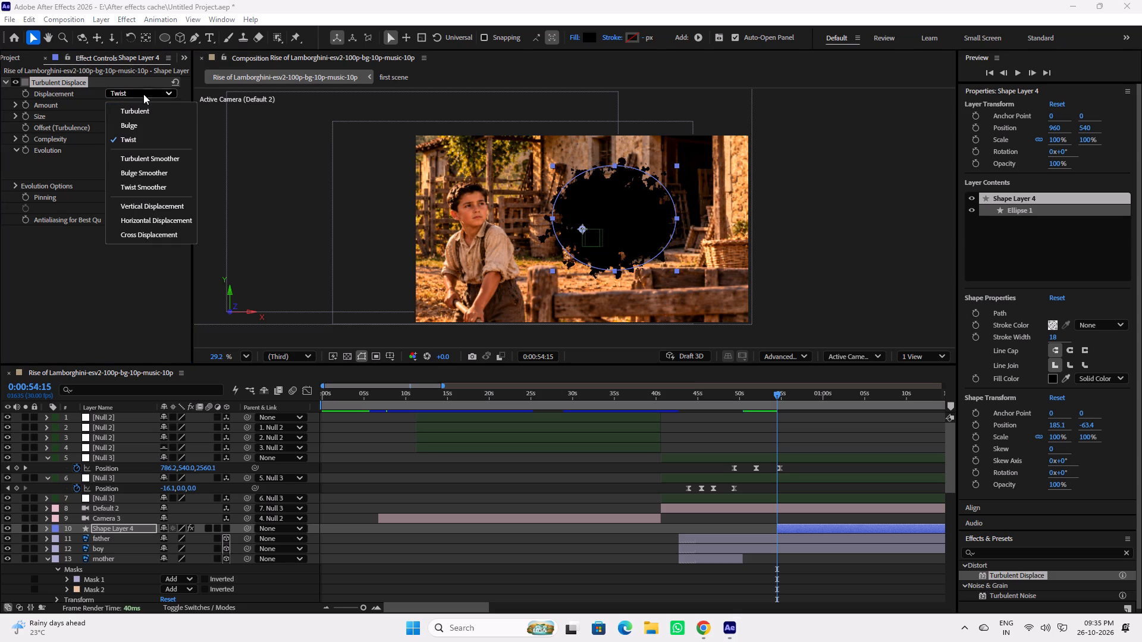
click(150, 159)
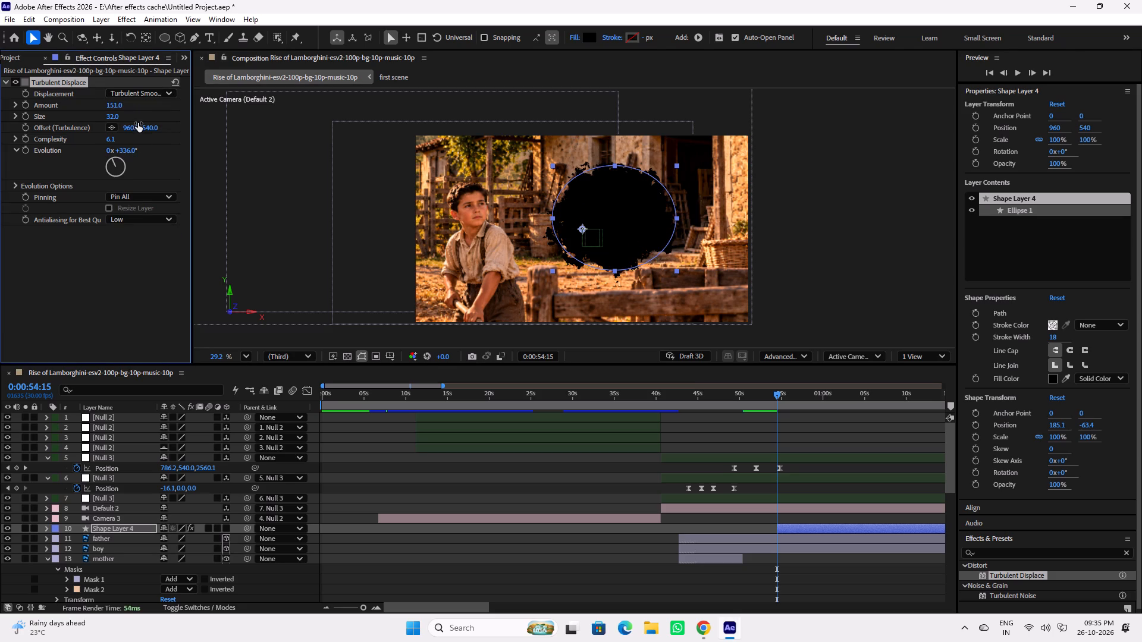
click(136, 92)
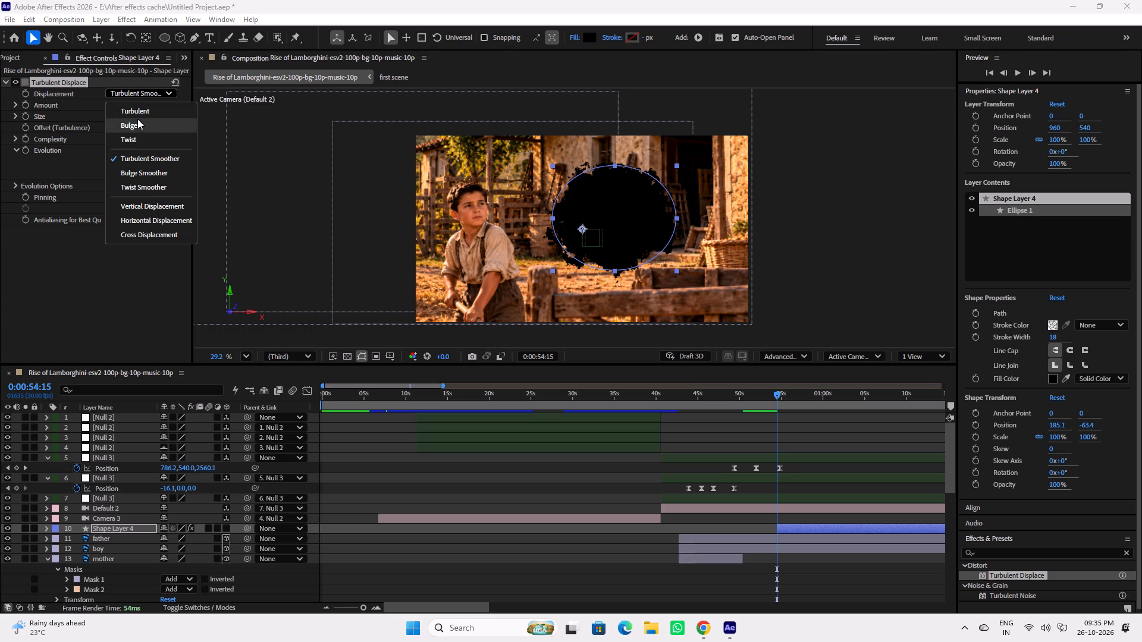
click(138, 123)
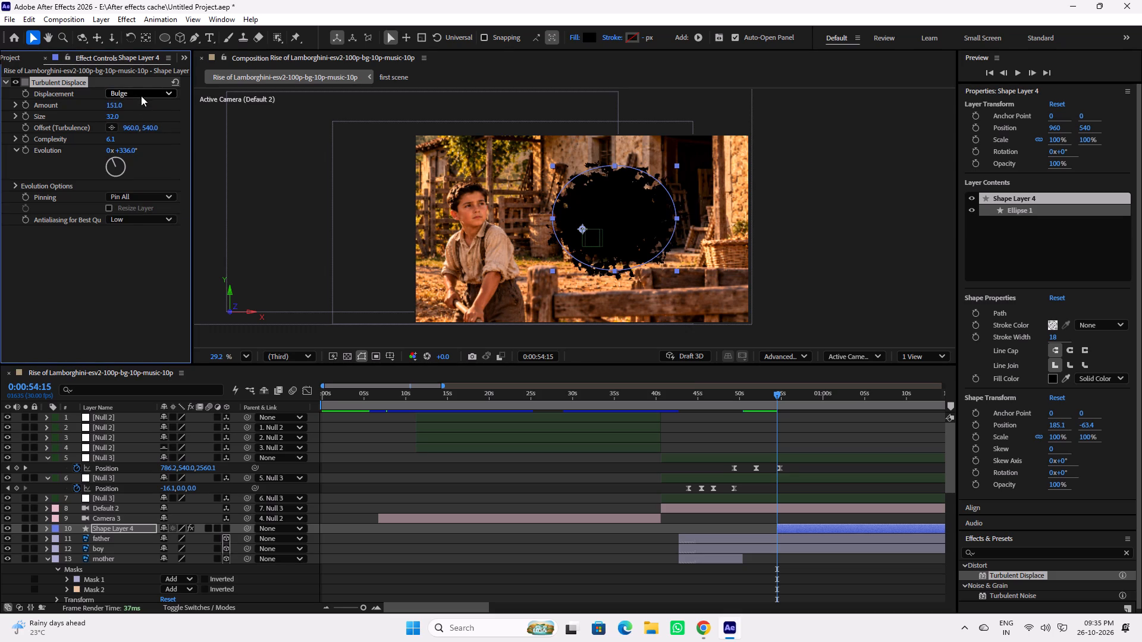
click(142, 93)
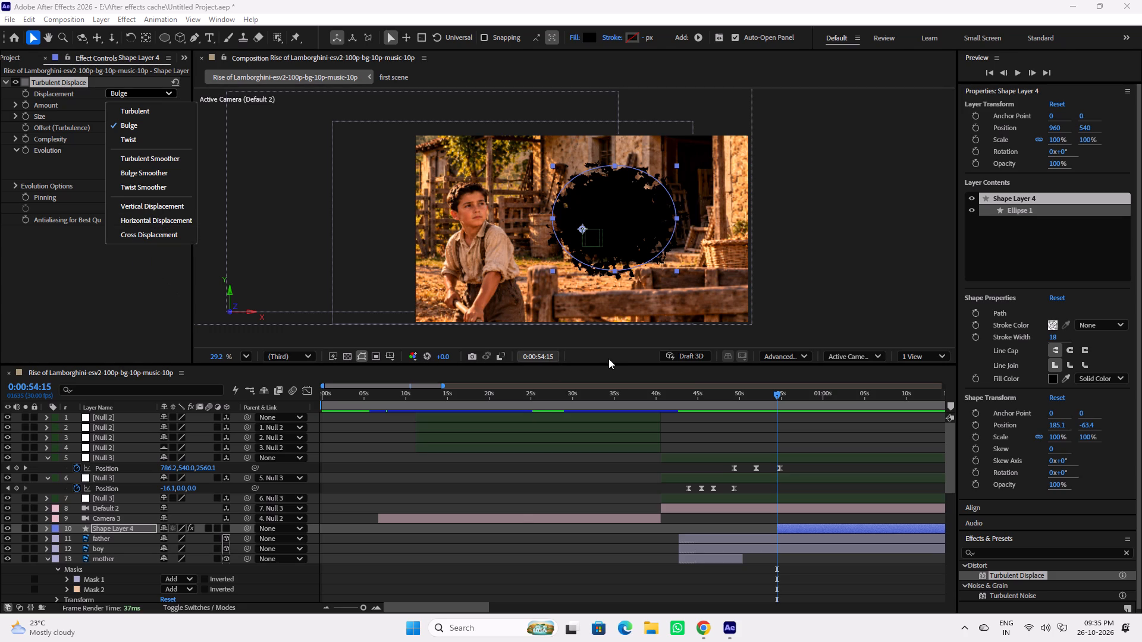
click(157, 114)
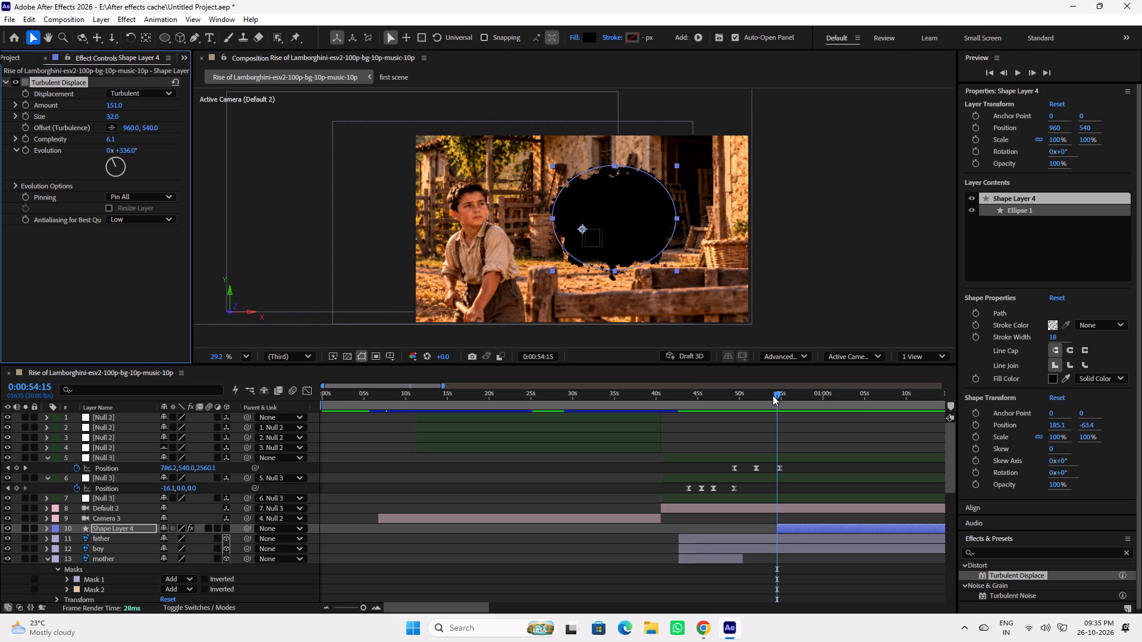
Start keyframing the Turbulent Displace evolution on the ellipse layer at 0:00:54:15.
click(773, 395)
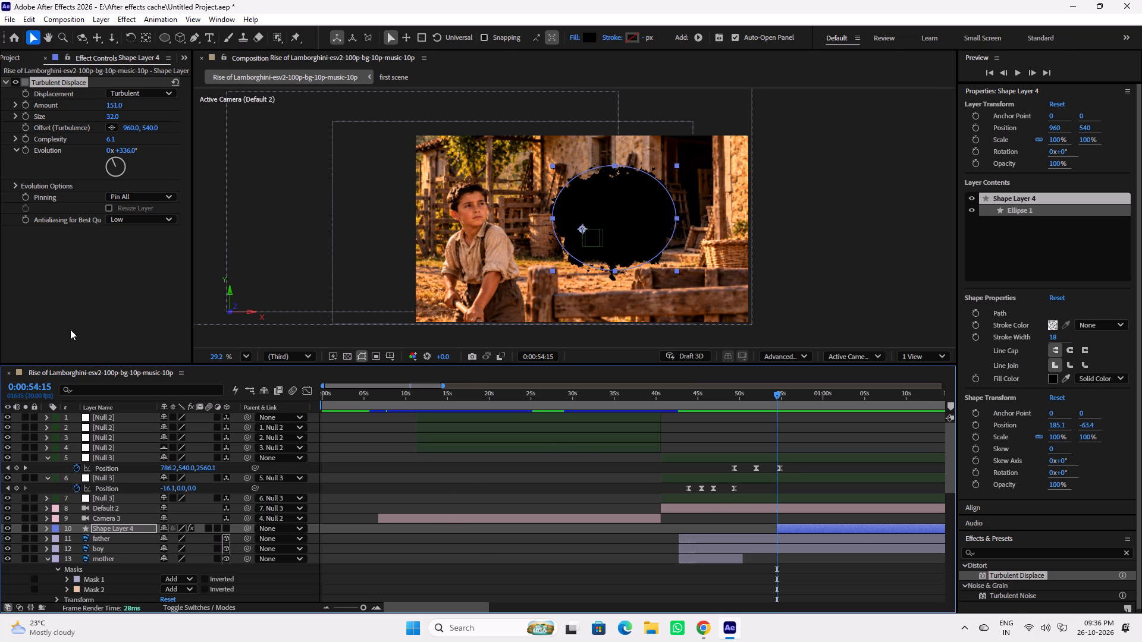
click(24, 152)
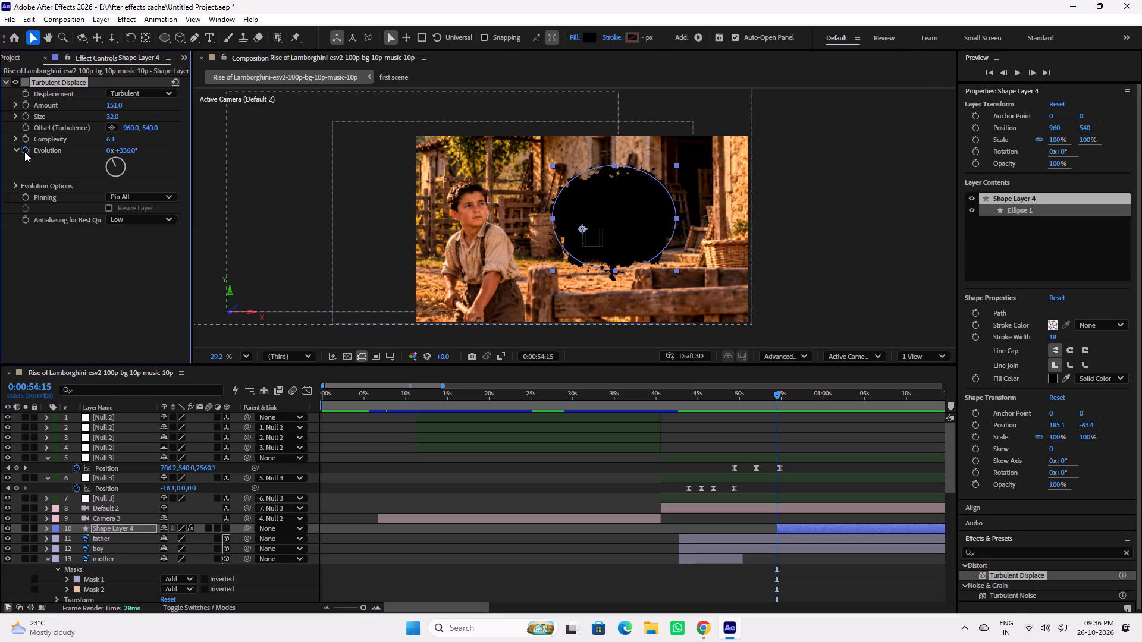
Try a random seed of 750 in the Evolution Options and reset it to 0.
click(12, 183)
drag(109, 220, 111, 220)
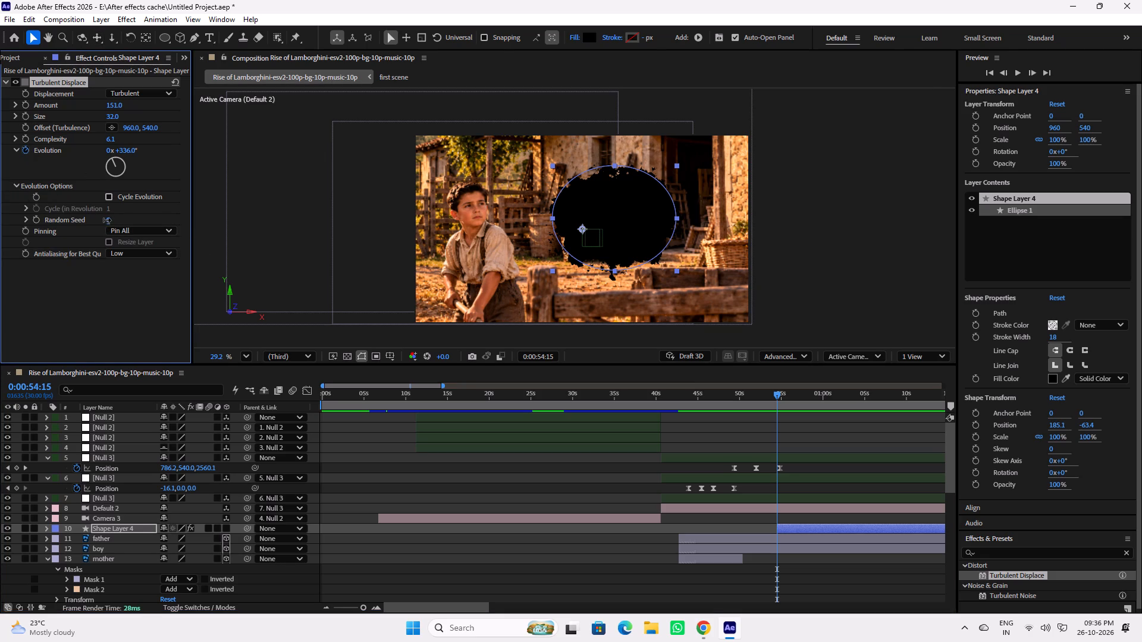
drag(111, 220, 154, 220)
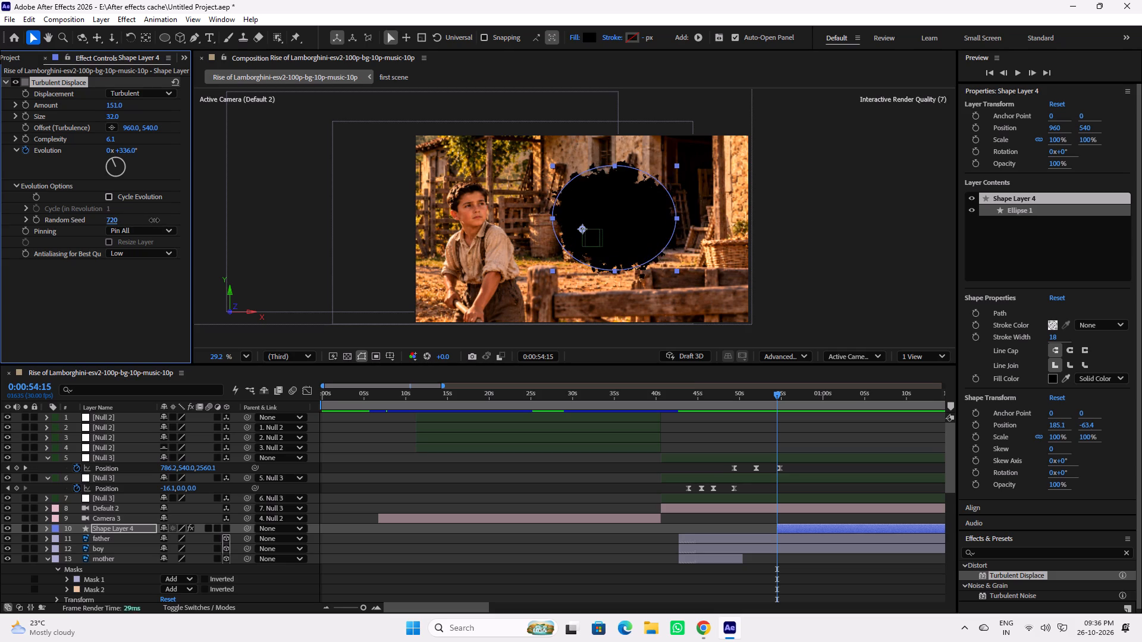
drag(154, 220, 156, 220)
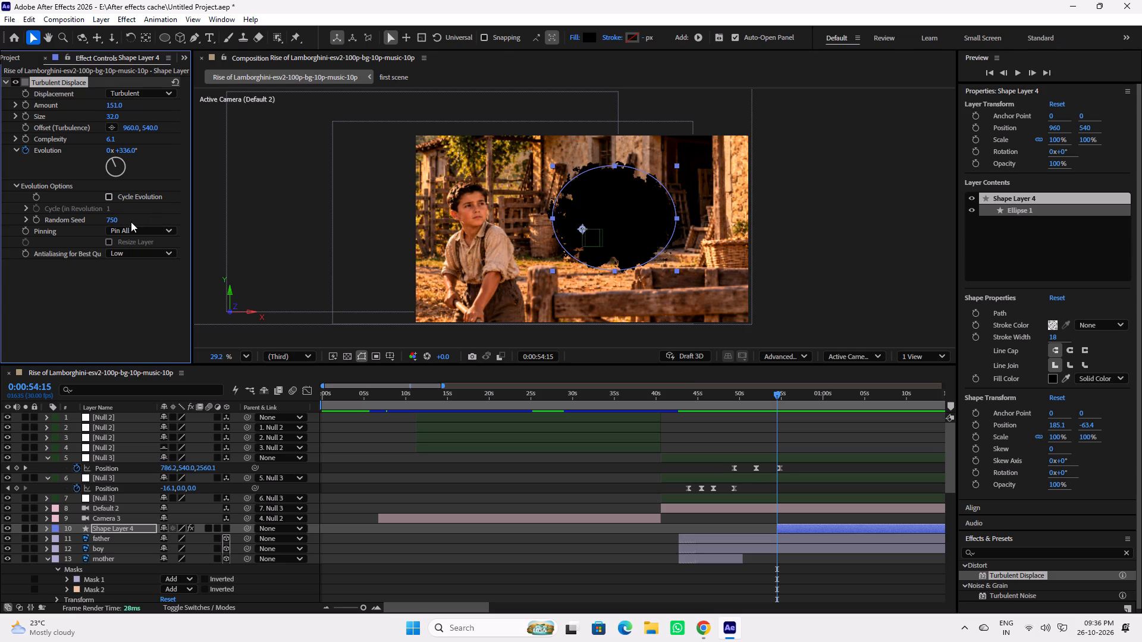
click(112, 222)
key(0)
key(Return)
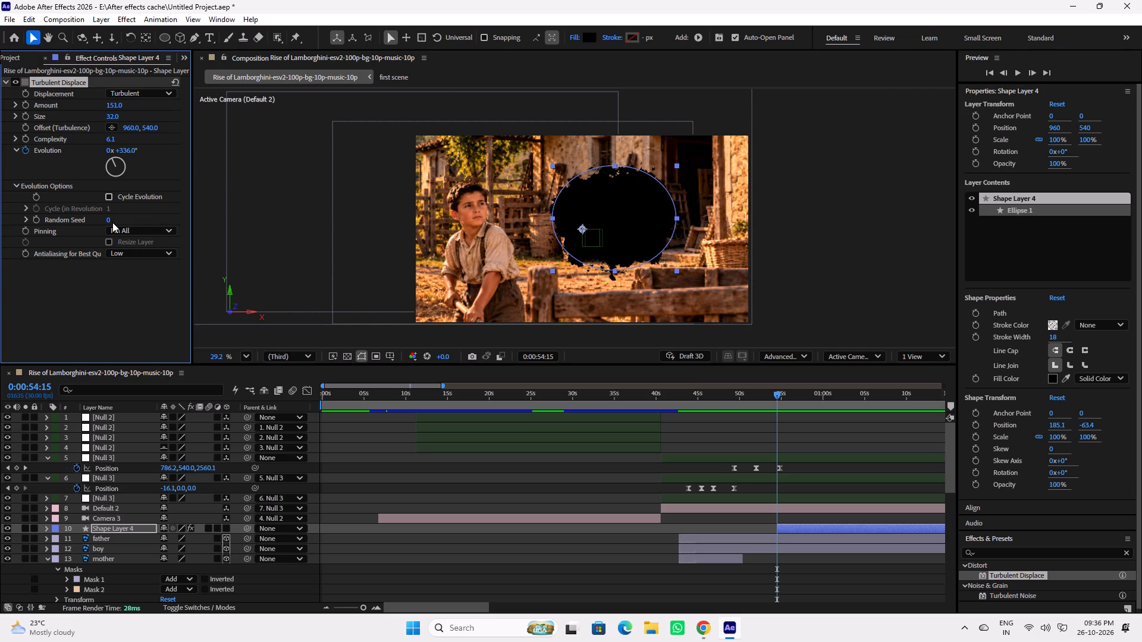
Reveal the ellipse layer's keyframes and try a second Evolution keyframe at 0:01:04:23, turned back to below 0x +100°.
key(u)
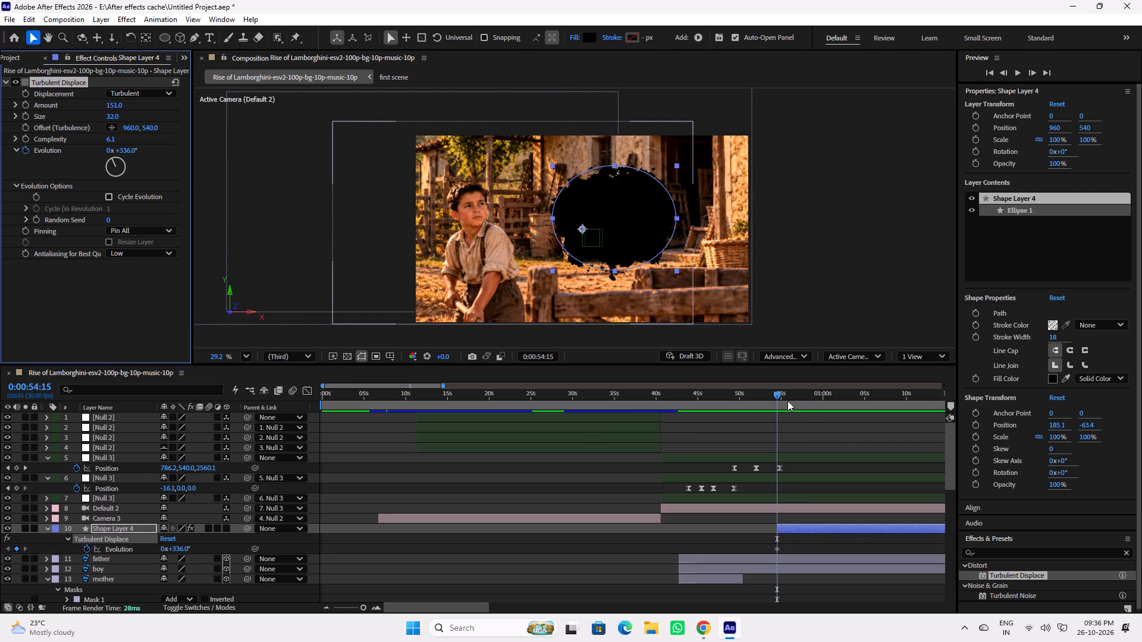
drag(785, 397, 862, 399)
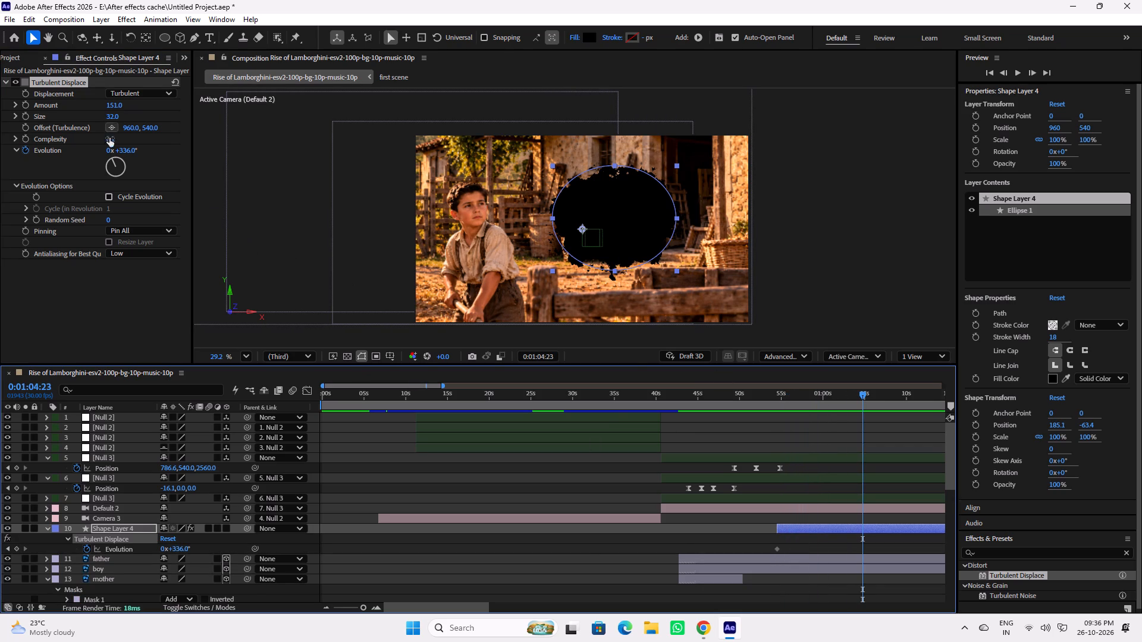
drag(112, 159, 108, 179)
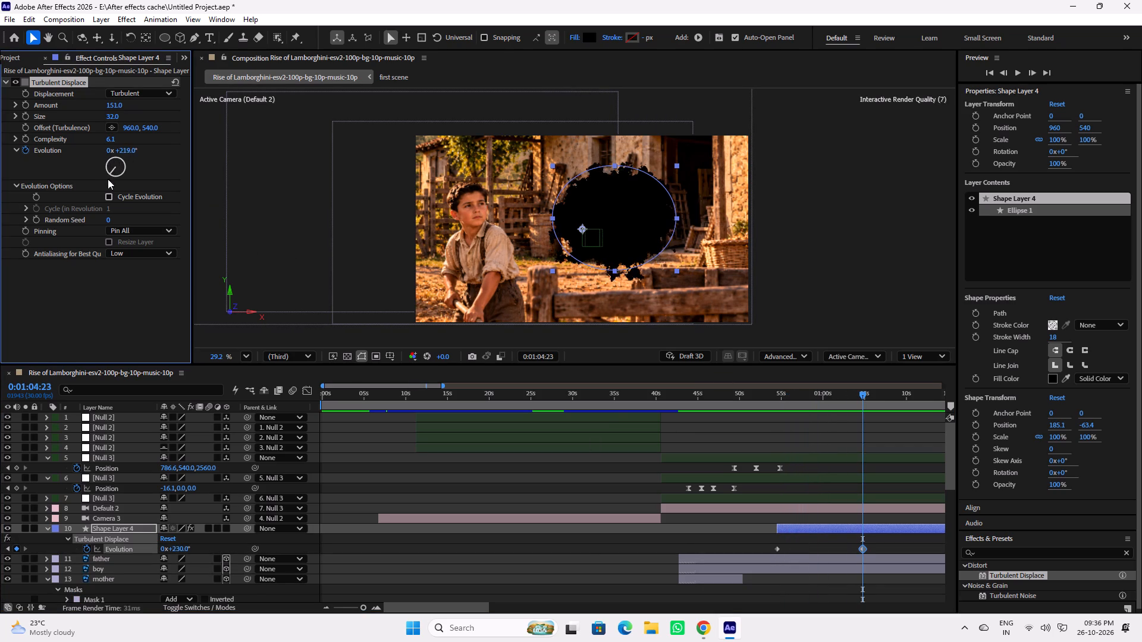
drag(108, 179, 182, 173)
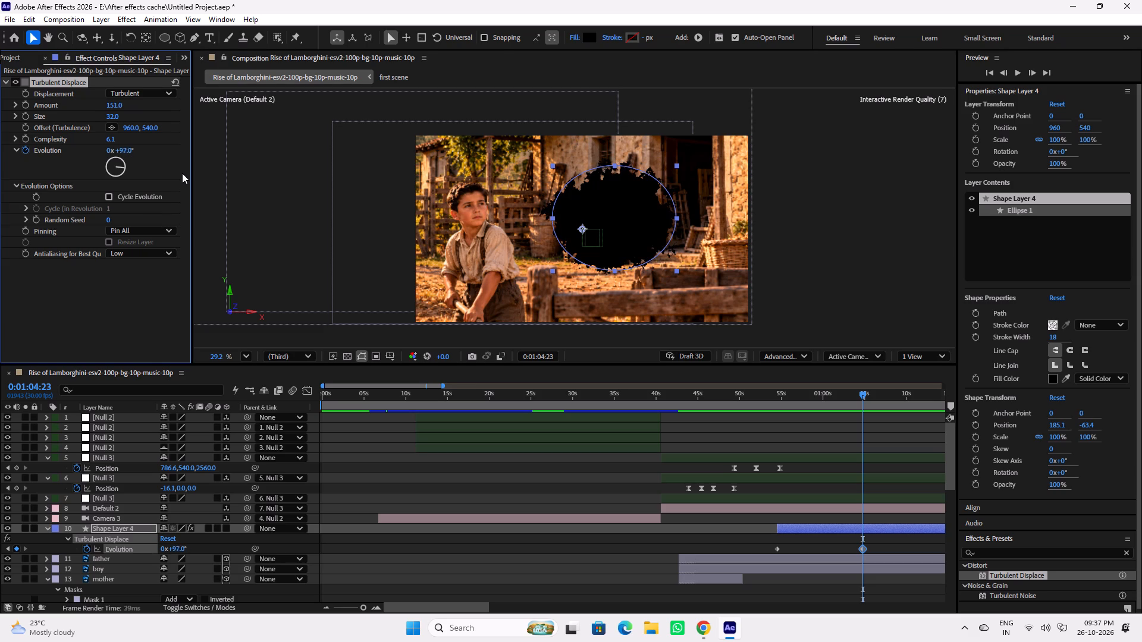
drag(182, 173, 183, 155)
Preview the ellipse's evolution animation starting from 0:00:53:26.
drag(801, 391, 789, 391)
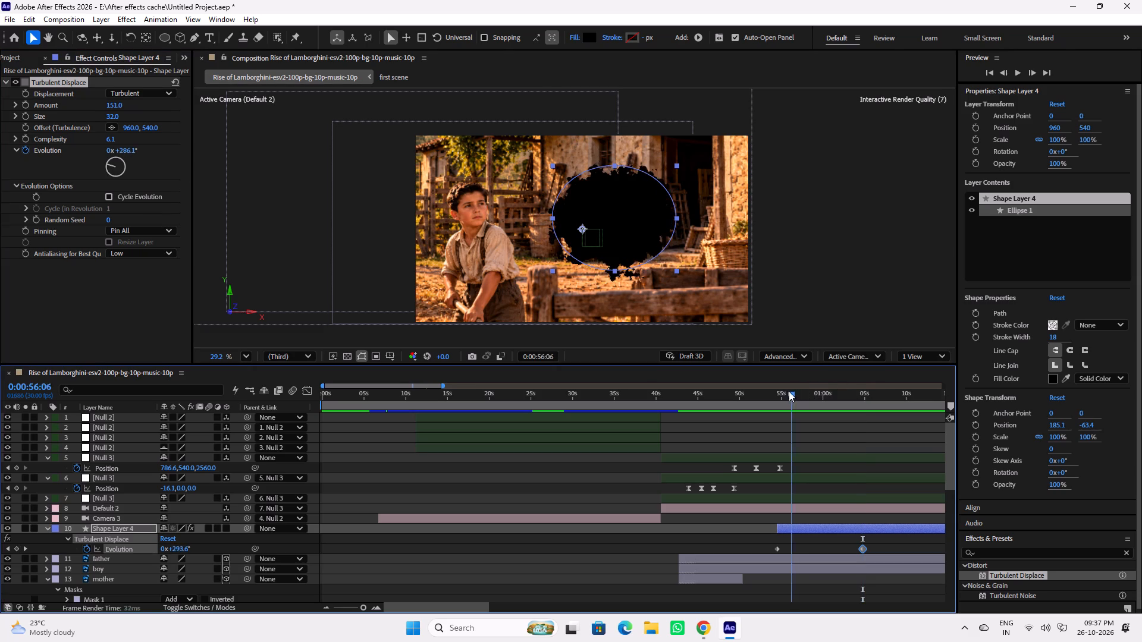
drag(789, 391, 771, 391)
key(space)
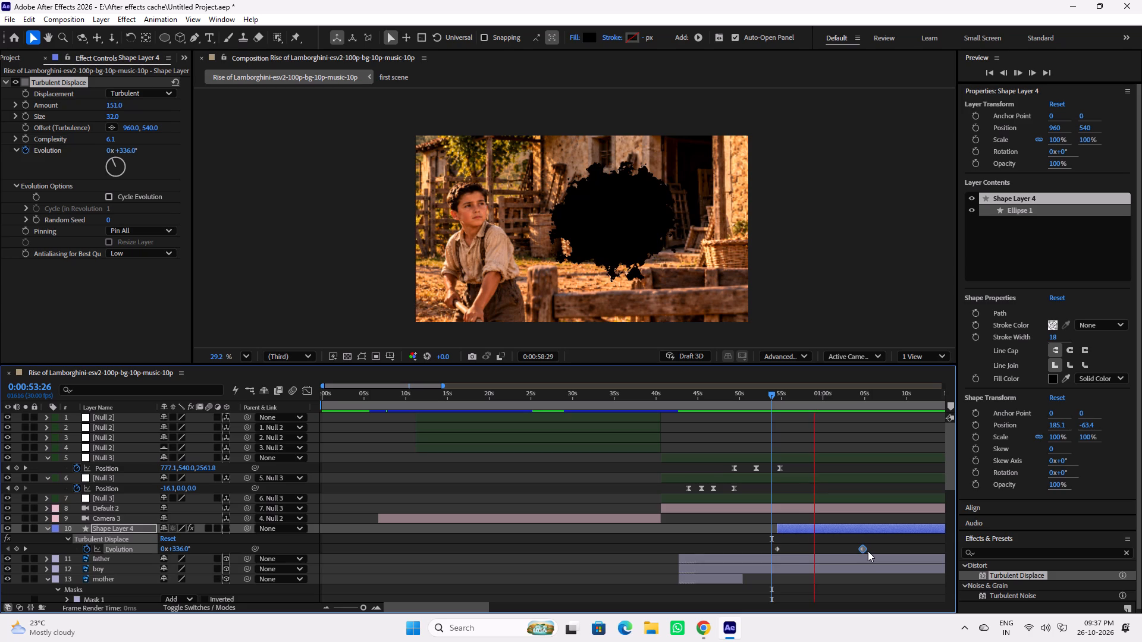
key(space)
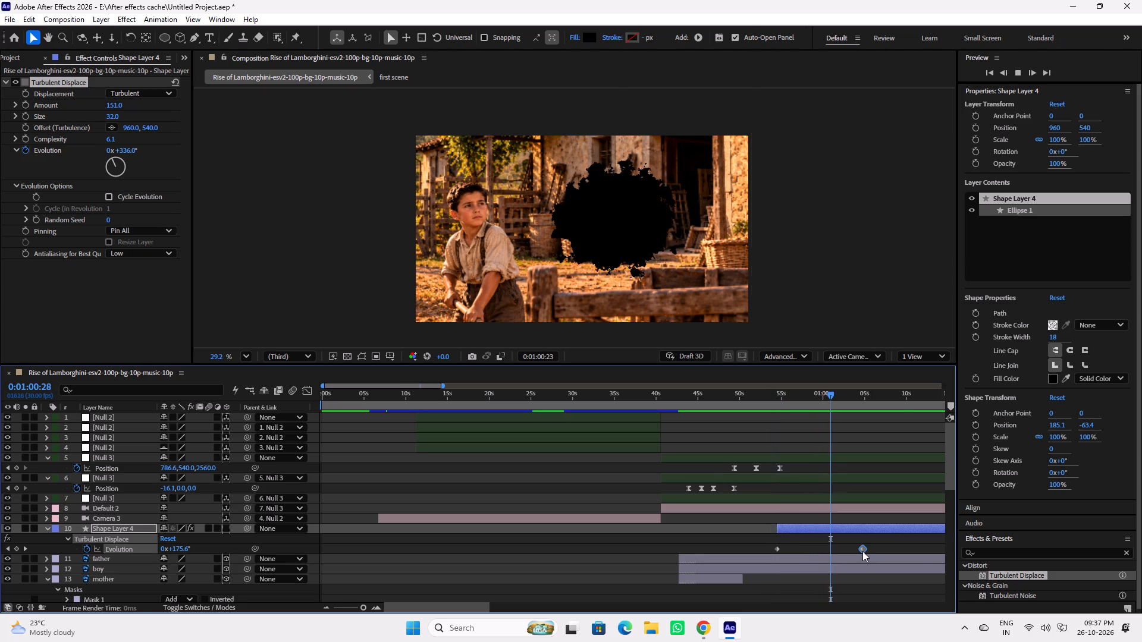
Undo the evolution change and keyframe the Turbulent Displace evolution at 10x +336° at 0:01:04:23.
key(ctrl+z)
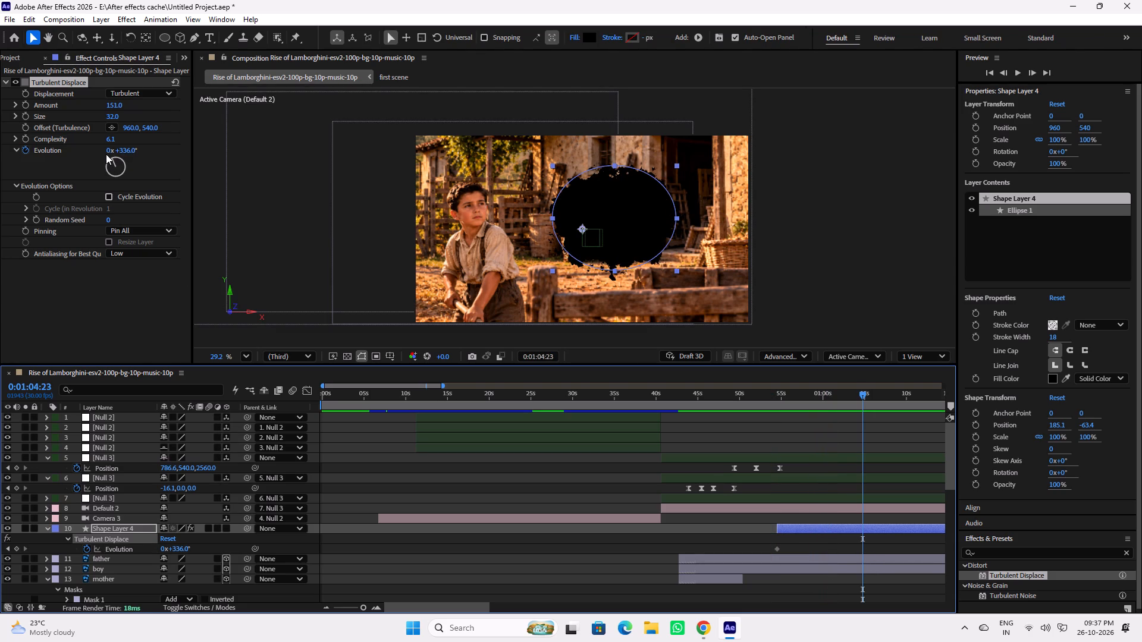
click(108, 153)
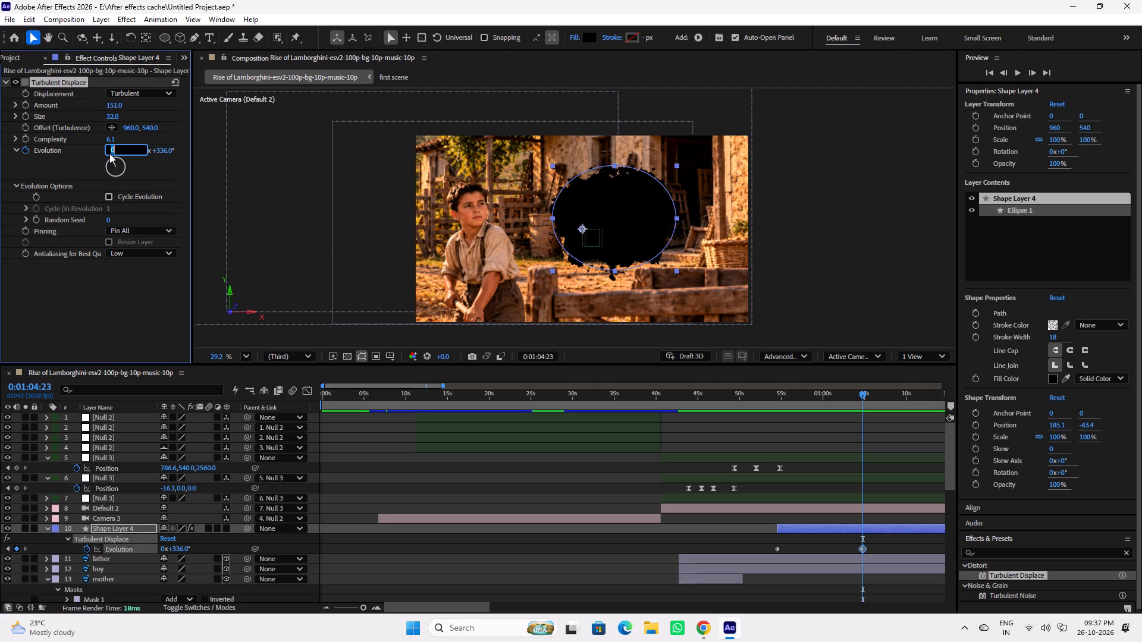
text(10)
key(Return)
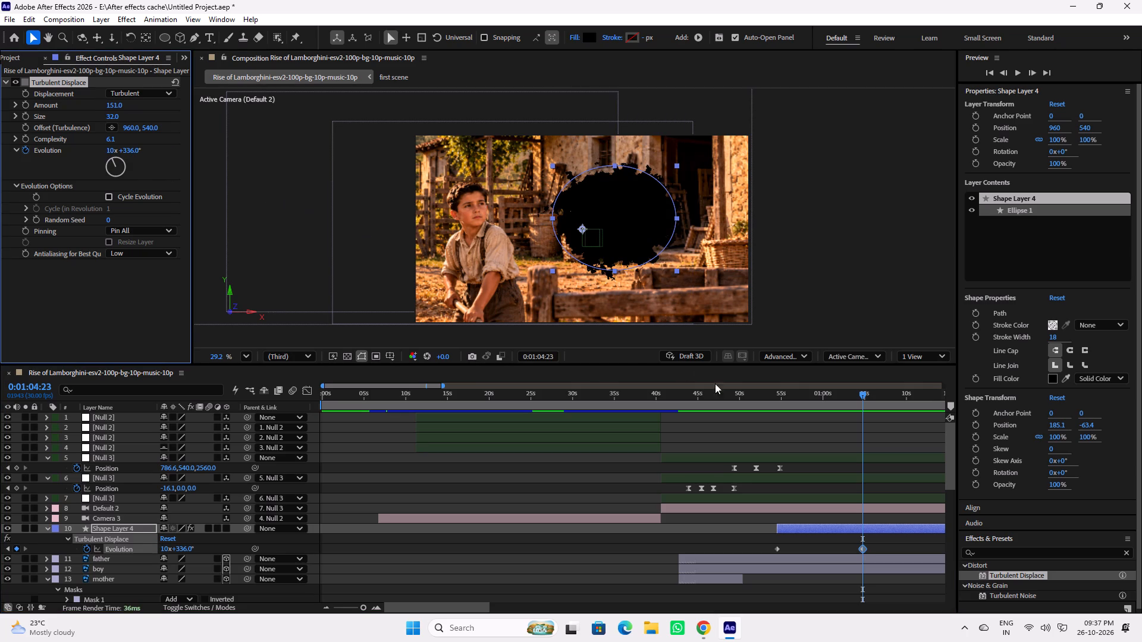
Preview the faster evolution animation of the ellipse starting from 0:00:54:00.
click(776, 396)
key(space)
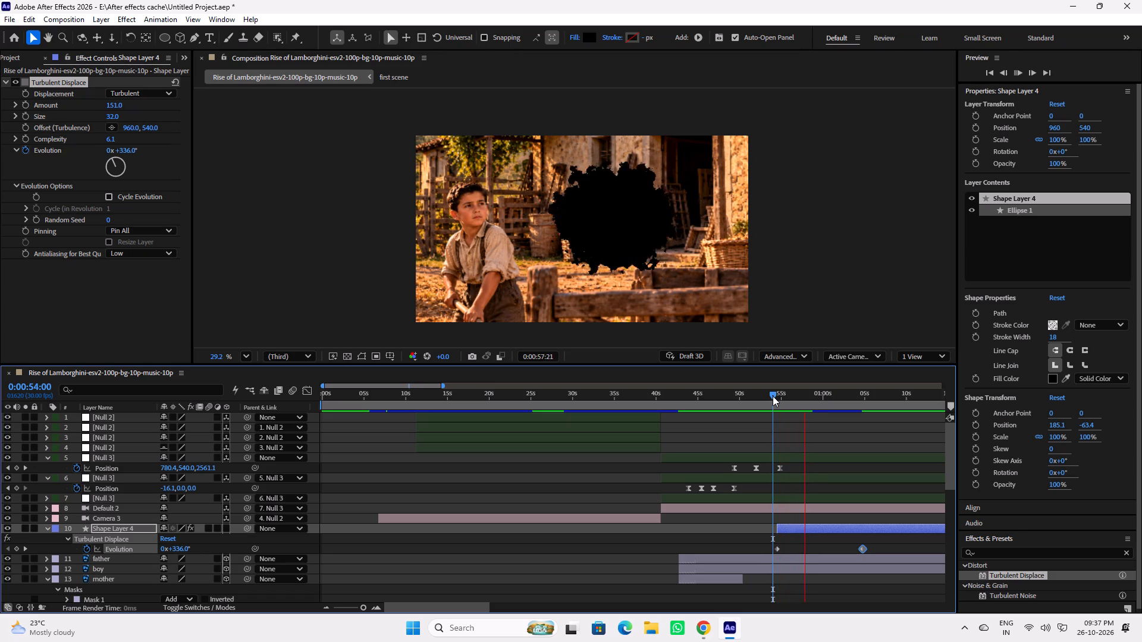
key(space)
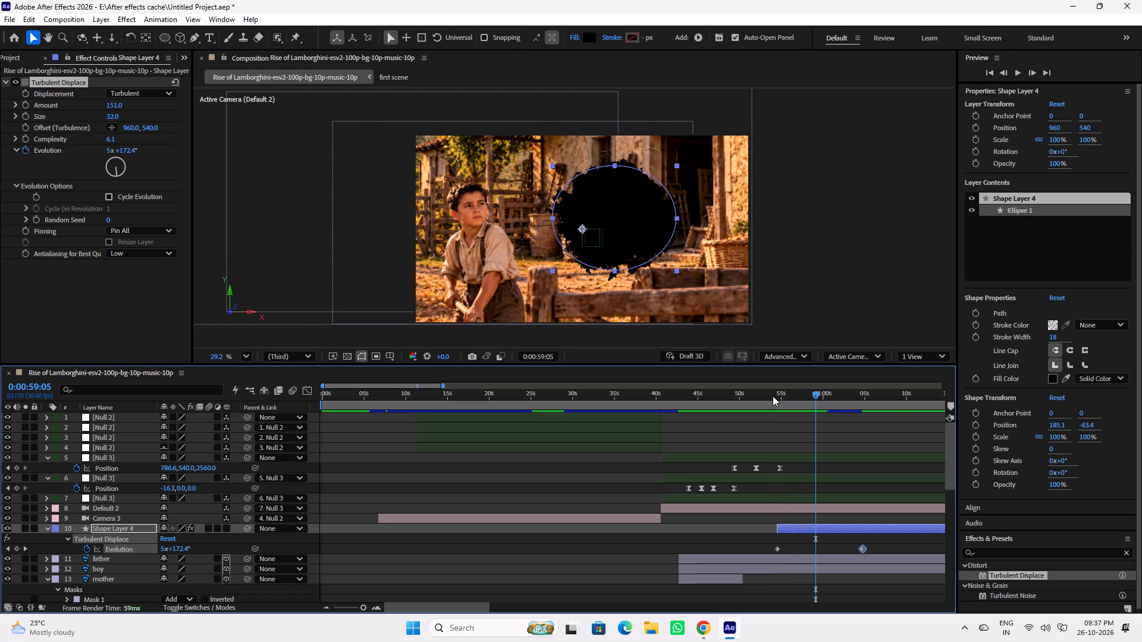
Keyframe the ellipse layer's Scale from 0% at 0:00:54:25 to 100% at 0:01:01:25.
drag(804, 395, 773, 395)
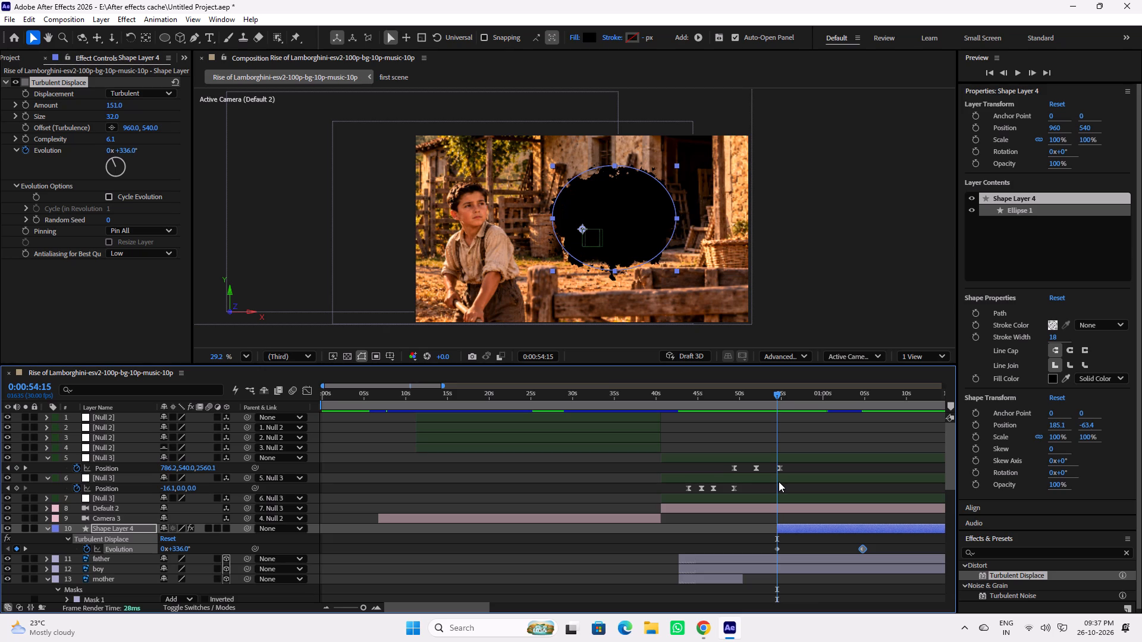
key(s)
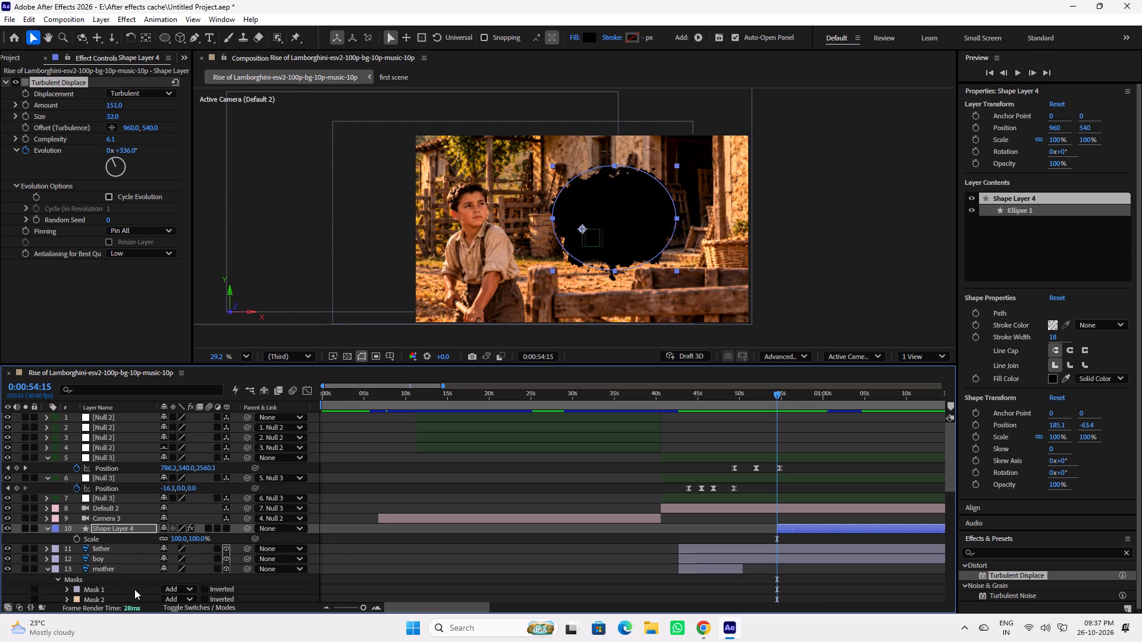
click(72, 541)
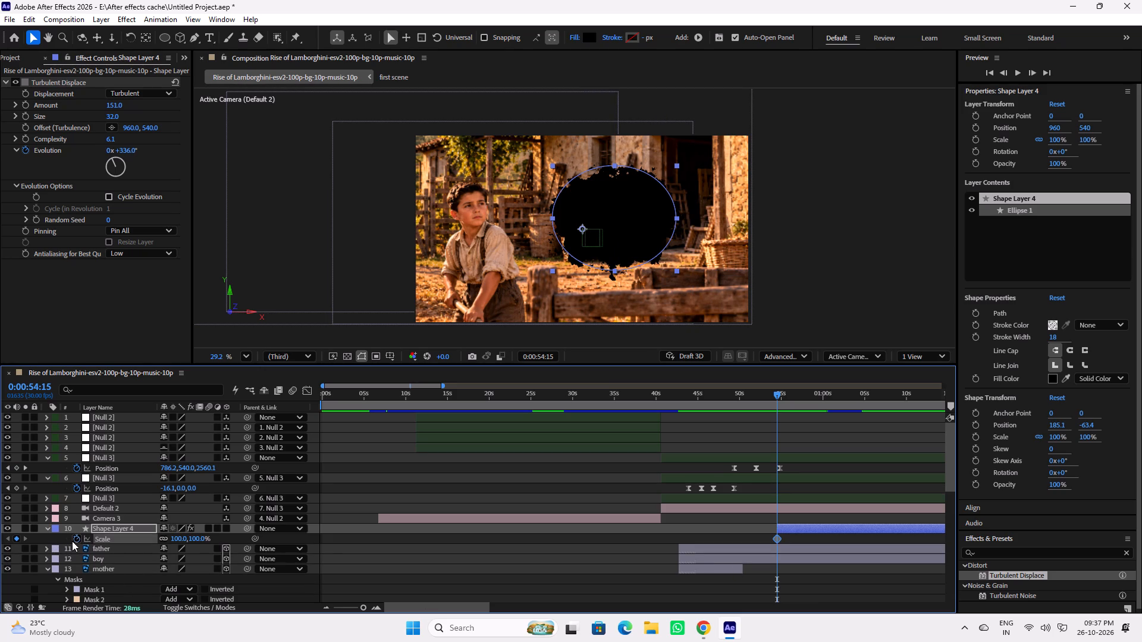
drag(799, 392, 838, 393)
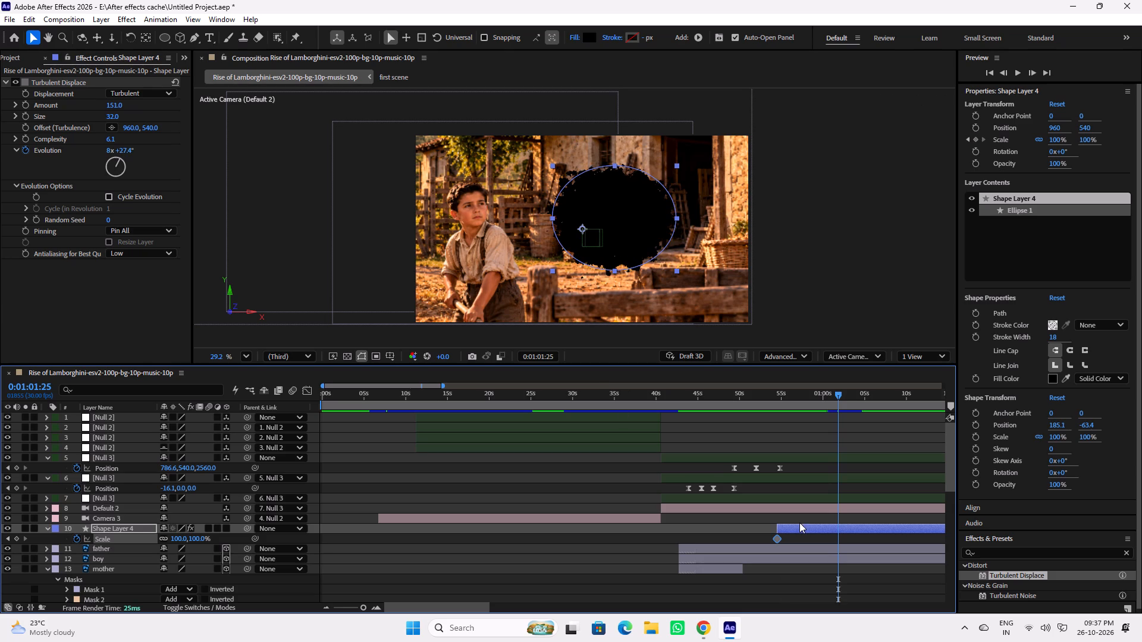
drag(779, 537, 799, 538)
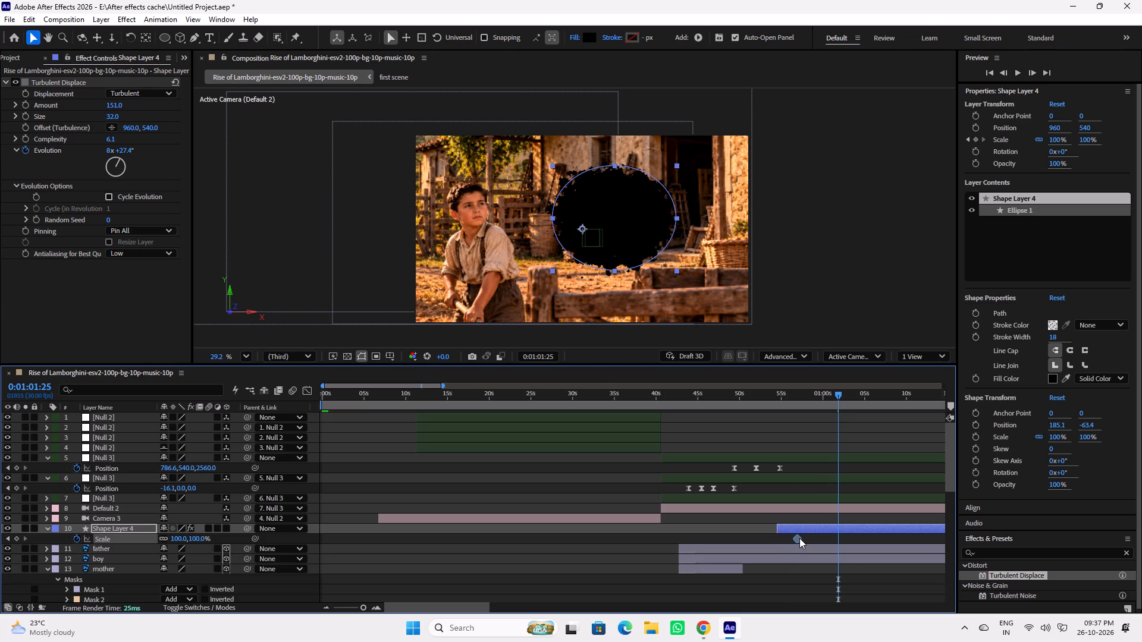
drag(799, 538, 834, 539)
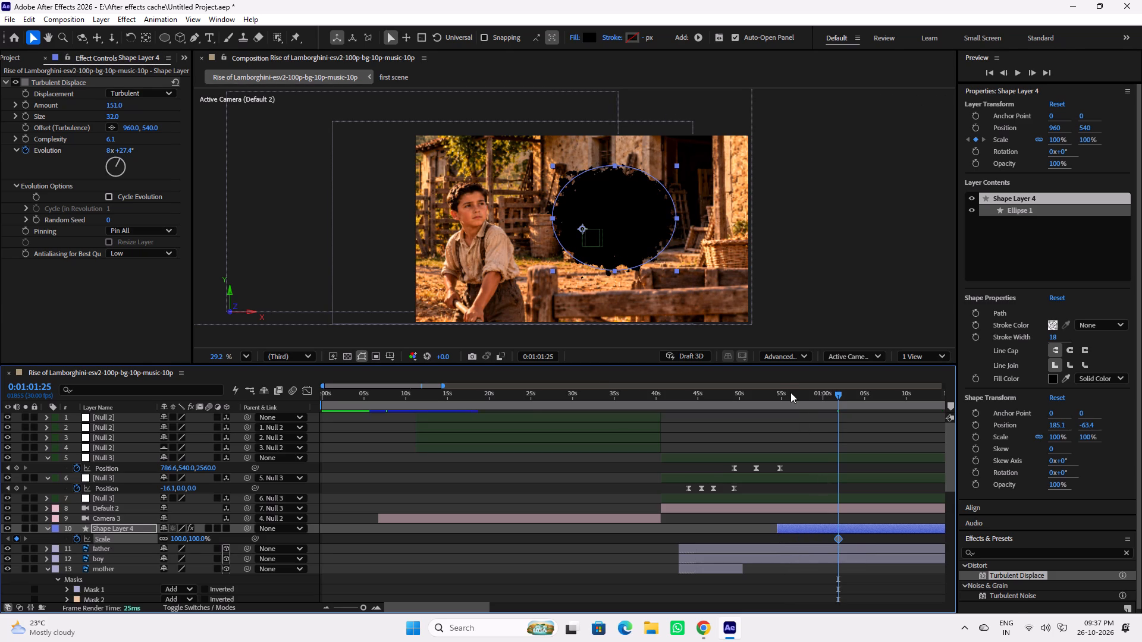
drag(795, 396, 780, 402)
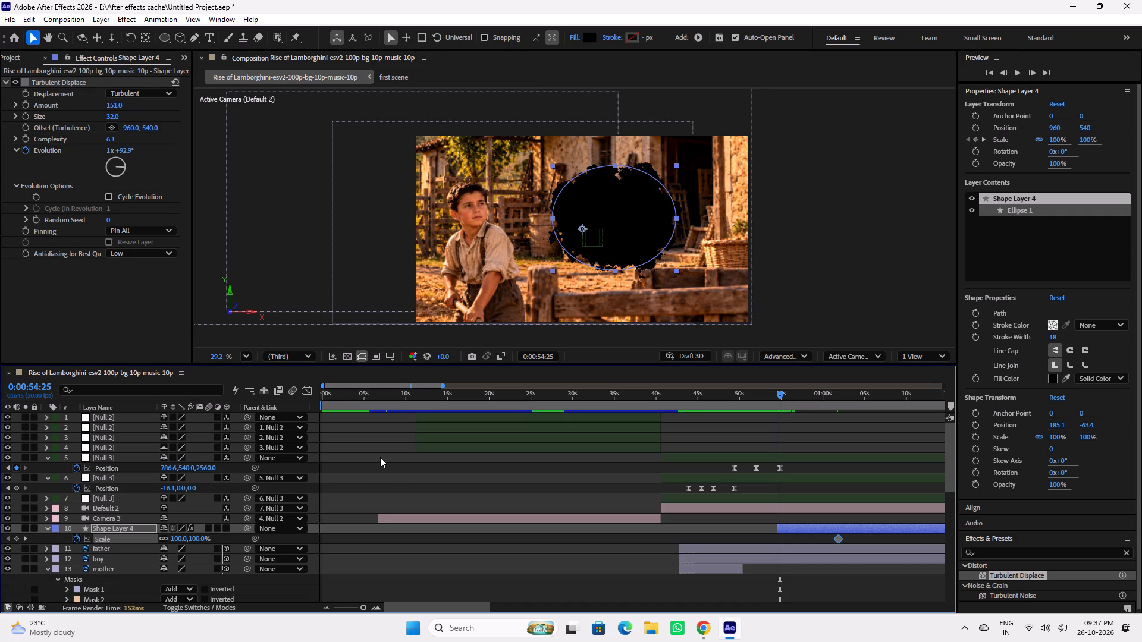
click(199, 542)
key(0)
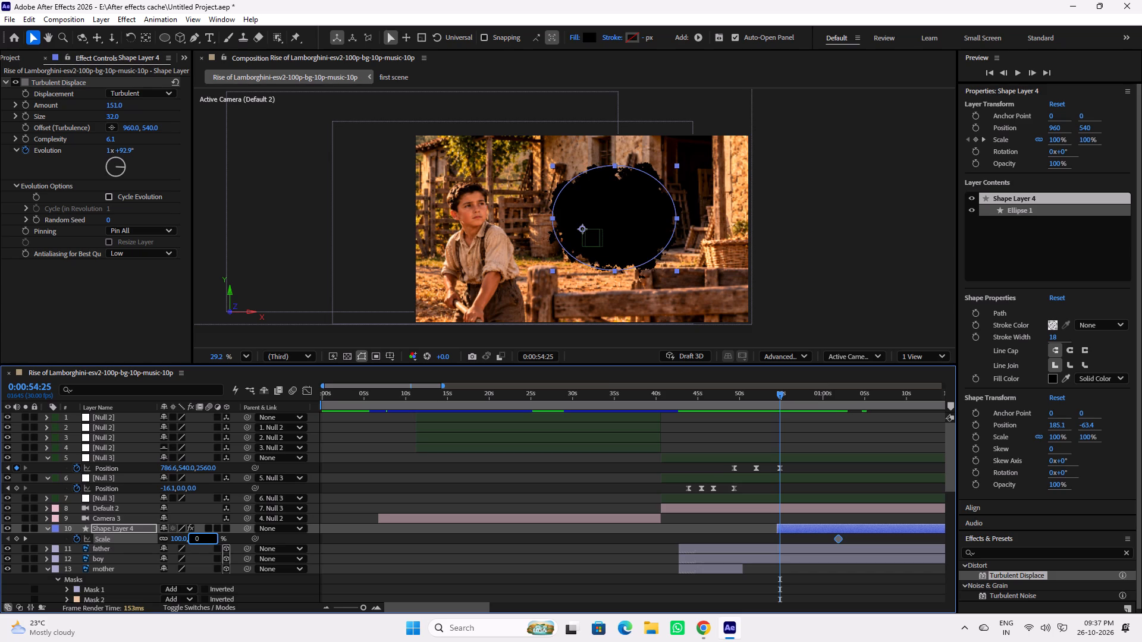
key(Return)
Preview the ellipse's scale-up animation starting from 0:00:54:25.
key(space)
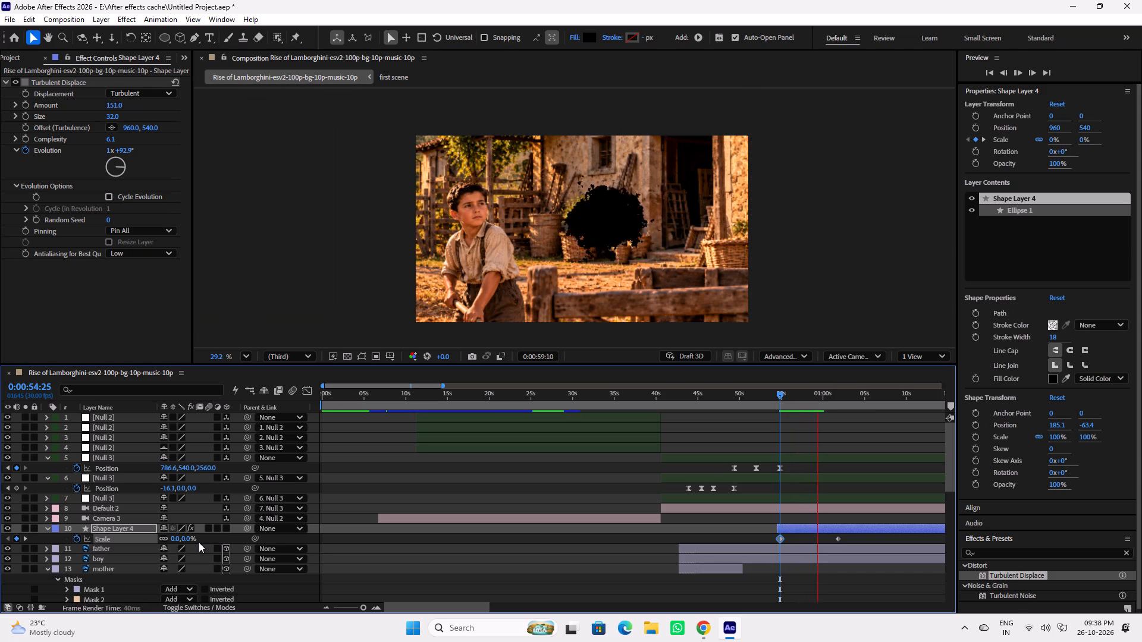
key(space)
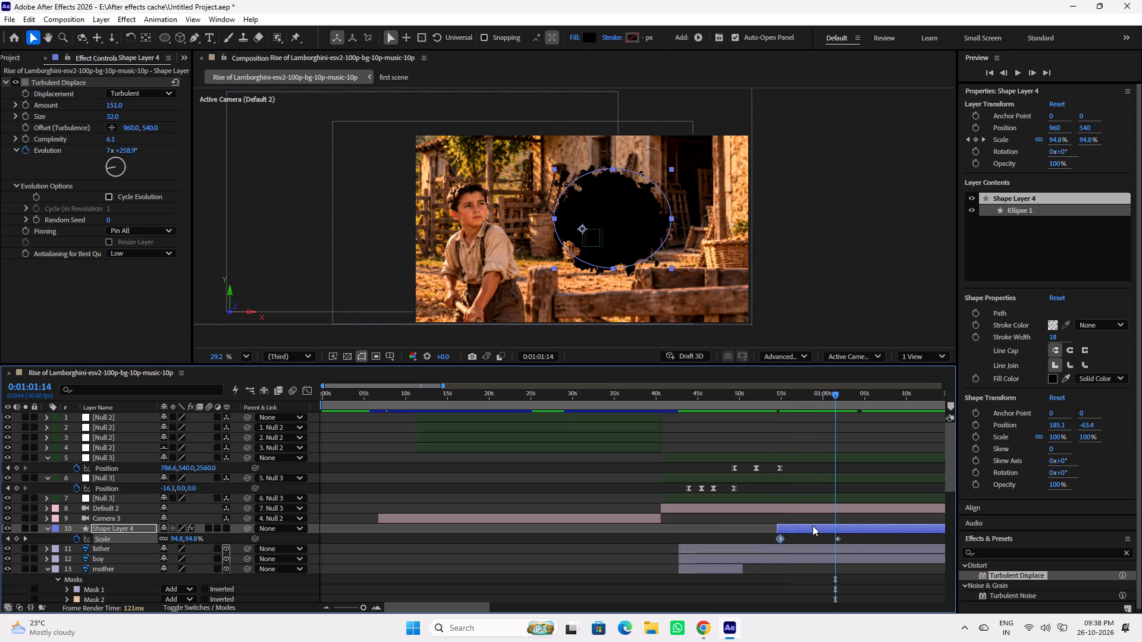
Move the ellipse's 100% Scale keyframe earlier to between 0:00:57 and 0:00:58, and save the project.
drag(837, 540, 806, 539)
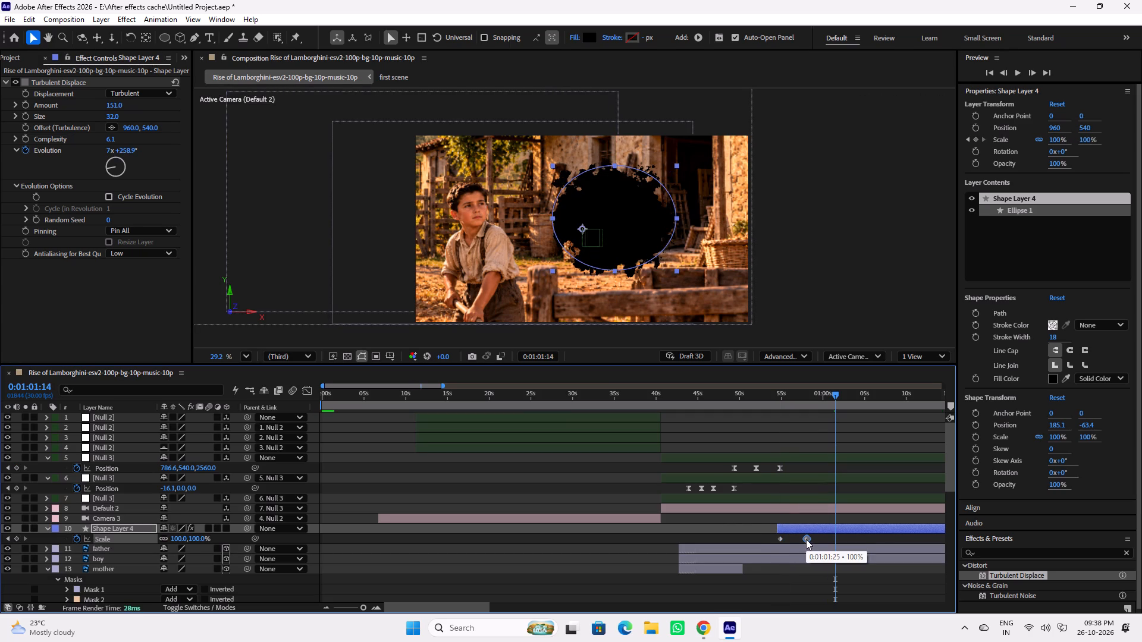
drag(806, 539, 802, 539)
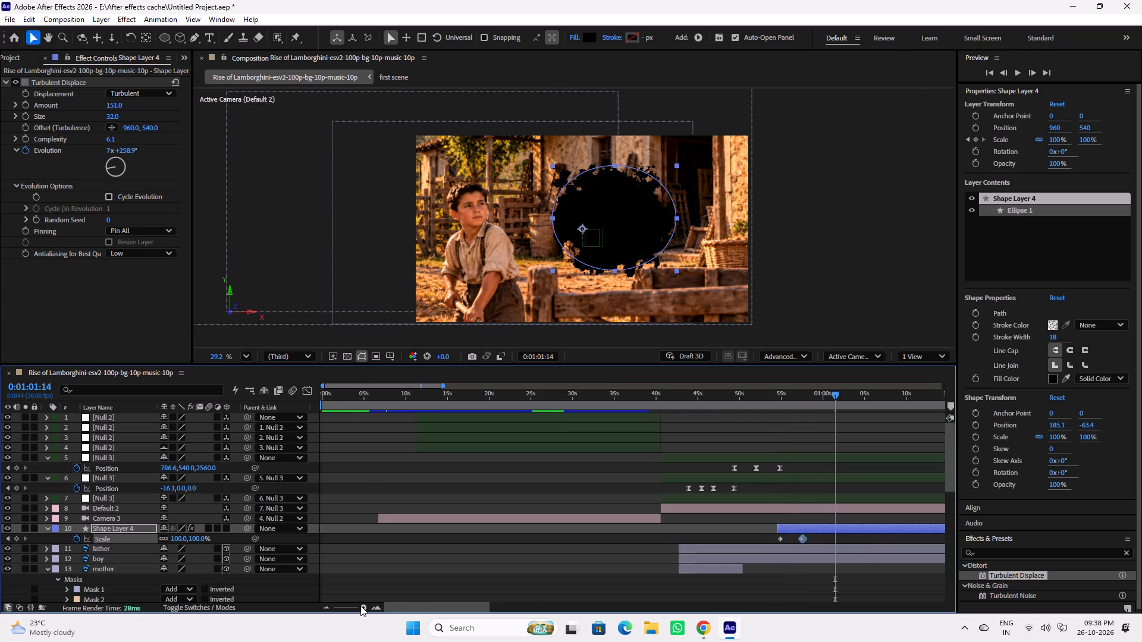
drag(360, 606, 366, 606)
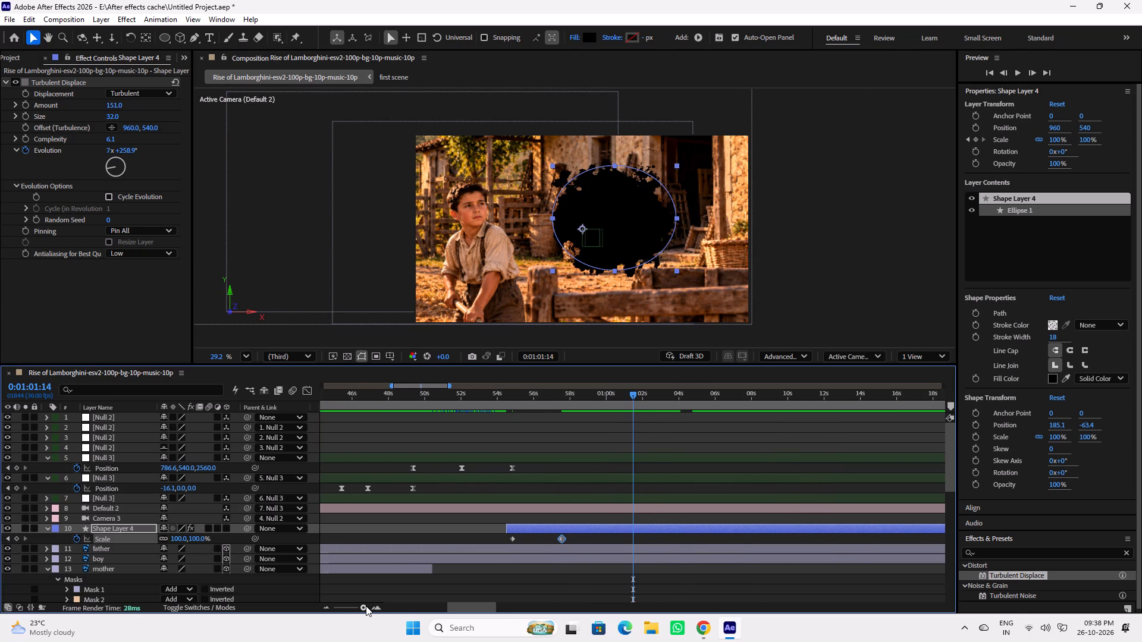
key(ctrl+s)
Preview the shortened scale-up of the ellipse starting from 0:00:54:25.
drag(523, 395, 522, 395)
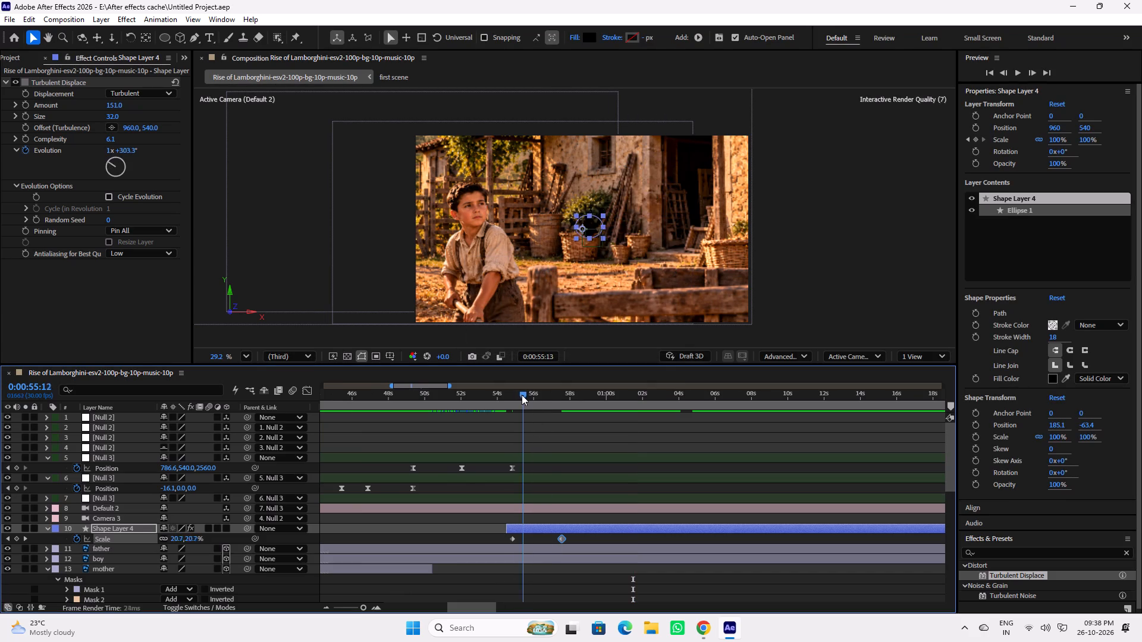
drag(522, 395, 512, 395)
key(space)
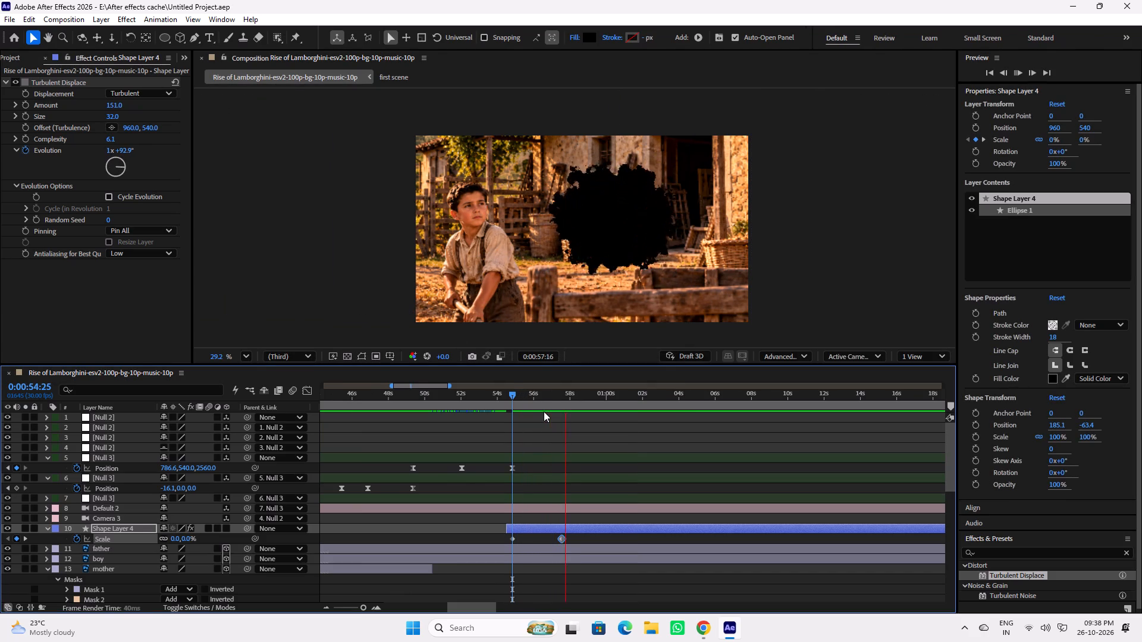
key(space)
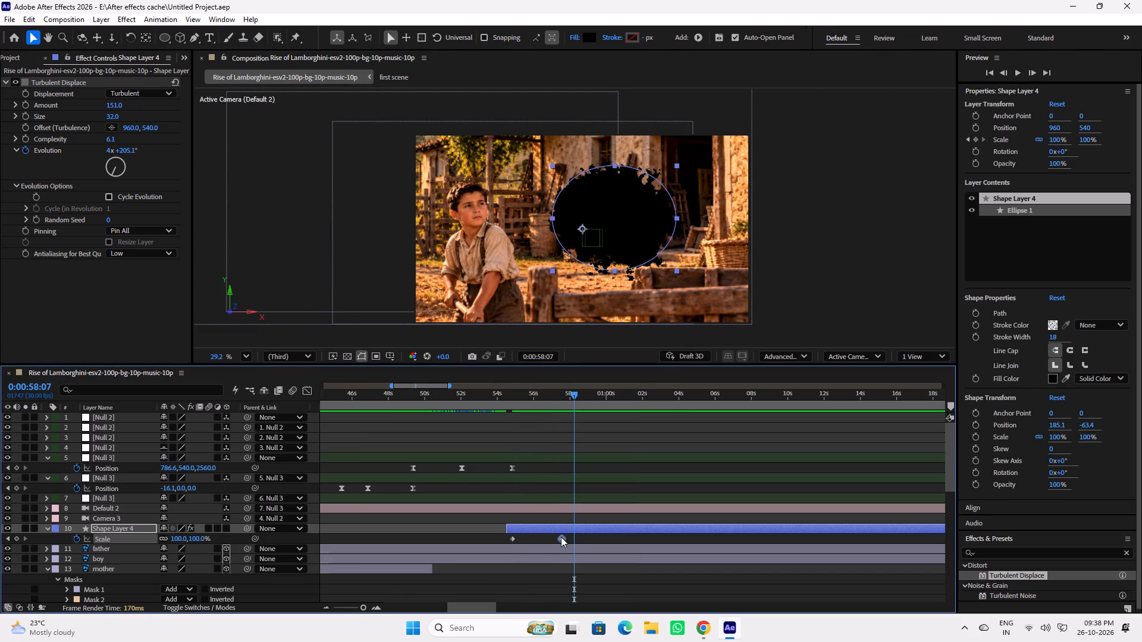
Move the ellipse's 100% Scale keyframe earlier to 0:00:56:25.
drag(562, 538, 549, 538)
Apply Easy Ease to both Scale keyframes and shape the speed graph into a sharp early peak of about 200 %/sec.
drag(566, 538, 562, 538)
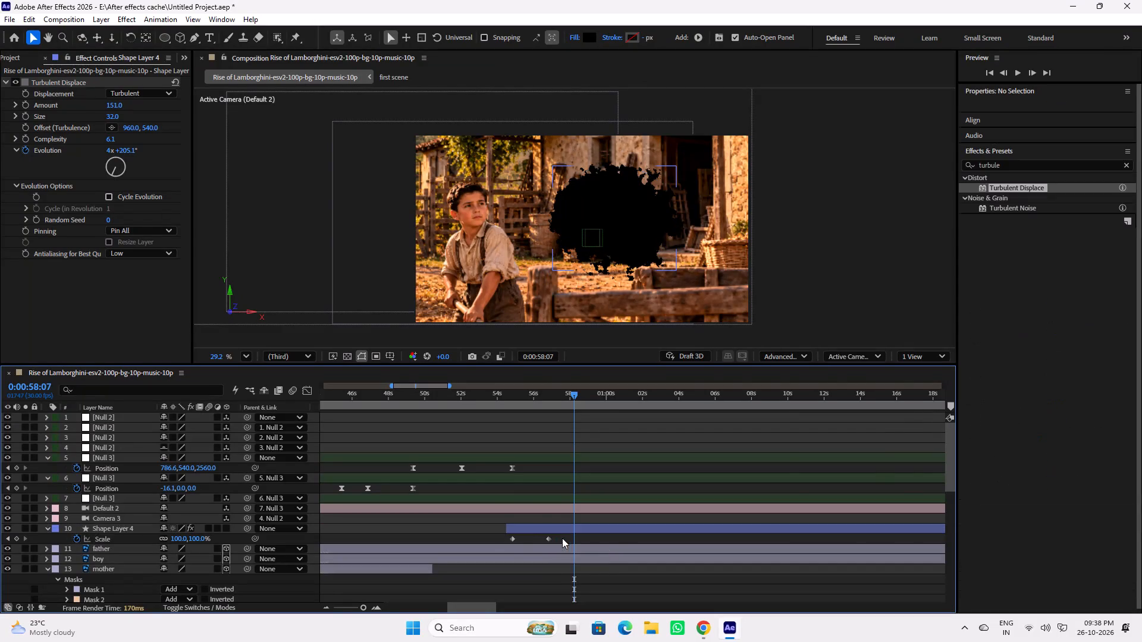
drag(562, 538, 492, 546)
key(F9)
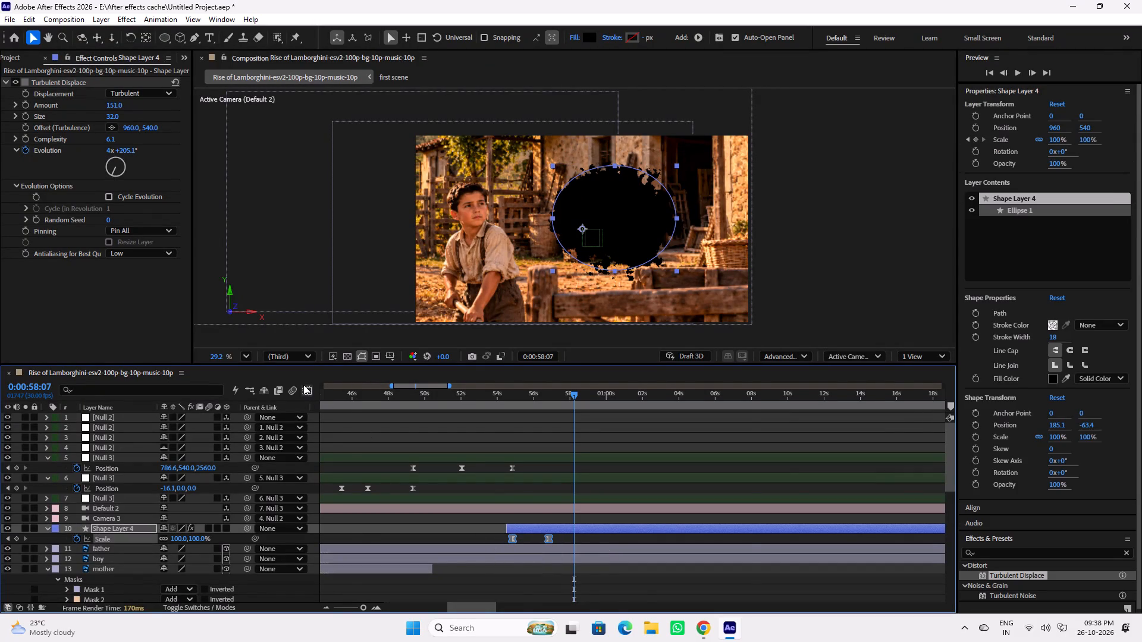
click(303, 385)
drag(566, 554, 536, 573)
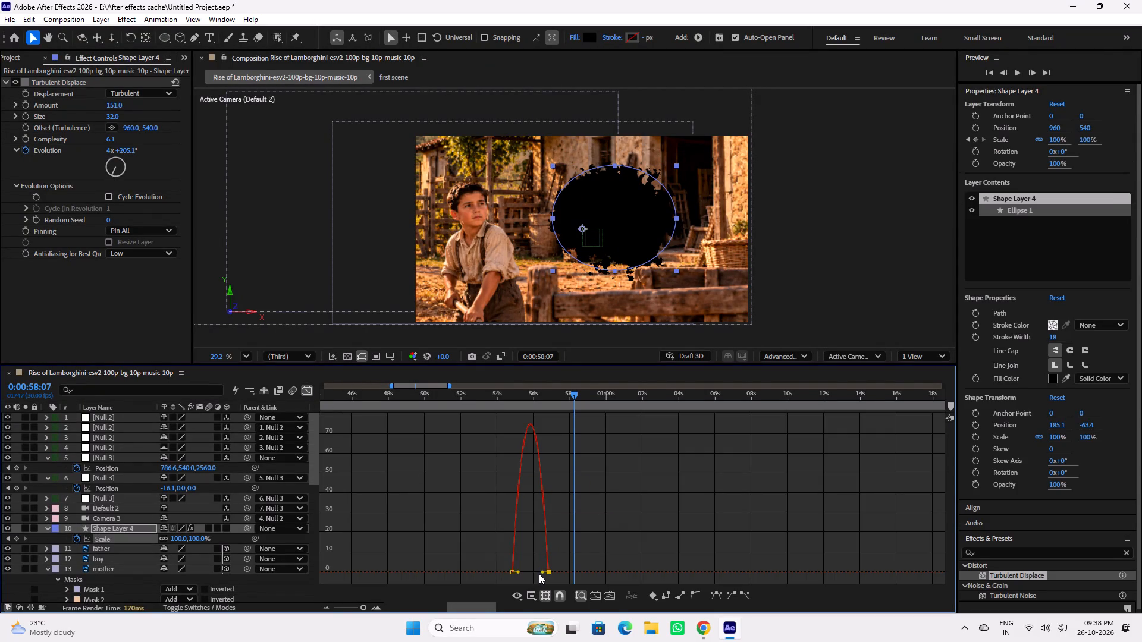
drag(542, 571, 519, 571)
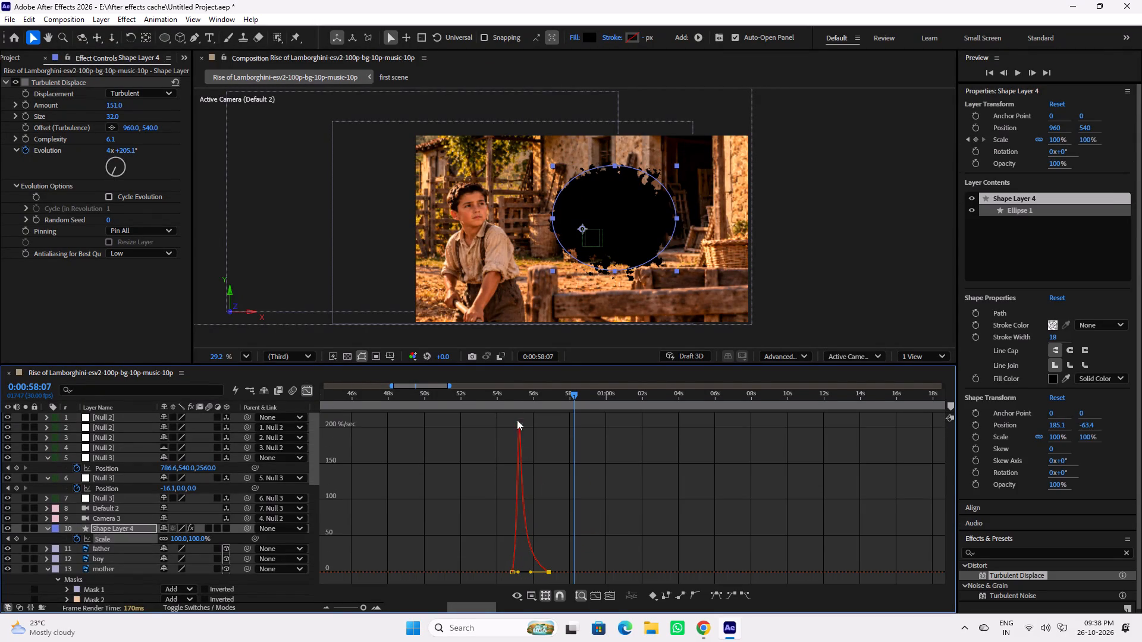
Preview the eased scale-up starting from 0:00:54:20, then return to the layer bar view.
click(509, 397)
key(space)
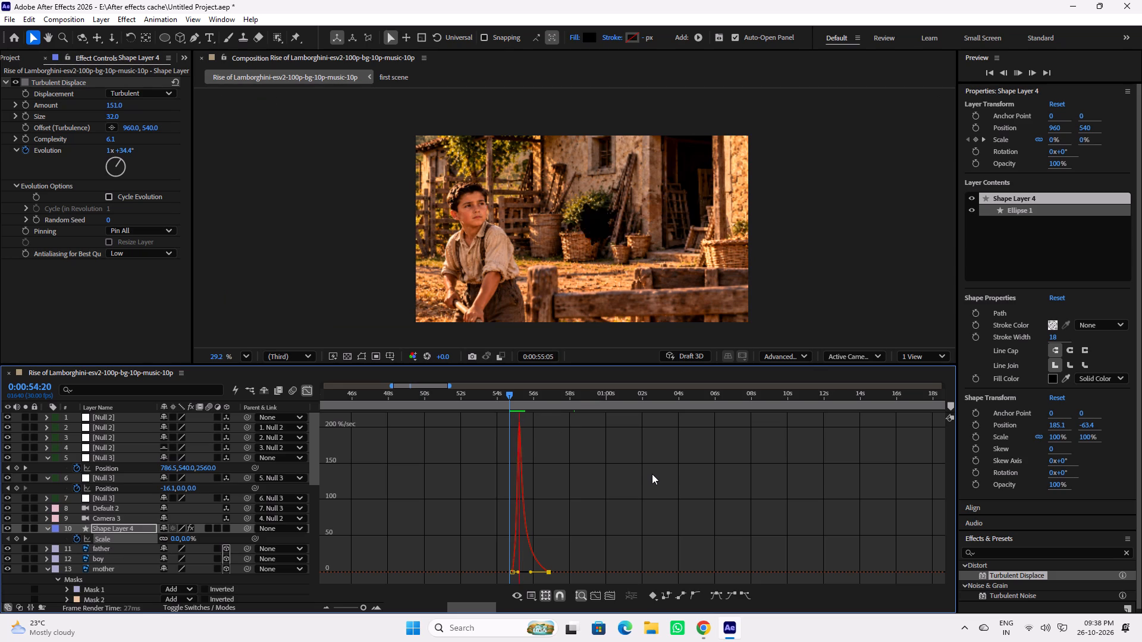
key(space)
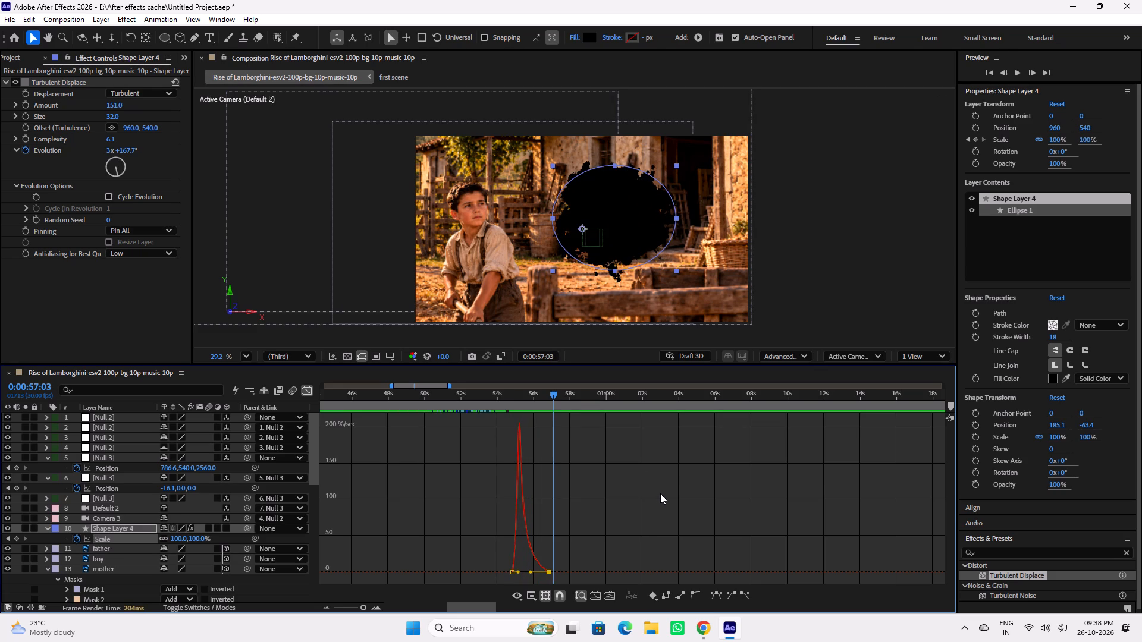
click(307, 390)
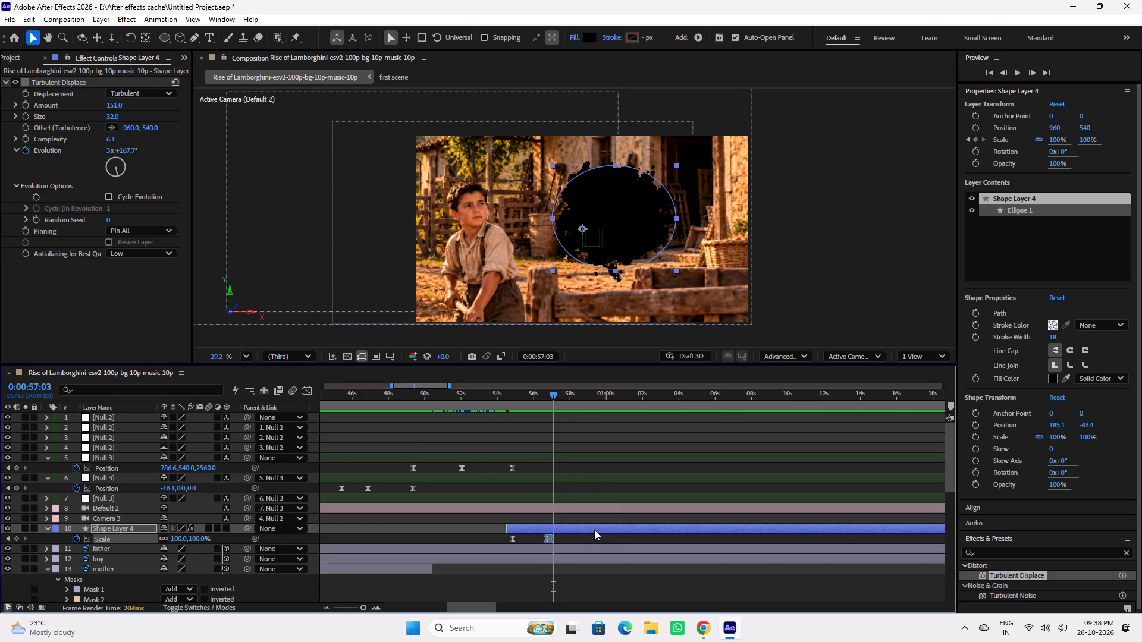
Reveal the ellipse layer's keyframes and move the second Evolution keyframe to 0:00:56:25, in line with the last Scale keyframe.
key(u)
click(598, 553)
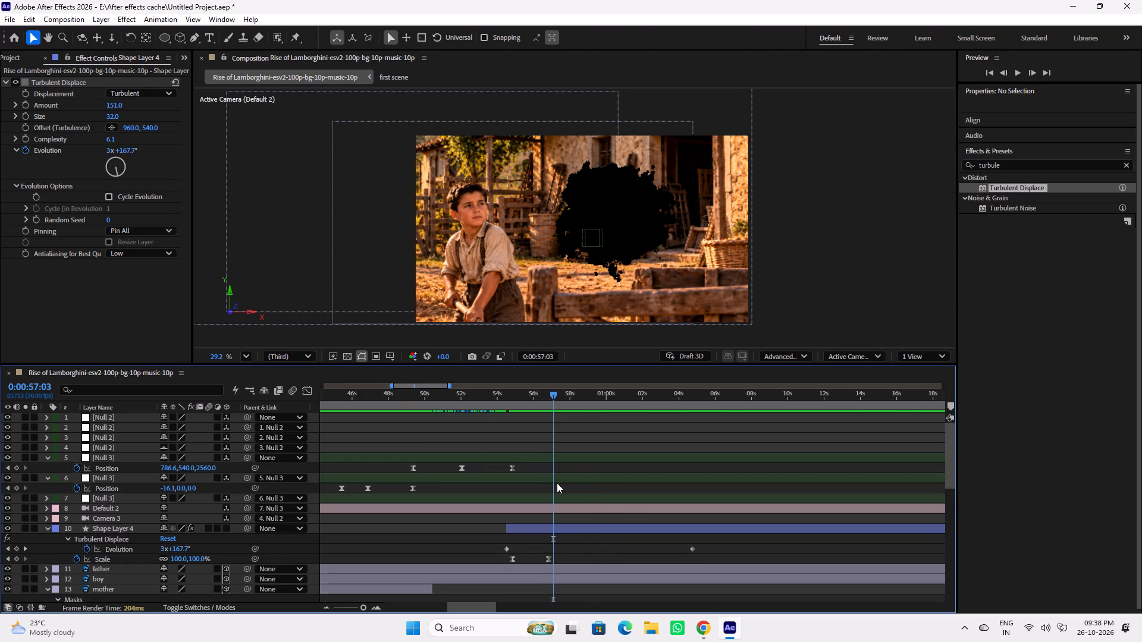
drag(523, 395, 517, 395)
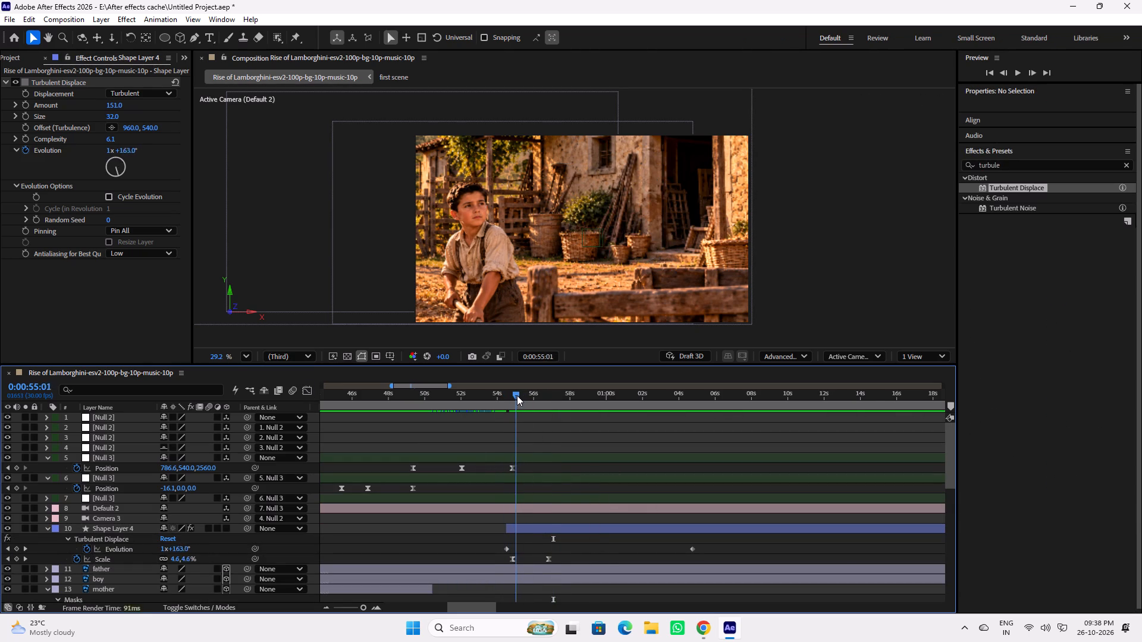
drag(517, 395, 566, 399)
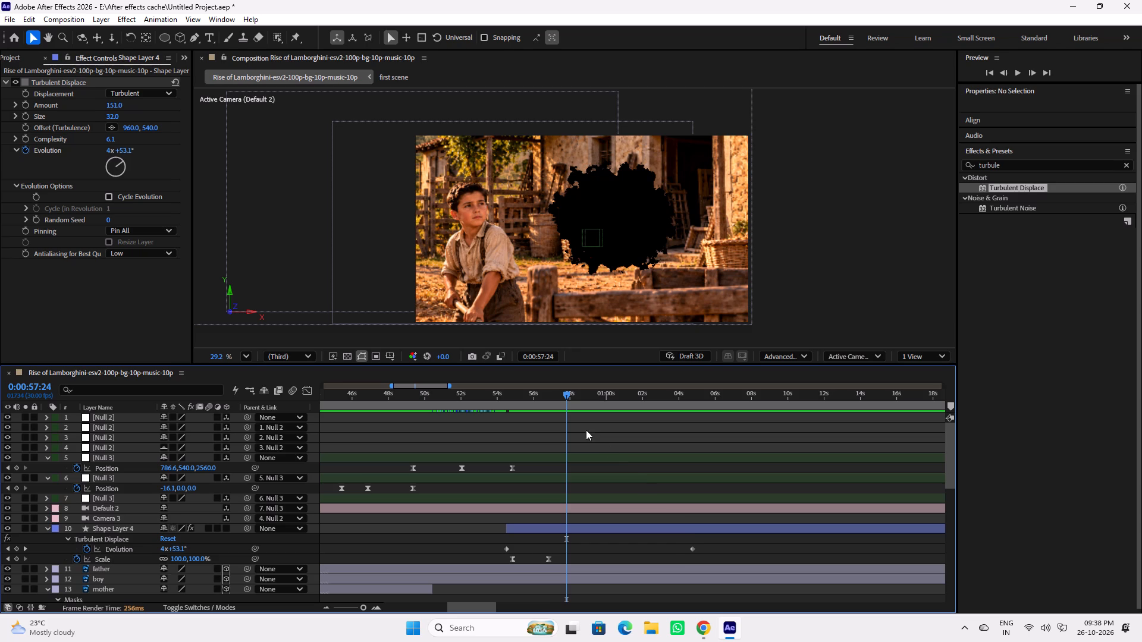
drag(693, 550, 553, 549)
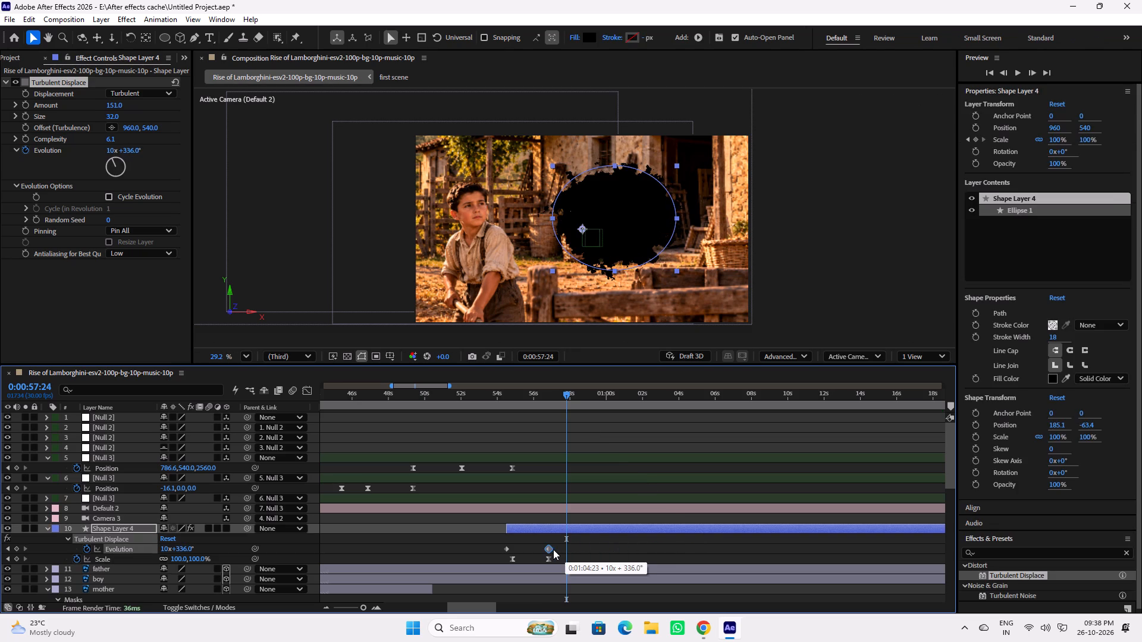
drag(553, 549, 551, 549)
Preview the ellipse's combined evolution and scale animation starting from 0:00:54:17.
drag(538, 393, 507, 396)
key(space)
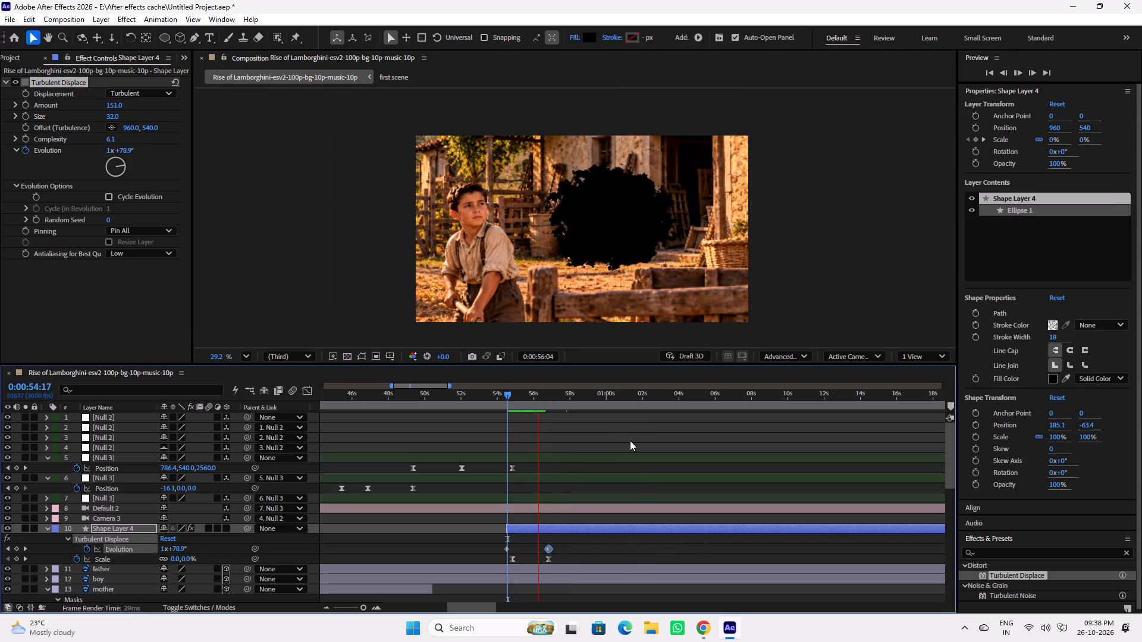
key(space)
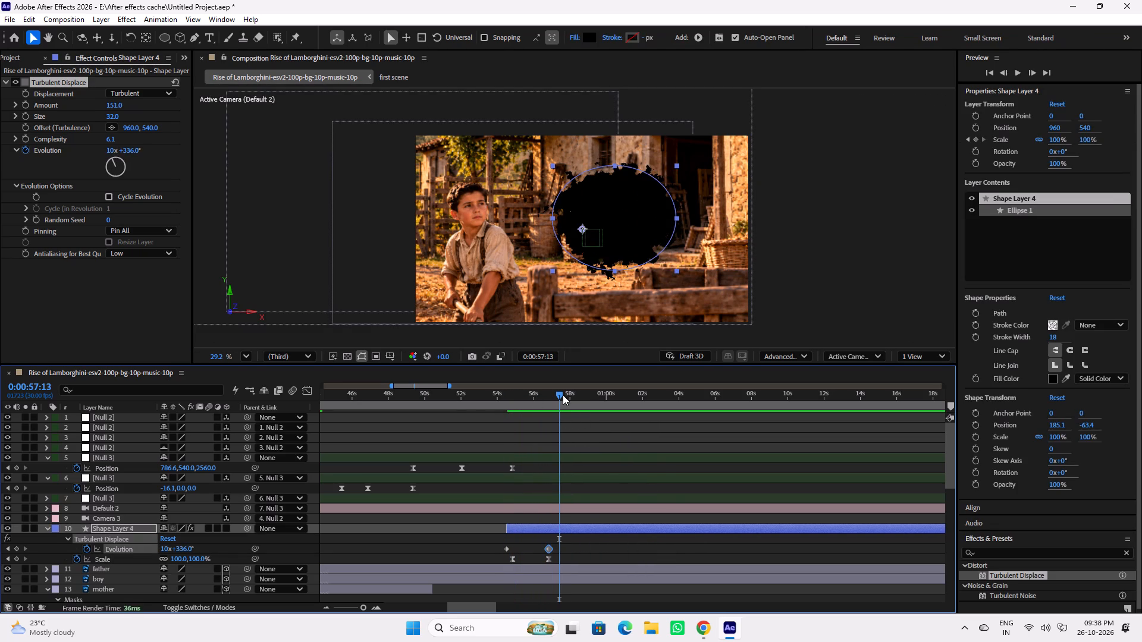
Set the Turbulent Displace evolution keyframe at 0:00:56:25 to 3x +336°.
drag(561, 392, 556, 400)
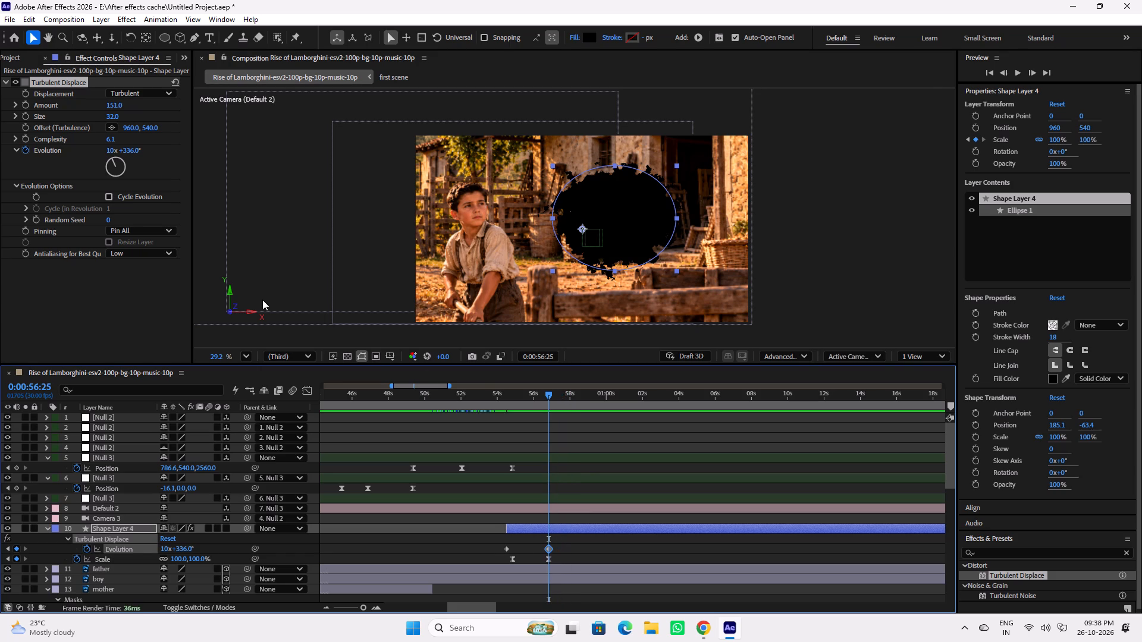
click(107, 151)
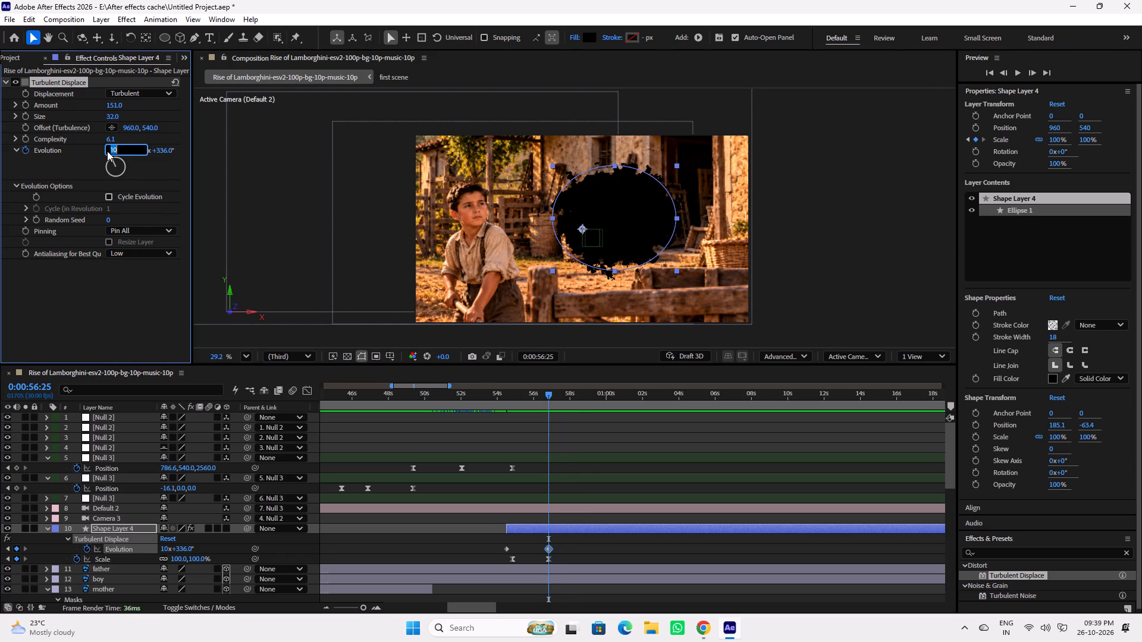
key(3)
key(Return)
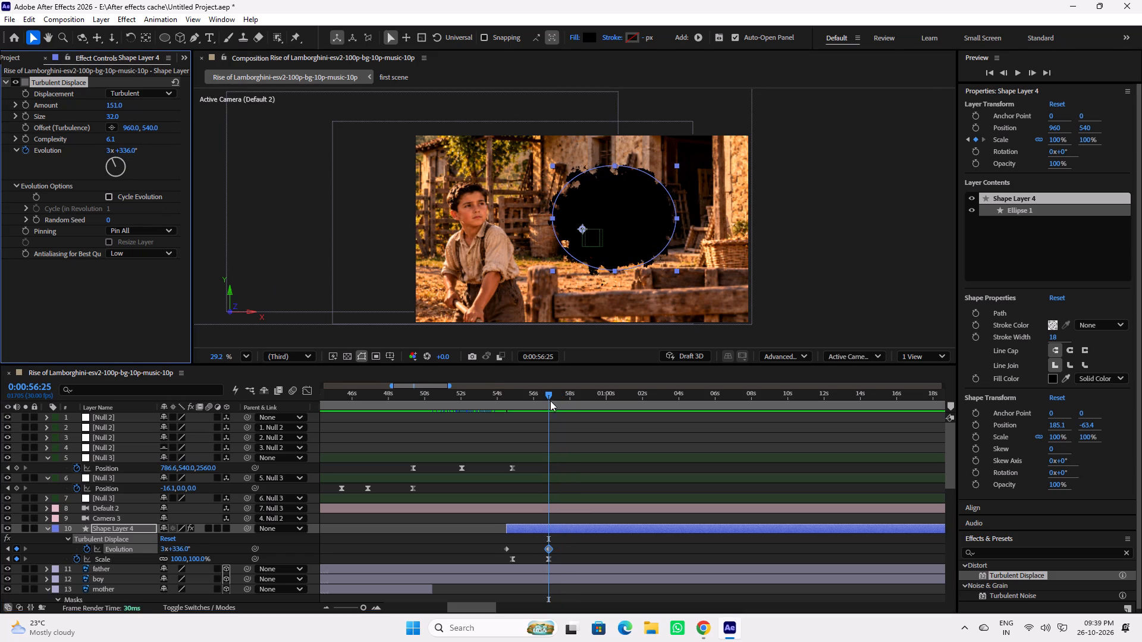
Preview the slower evolution with the scale-up starting from 0:00:54:14, and scrub back over the ellipse's appearance.
click(506, 396)
key(space)
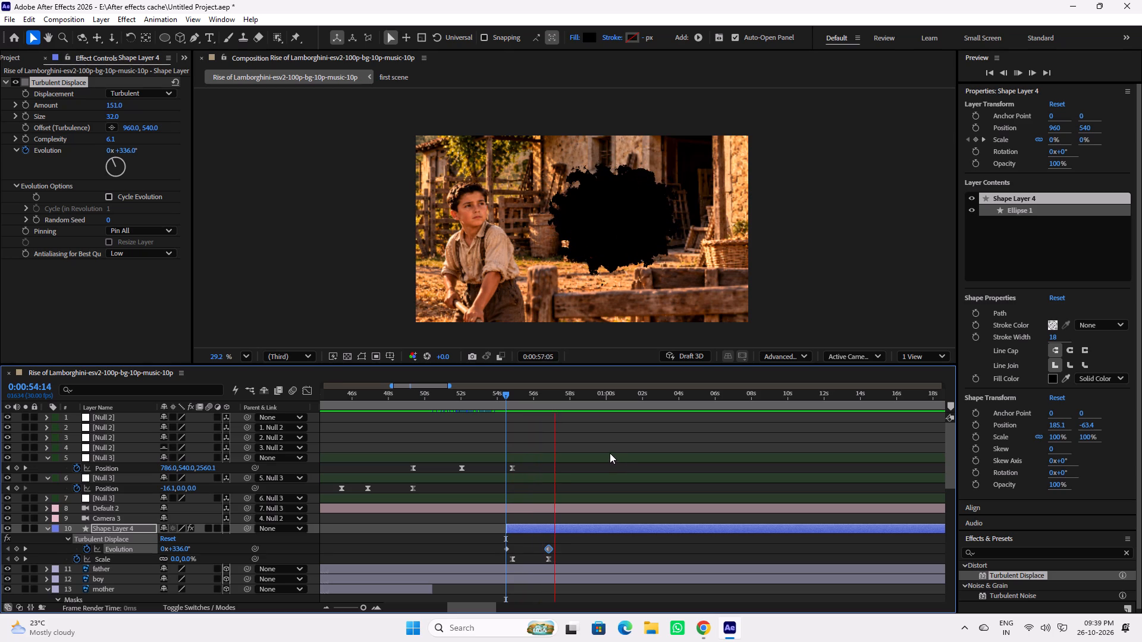
key(space)
drag(555, 395, 513, 396)
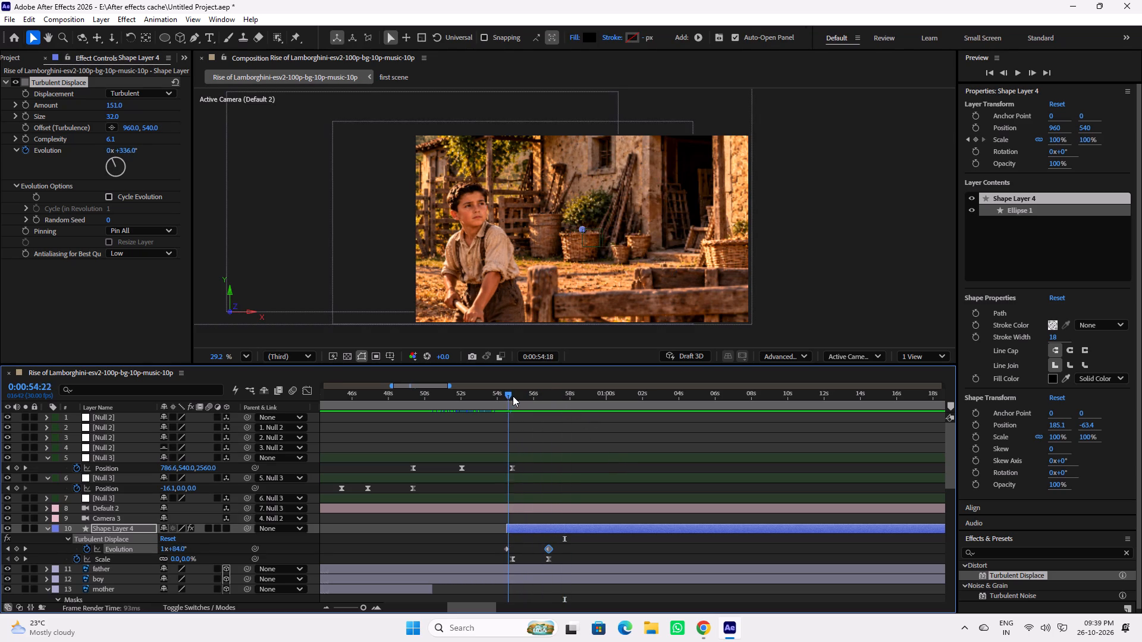
Set the Turbulent Displace evolution keyframe at 0:00:56:25 to 1x +336°.
drag(513, 396, 540, 399)
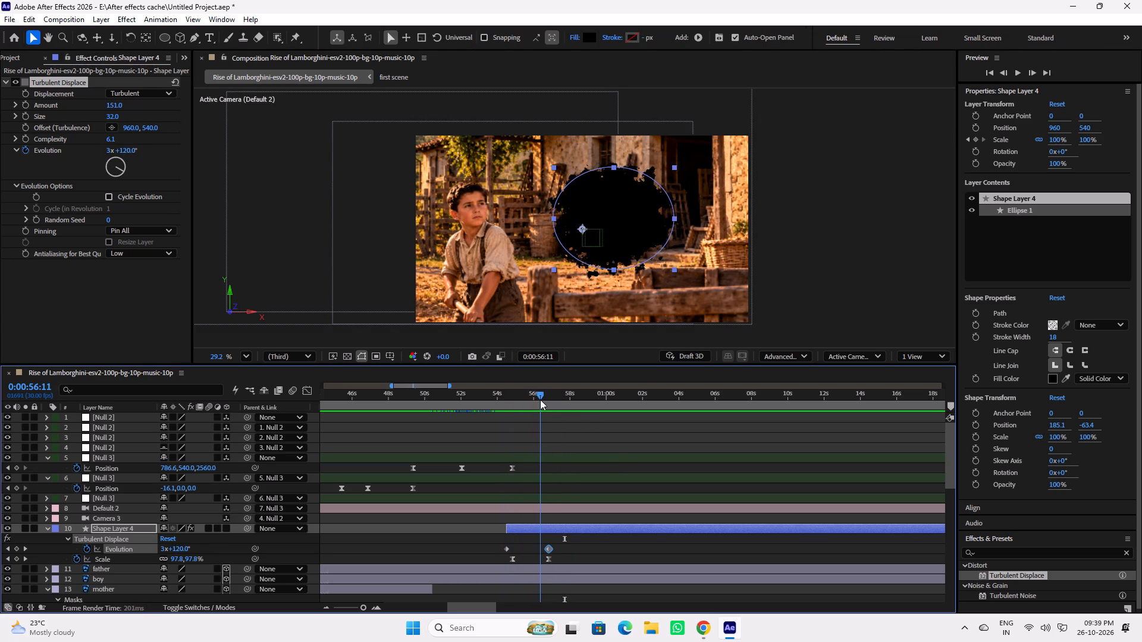
drag(540, 399, 546, 401)
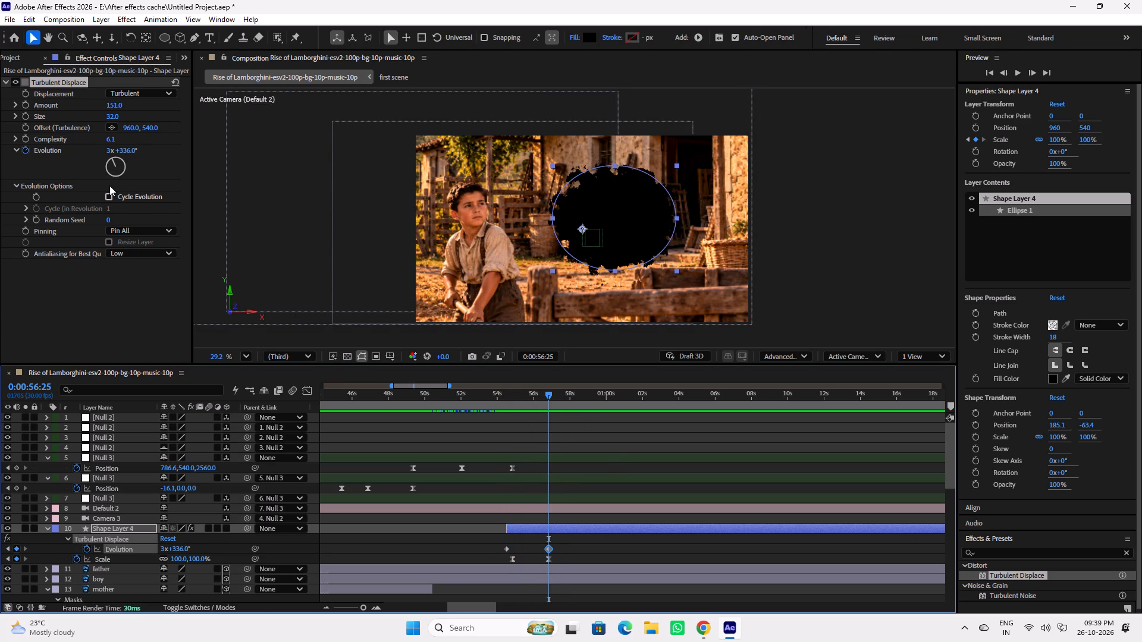
click(108, 153)
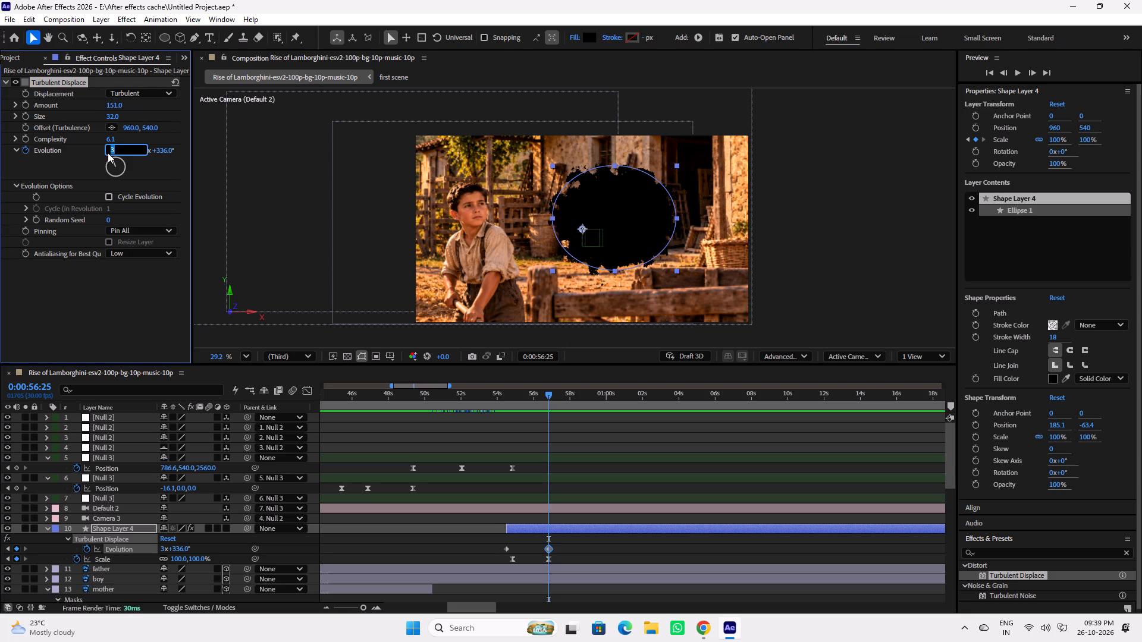
key(1)
key(Return)
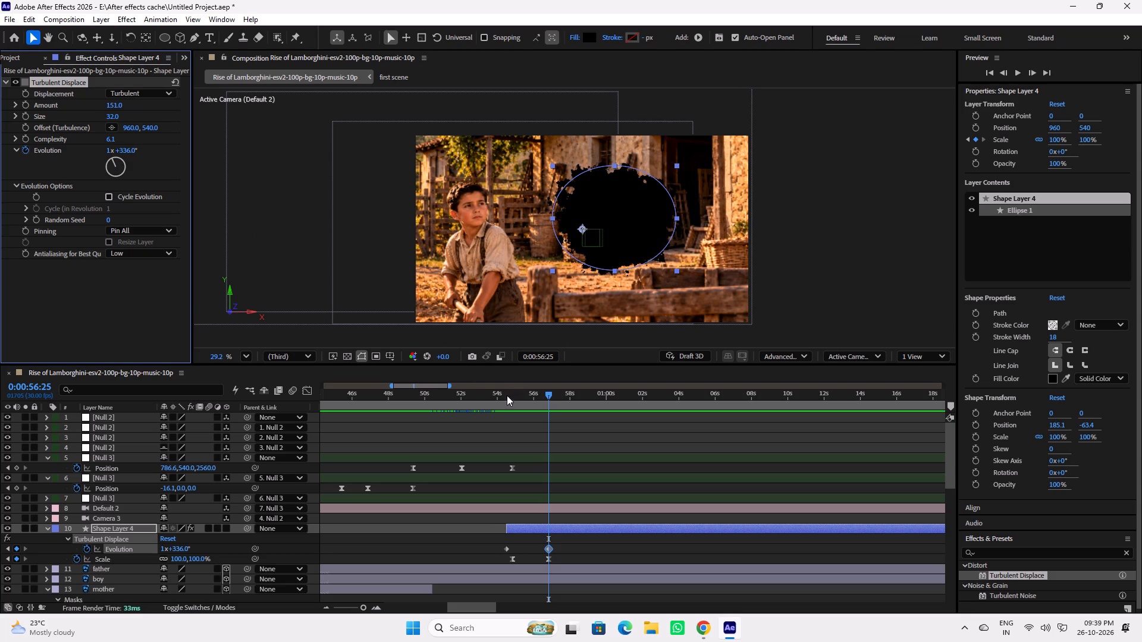
Preview the ellipse's growth with the reduced evolution several times, starting from about 0:00:54:12.
click(504, 396)
key(space)
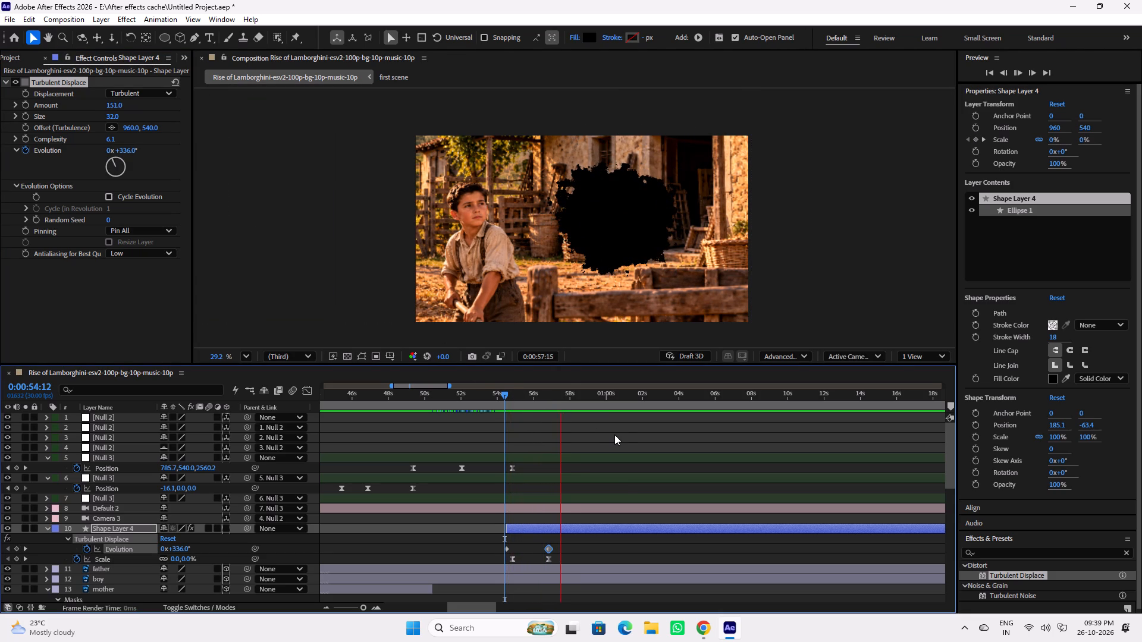
key(space)
click(508, 397)
key(space)
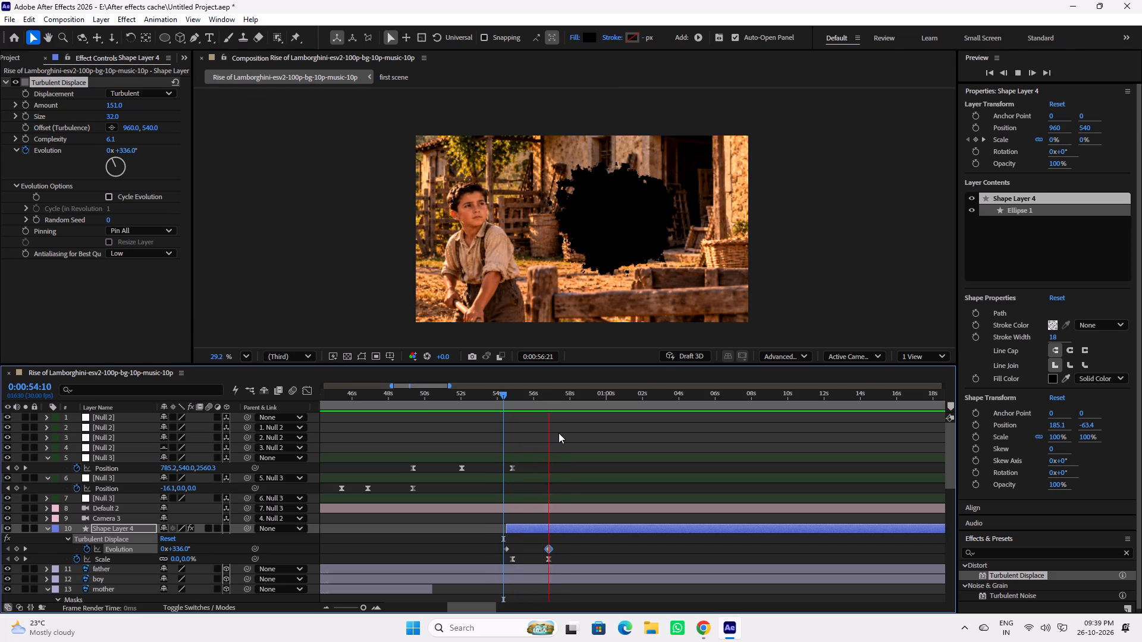
key(space)
click(505, 397)
key(space)
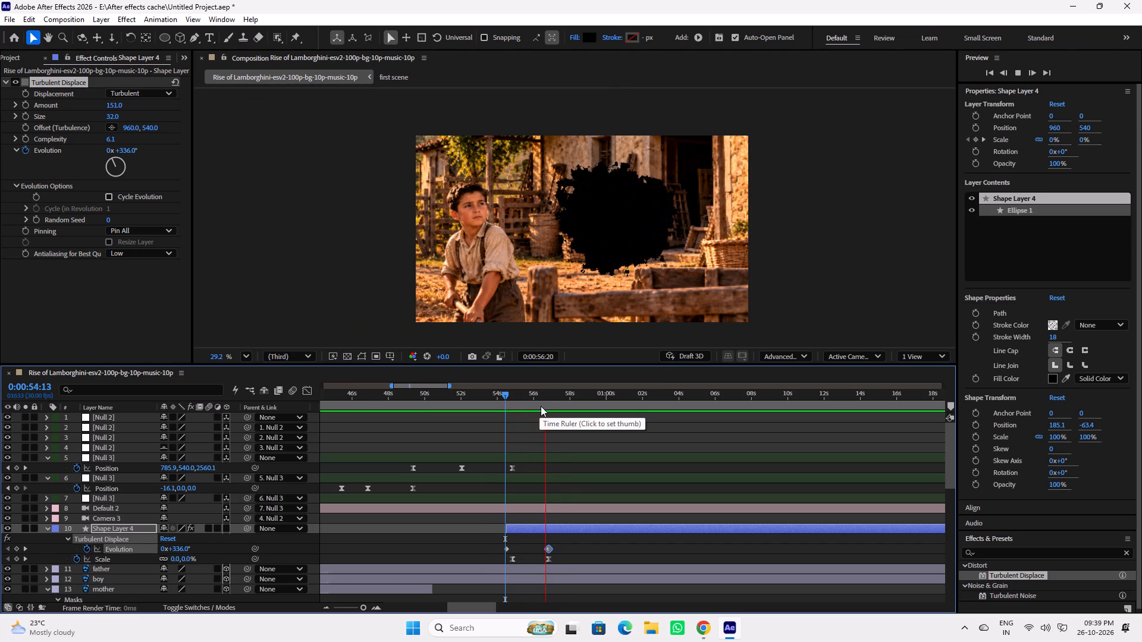
key(space)
Reveal the ellipse layer's Scale and set its keyframe at 0:00:56:25 to 146%.
key(s)
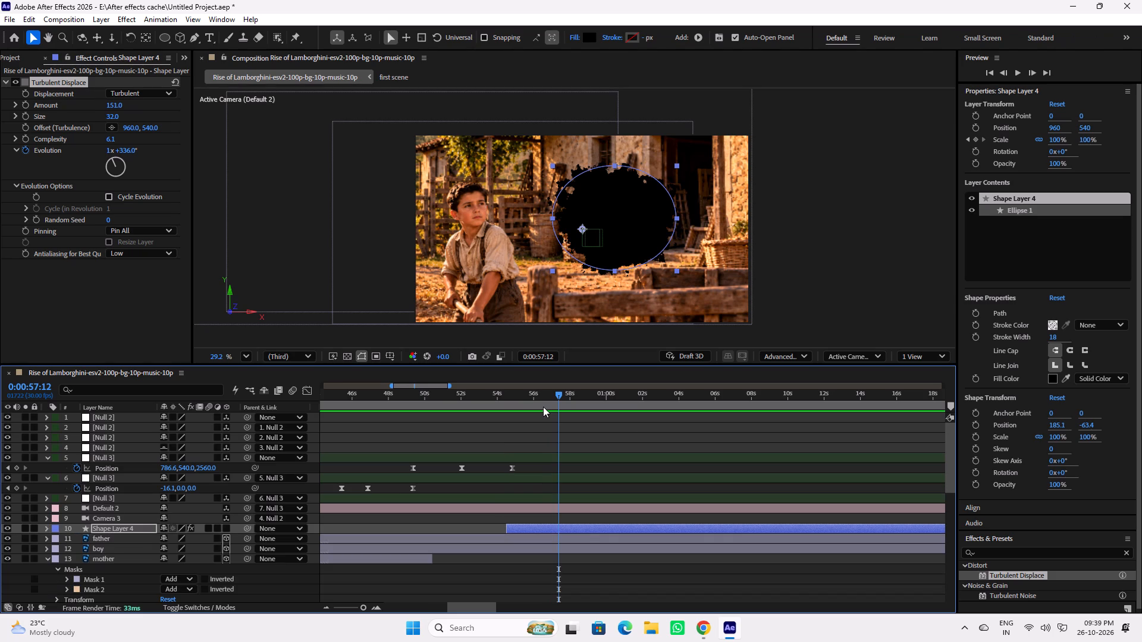
key(s)
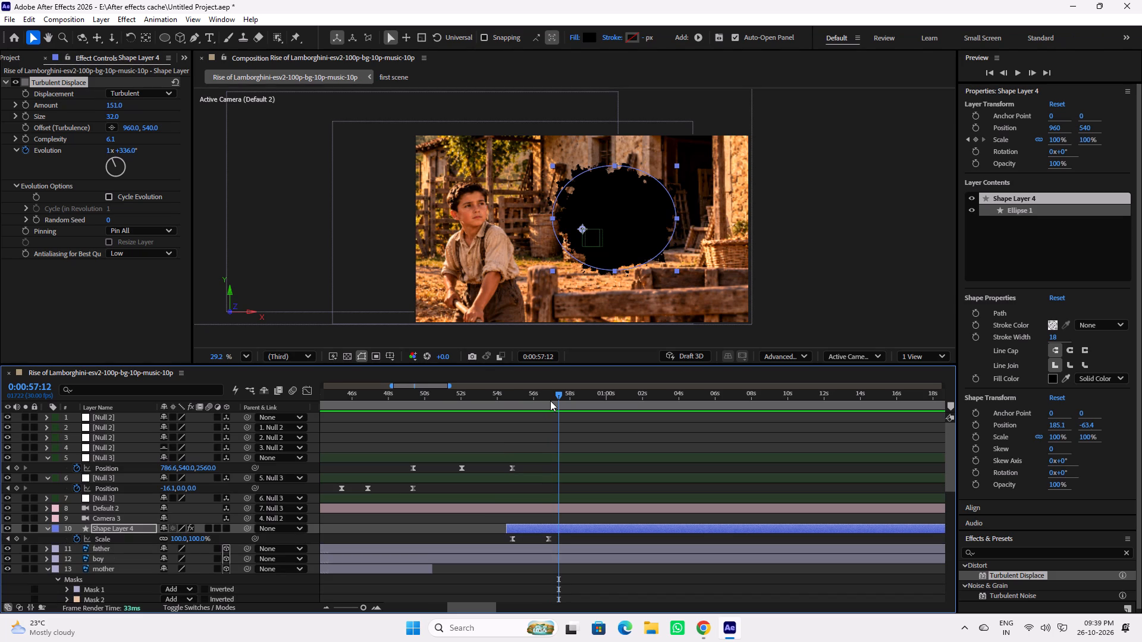
drag(546, 399, 547, 399)
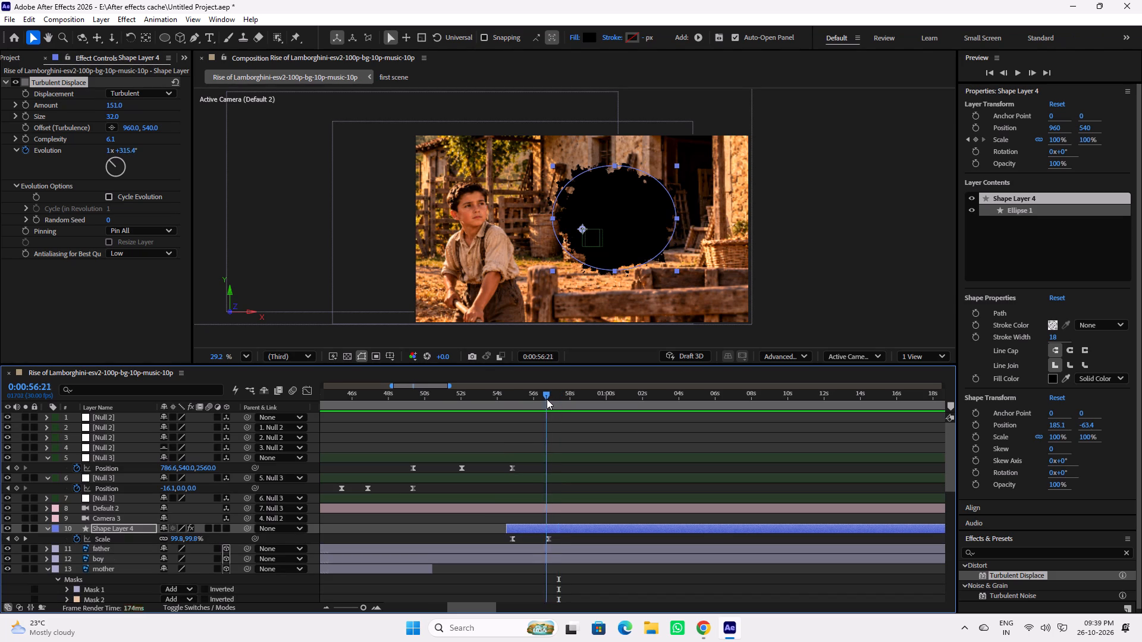
drag(547, 399, 553, 401)
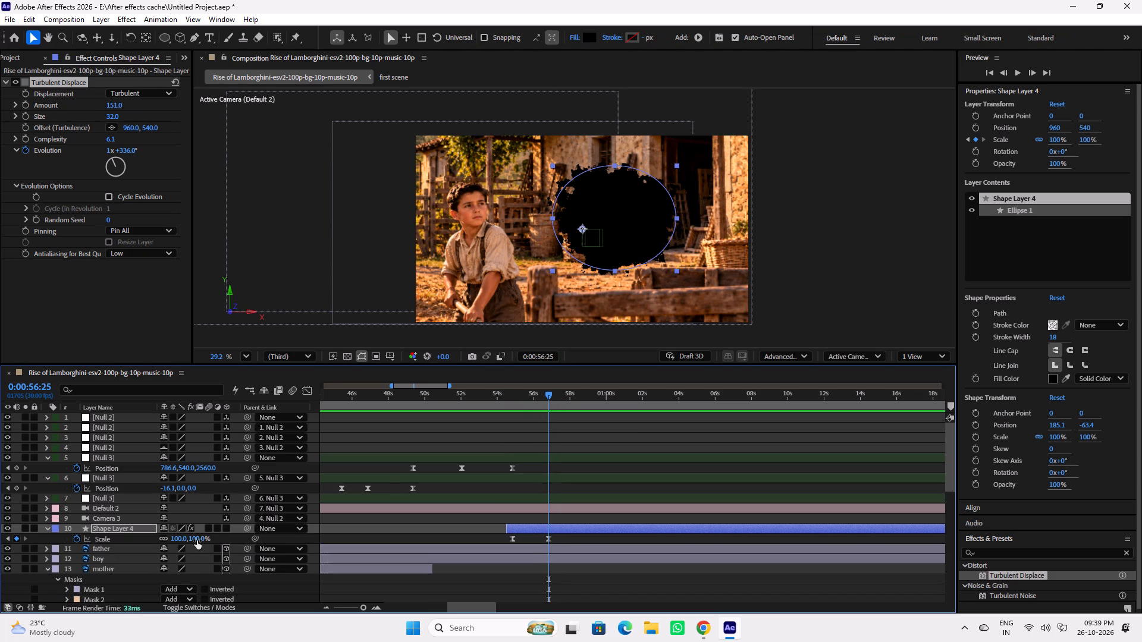
drag(197, 540, 222, 539)
Nudge the enlarged ellipse layer down and slightly left in the frame to position 942, 612.
key(Down)
key(Down)
key(Down)
key(Down)
key(Down)
key(Down)
key(Down)
key(Down)
key(Down)
key(Down)
key(Down)
key(Down)
key(Down)
key(Down)
key(Down)
key(Down)
key(Down)
key(Down)
key(Down)
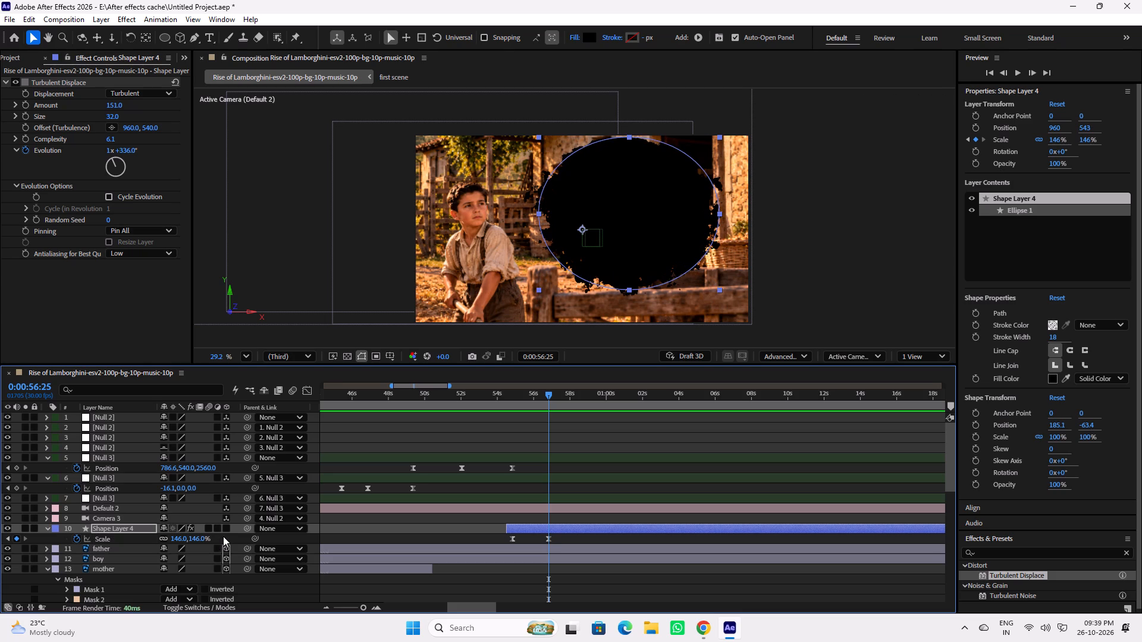
key(Down)
key(Down)
key(Down)
key(Down)
key(Down)
key(Down)
key(Down)
key(Down)
key(Down)
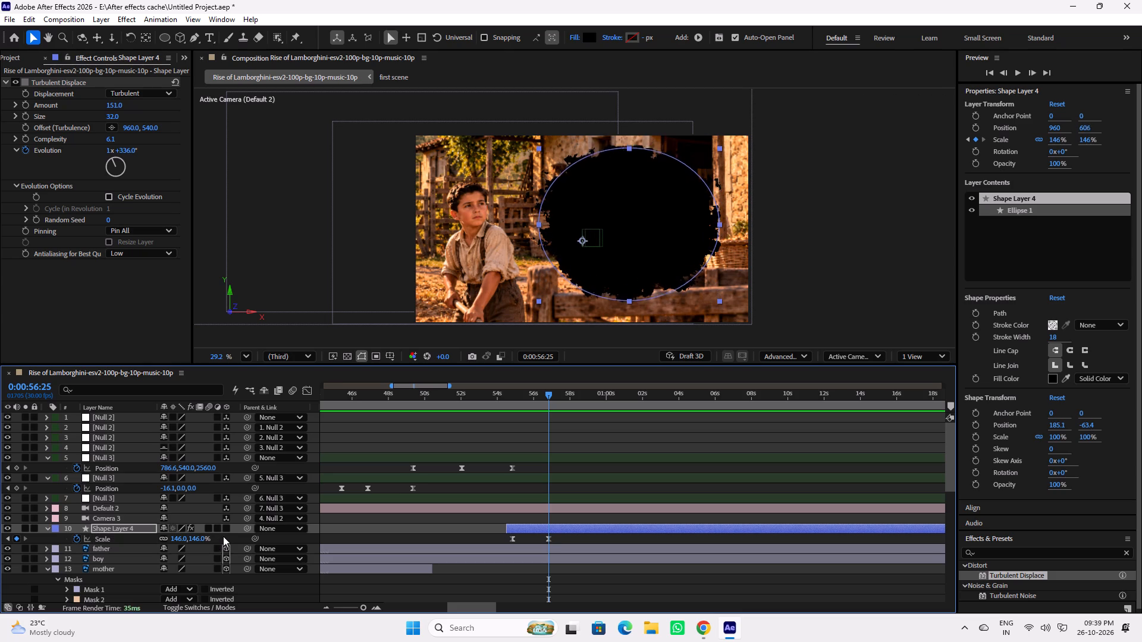
key(Left)
key(Left)
key(Left)
key(Left)
key(Left)
key(Left)
key(Left)
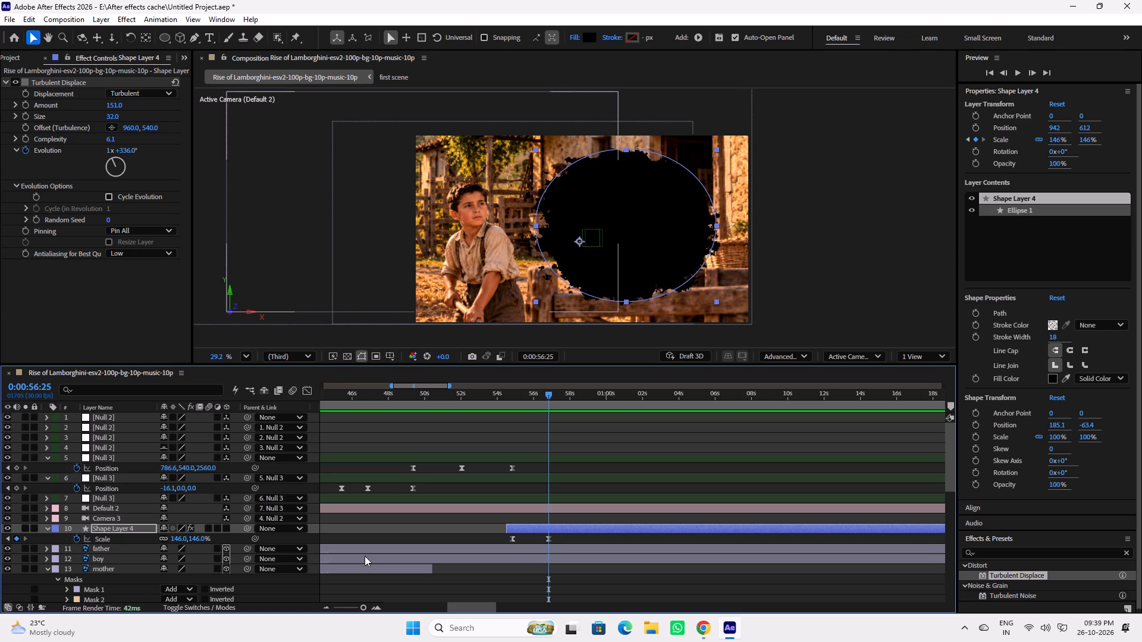
Deselect the ellipse layer and save the project.
click(628, 591)
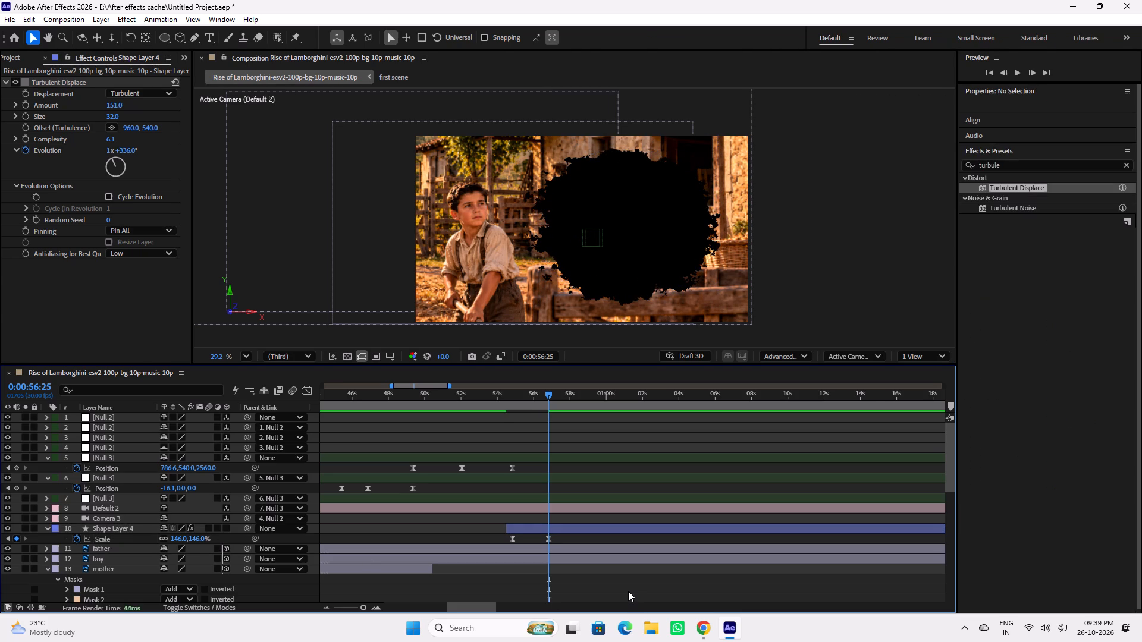
key(ctrl+s)
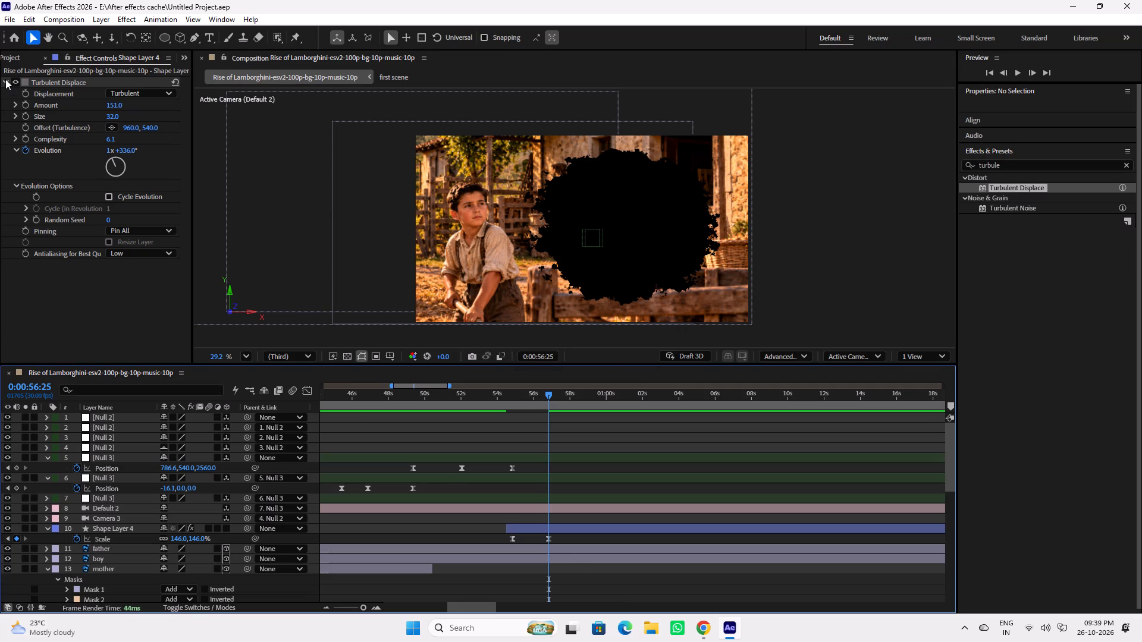
Collapse the Turbulent Displace settings, start a footage import and browse the Downloads folder for the next scene's images.
click(5, 79)
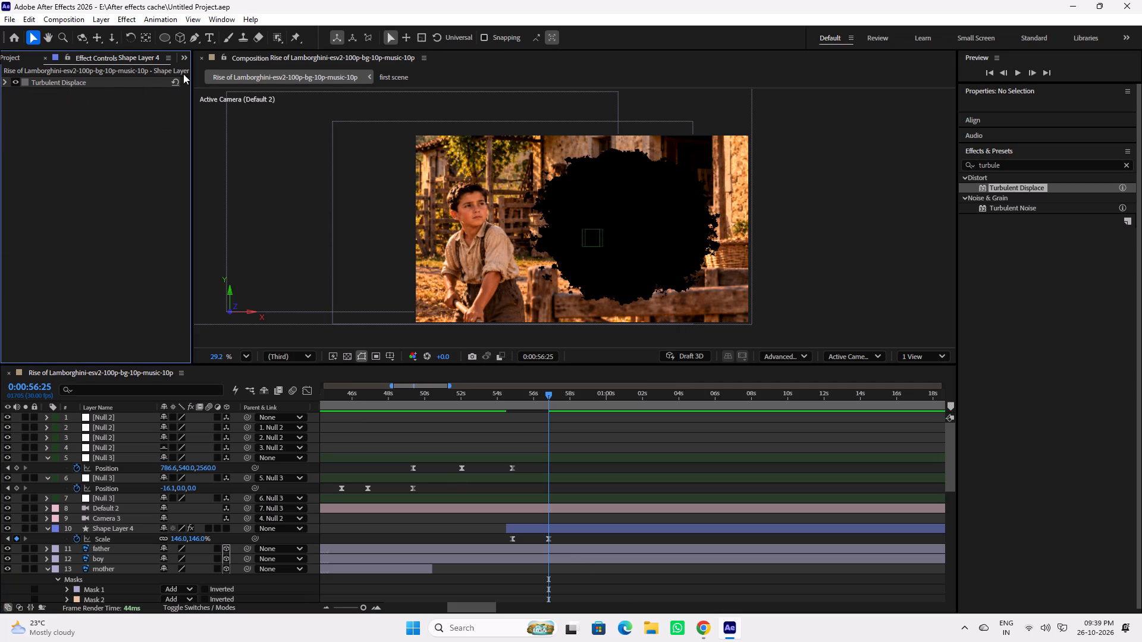
click(182, 63)
click(216, 80)
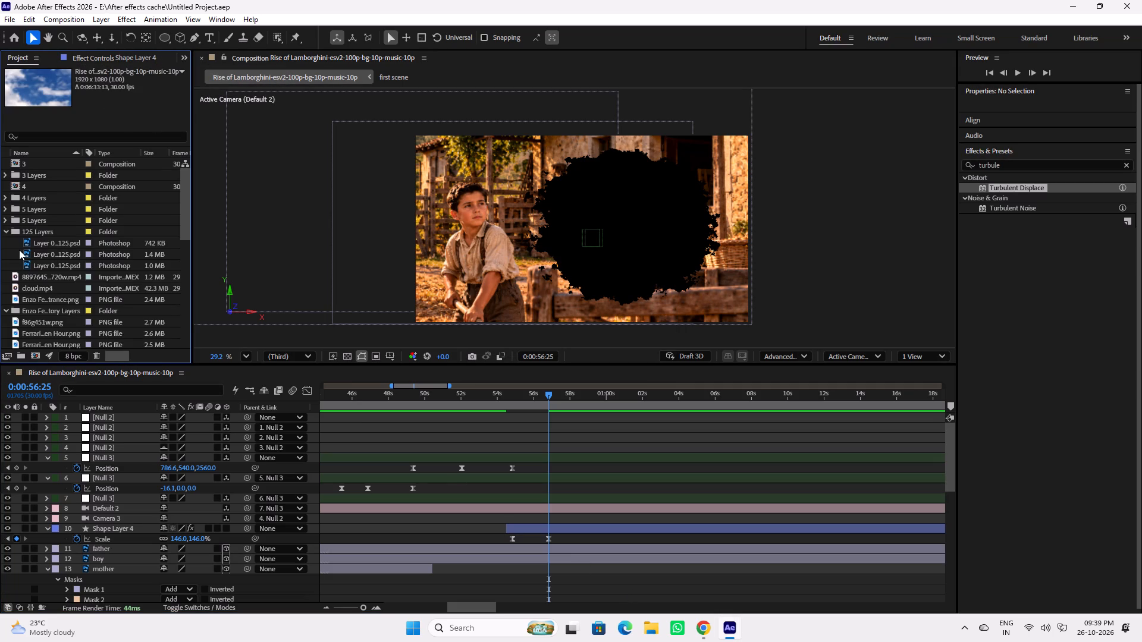
double_click(19, 250)
click(155, 165)
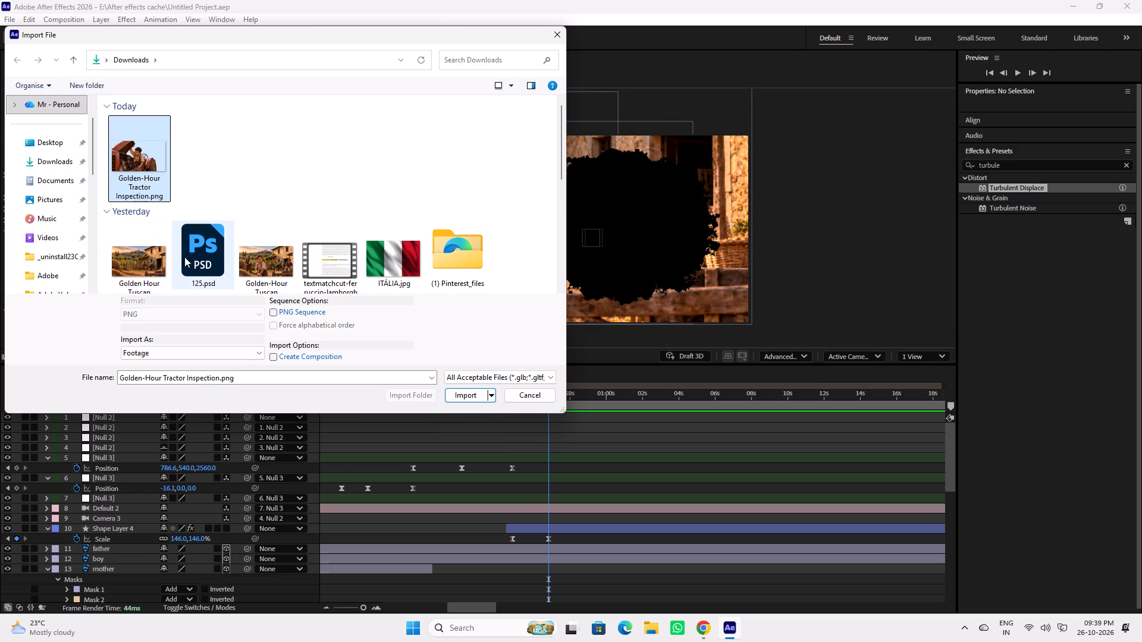
scroll(256, 215, down, 4)
scroll(258, 236, up, 5)
scroll(258, 236, down, 1)
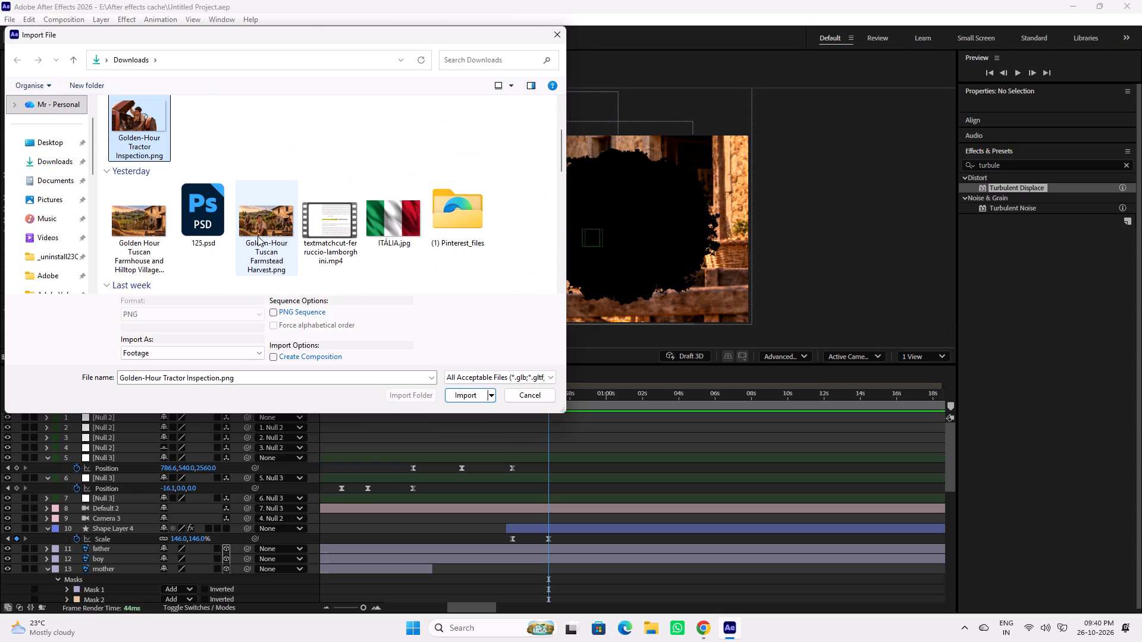
scroll(258, 236, down, 2)
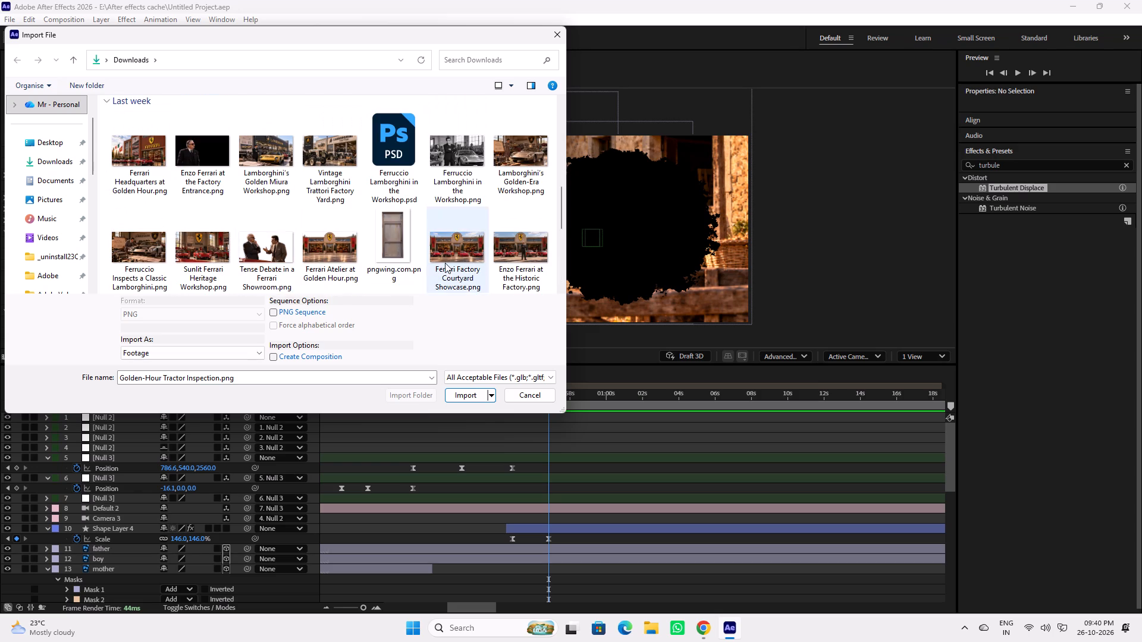
Switch to Chrome and examine the generated images of the boy in the Editing guide chat, down to the tractor scene.
click(750, 603)
click(712, 632)
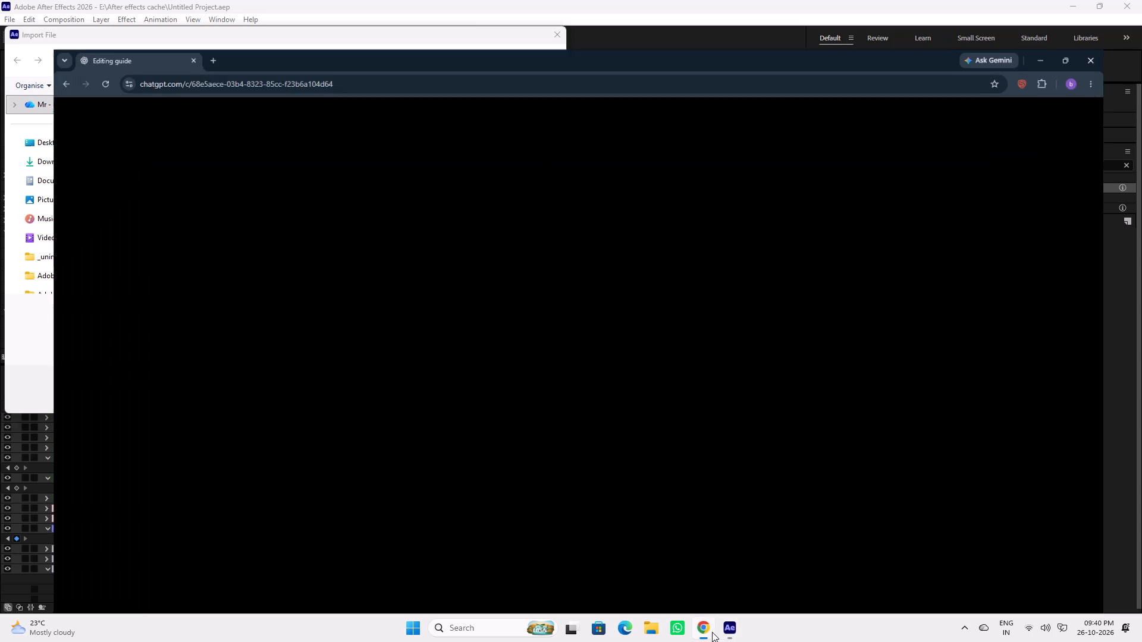
scroll(599, 380, down, 6)
scroll(601, 379, up, 4)
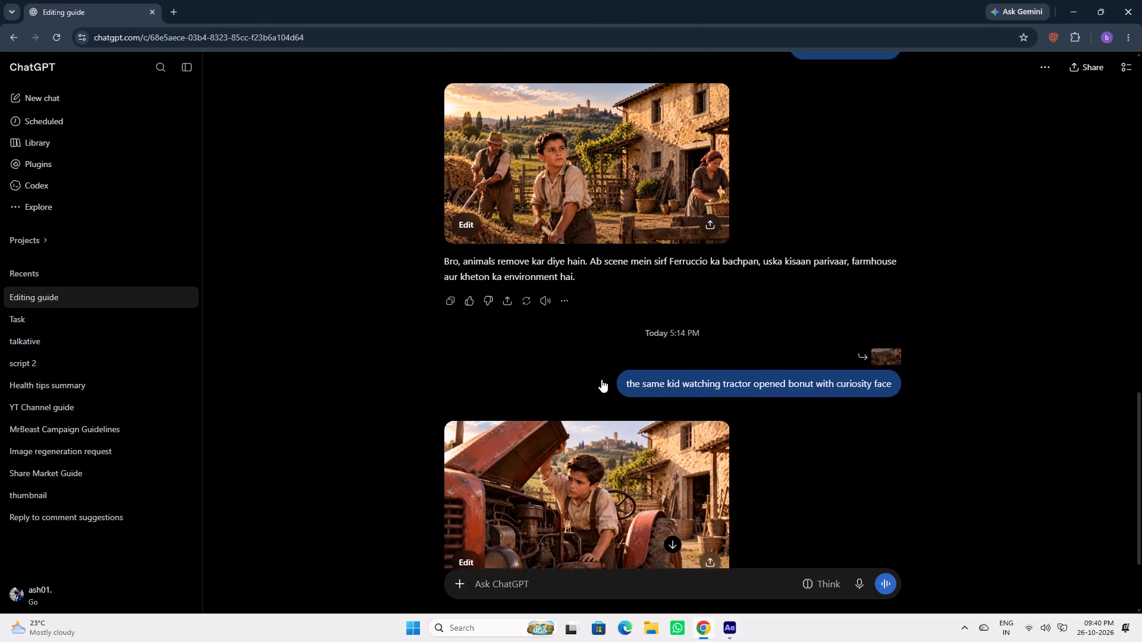
scroll(558, 363, down, 3)
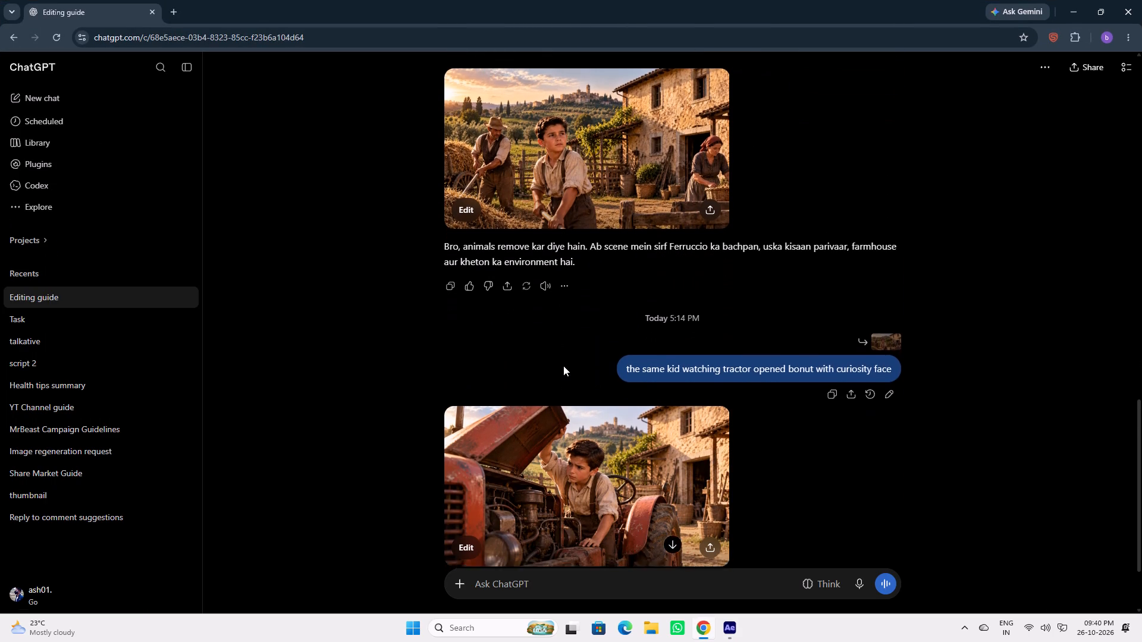
scroll(563, 366, down, 1)
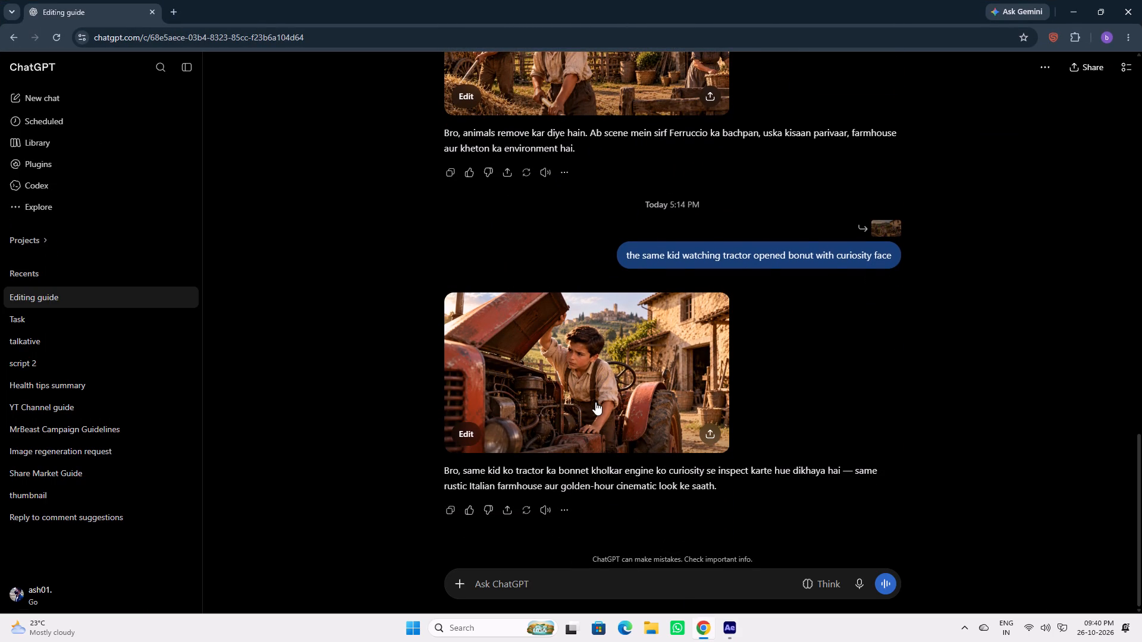
Return to After Effects and import Golden-Hour Tractor Inspection.png together with the Golden Hour Tuscan Farmhouse and Hilltop Village image as footage.
click(734, 625)
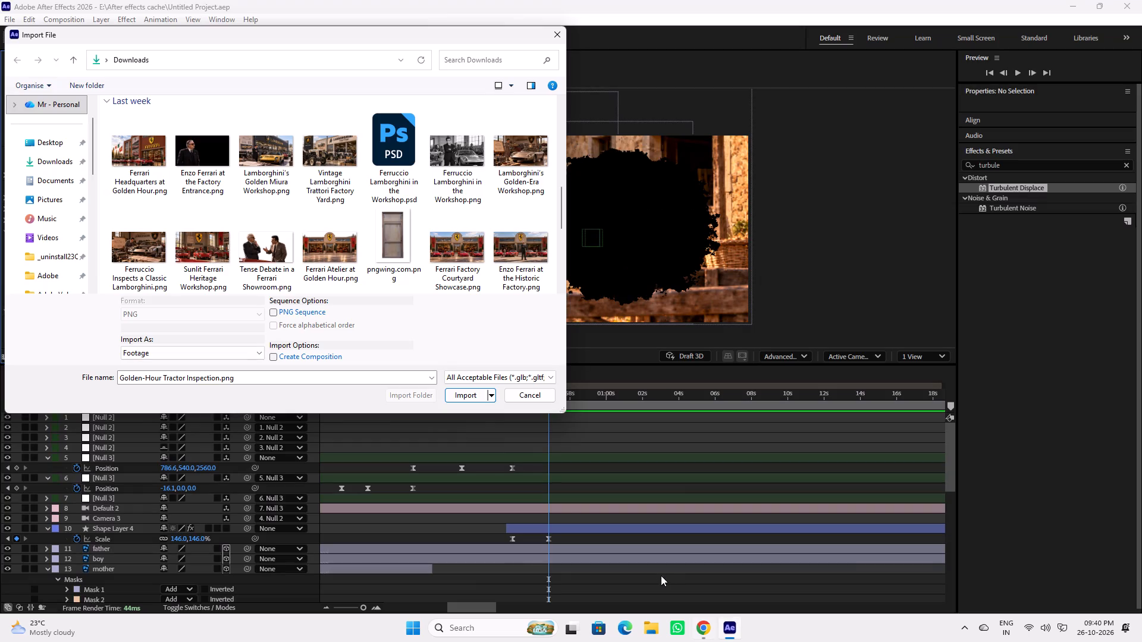
scroll(175, 242, up, 4)
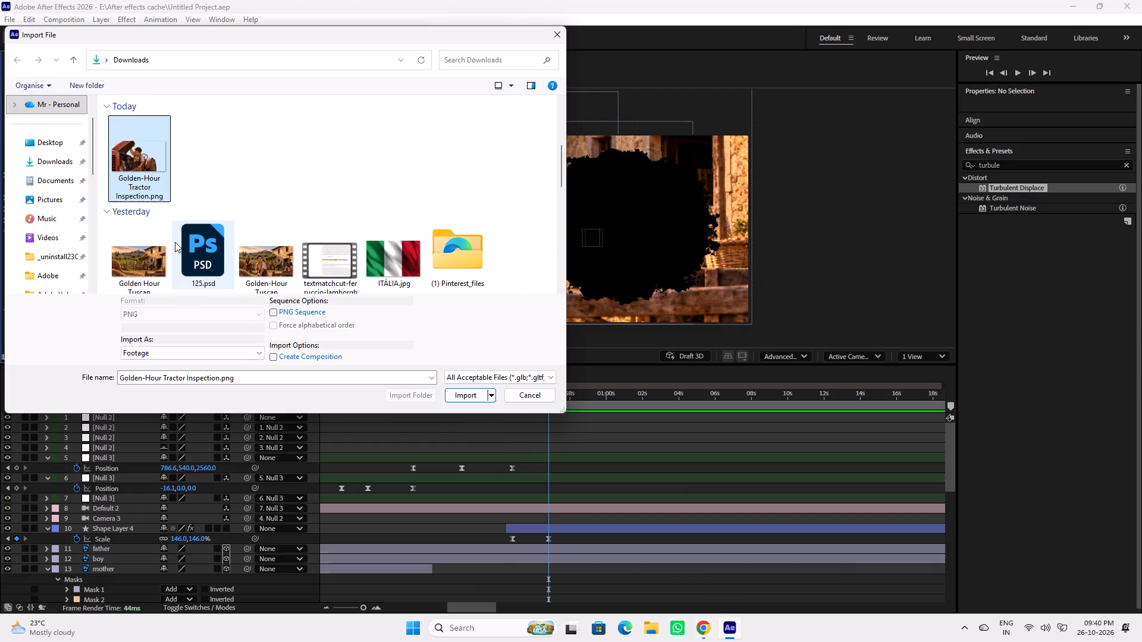
ctrl+click(145, 256)
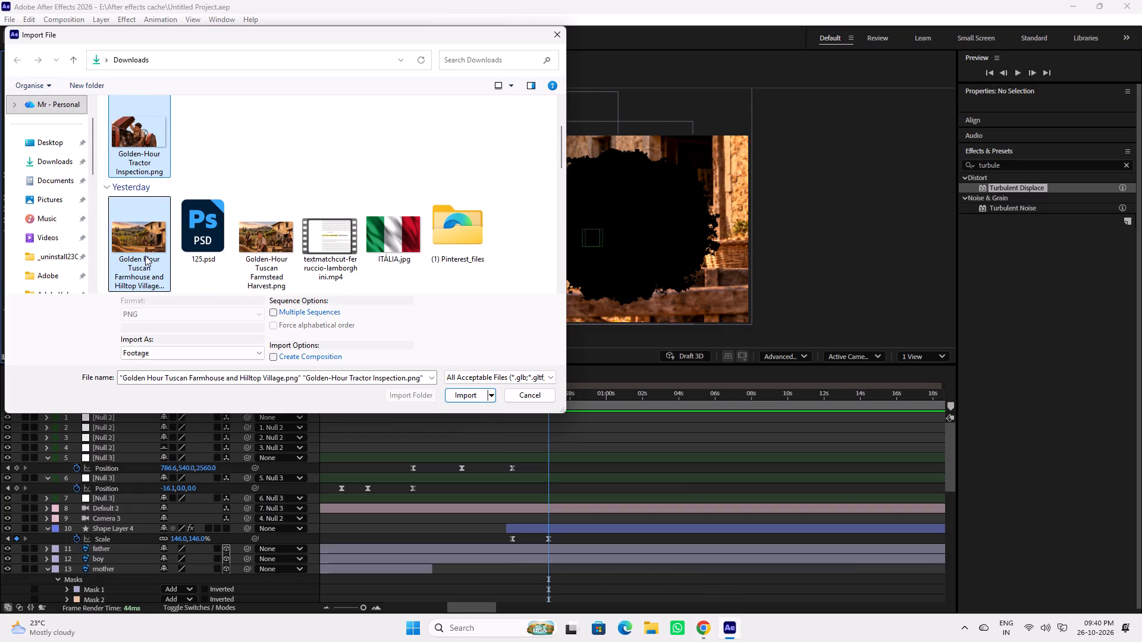
click(472, 395)
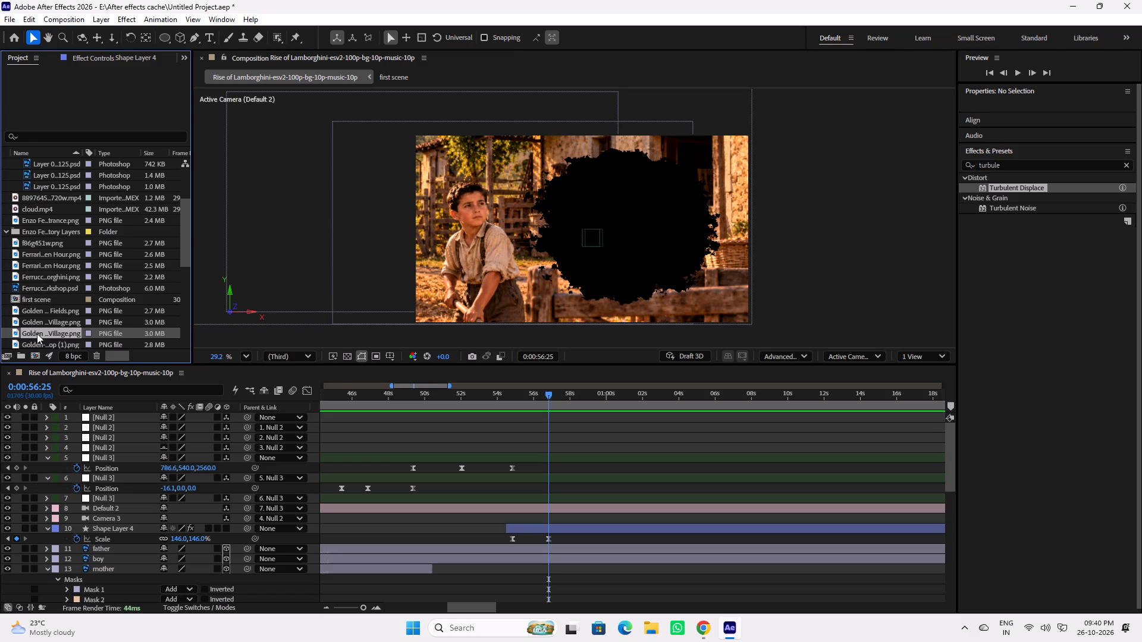
Add both imported images directly above Shape Layer 4, align their starts with the ellipse layer's start, and save the project.
drag(37, 333, 564, 527)
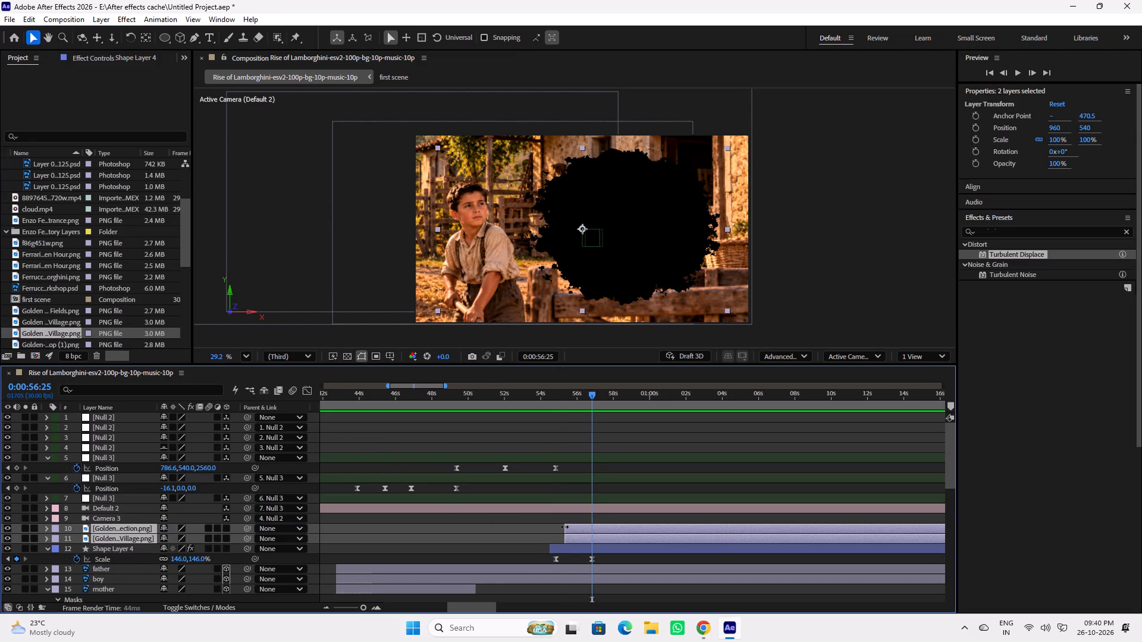
drag(587, 528, 587, 529)
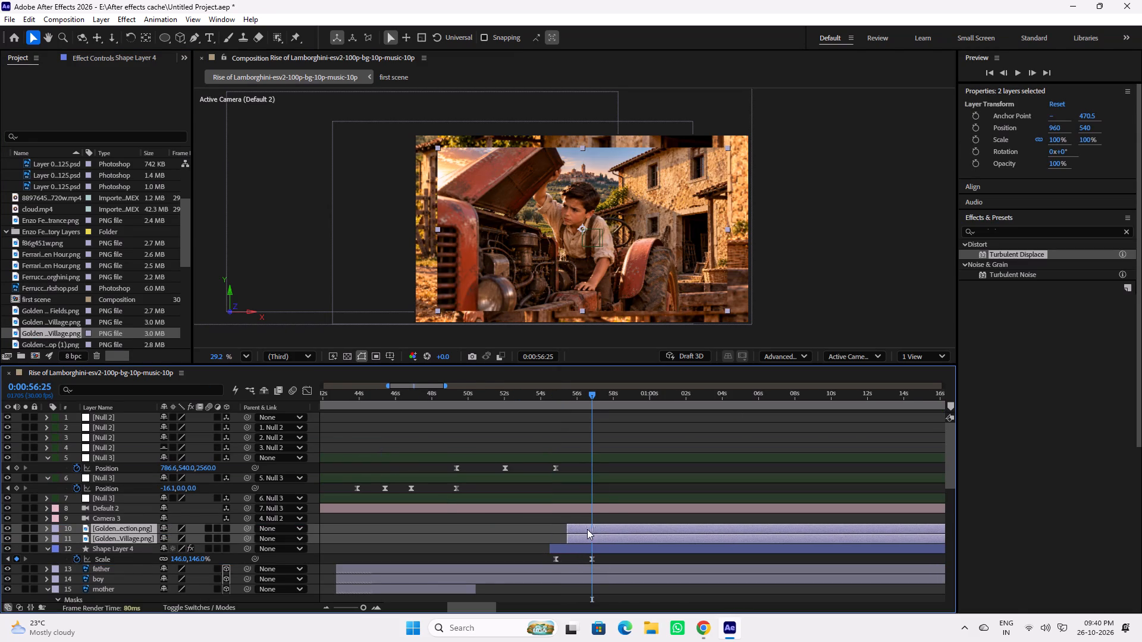
drag(587, 529, 573, 531)
drag(573, 531, 572, 531)
key(ctrl+s)
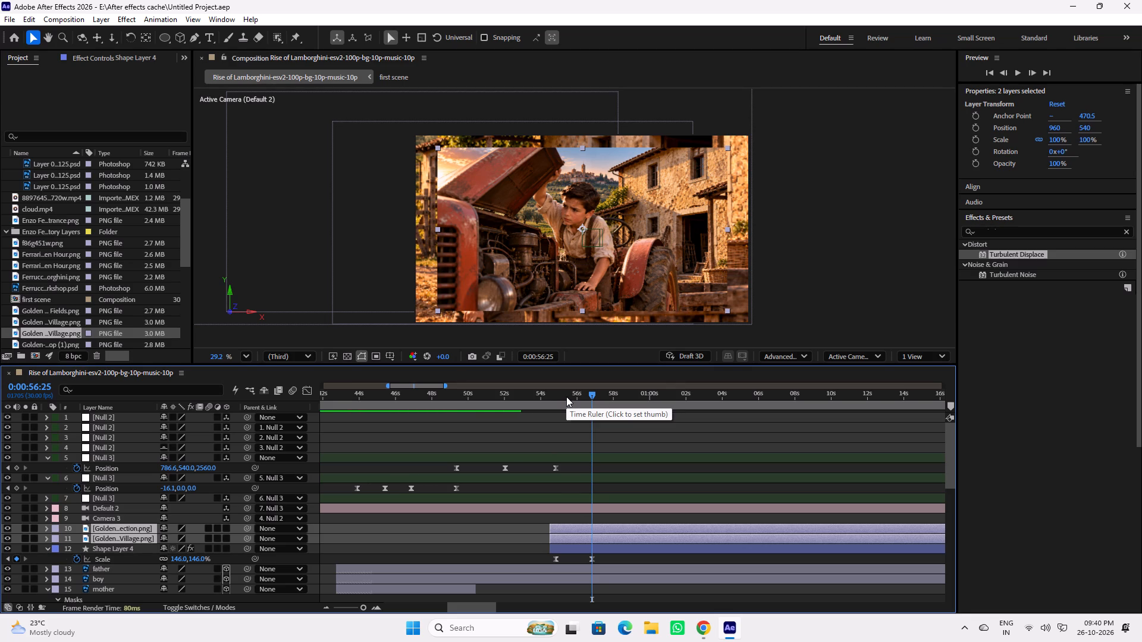
Fit both tractor-scene images to the composition width.
click(566, 396)
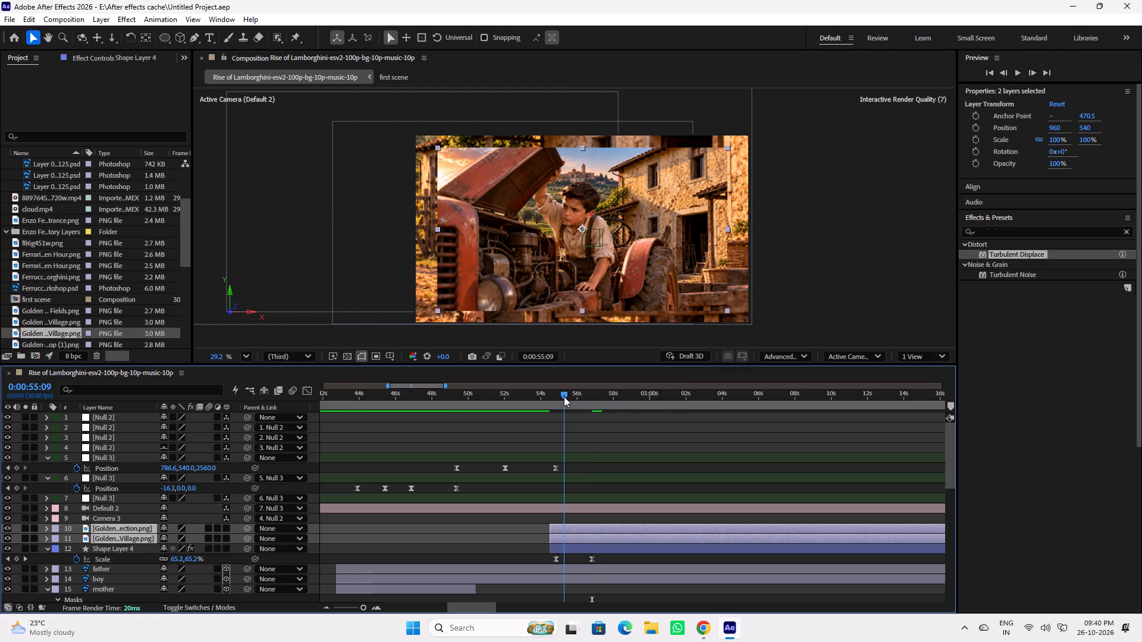
key(ctrl+alt+shift+h)
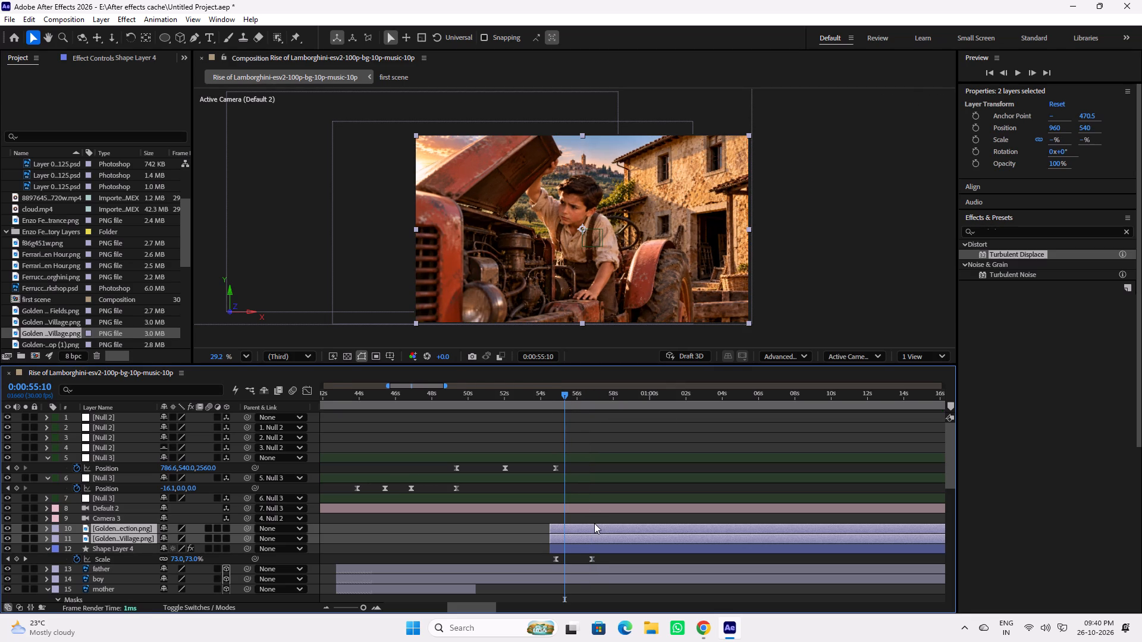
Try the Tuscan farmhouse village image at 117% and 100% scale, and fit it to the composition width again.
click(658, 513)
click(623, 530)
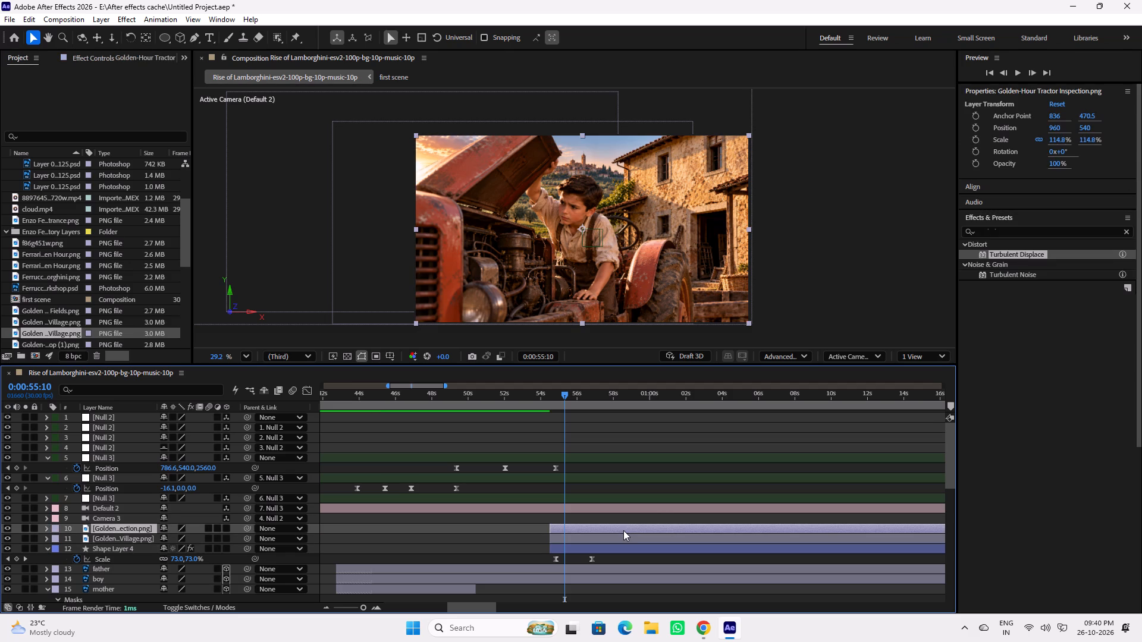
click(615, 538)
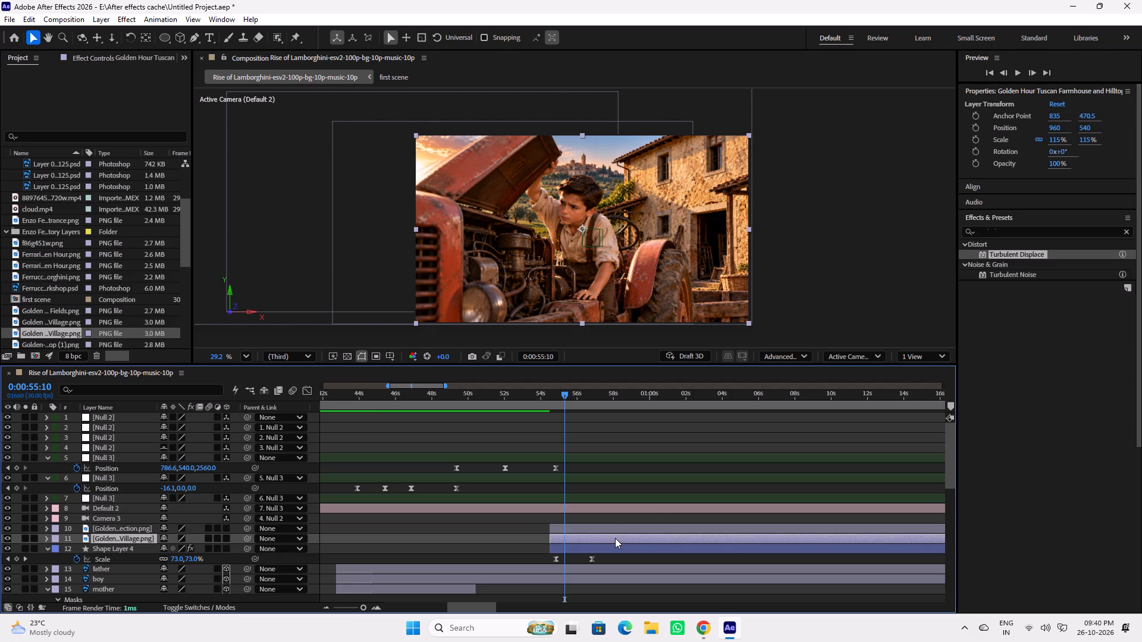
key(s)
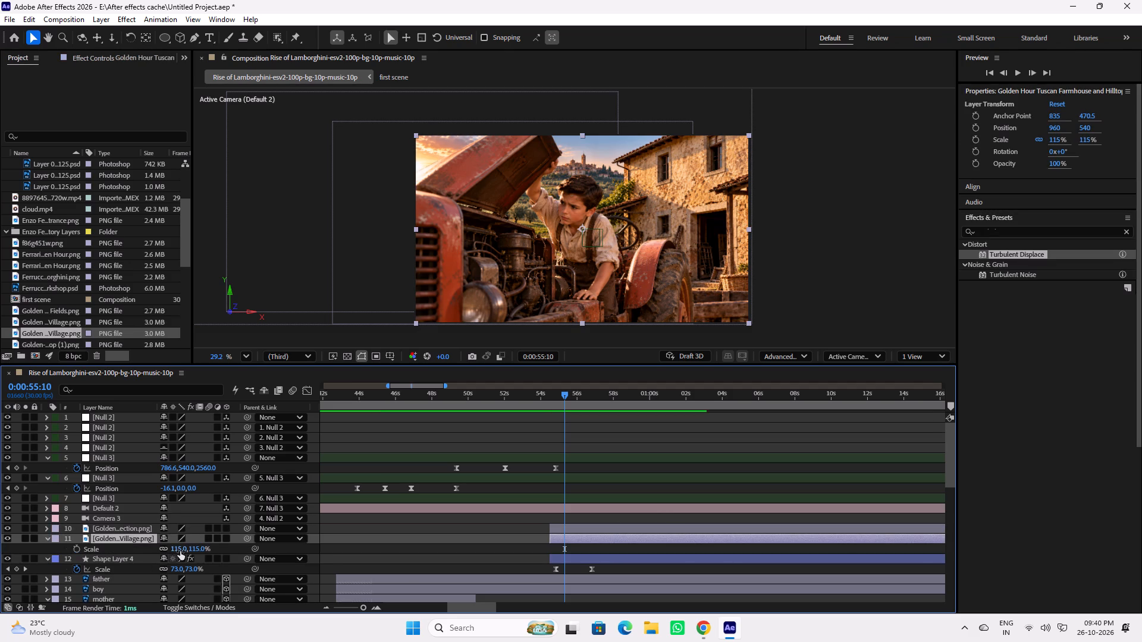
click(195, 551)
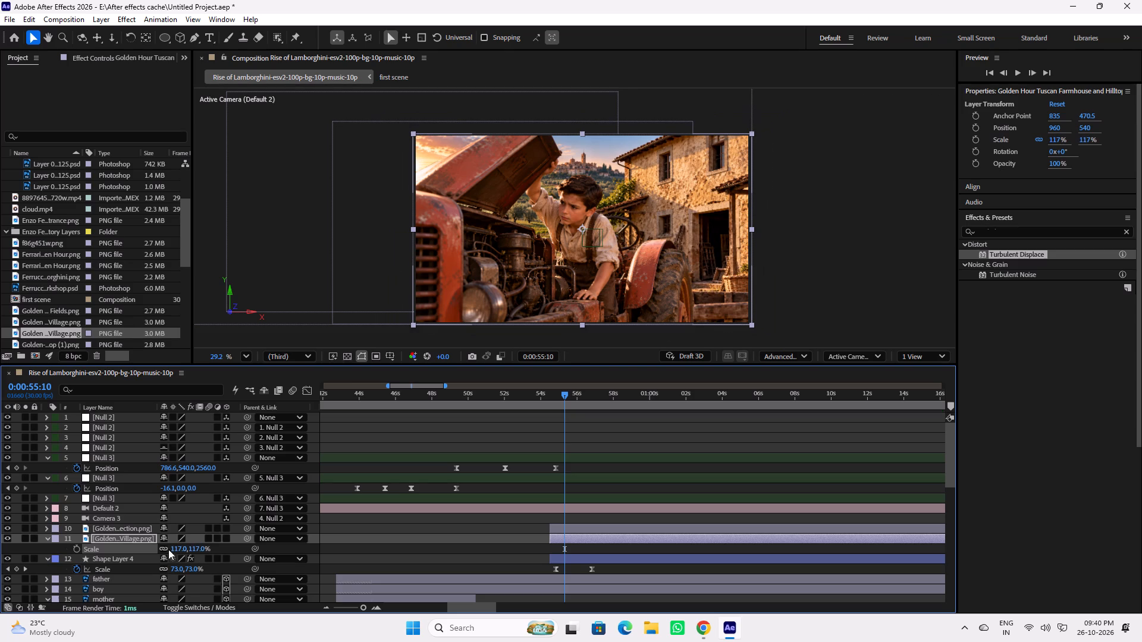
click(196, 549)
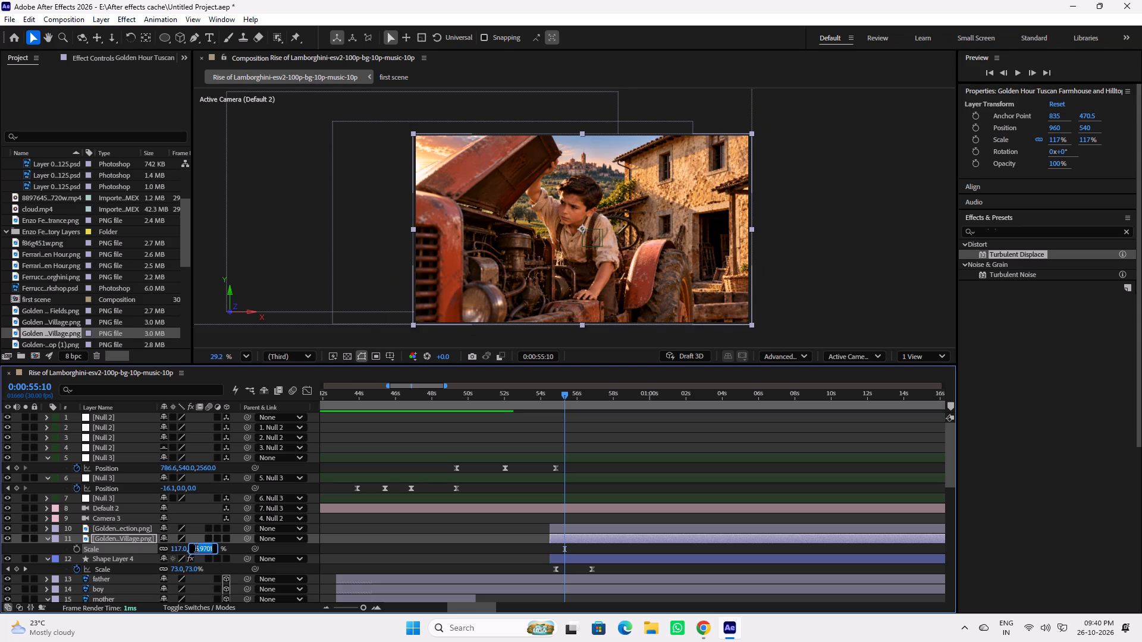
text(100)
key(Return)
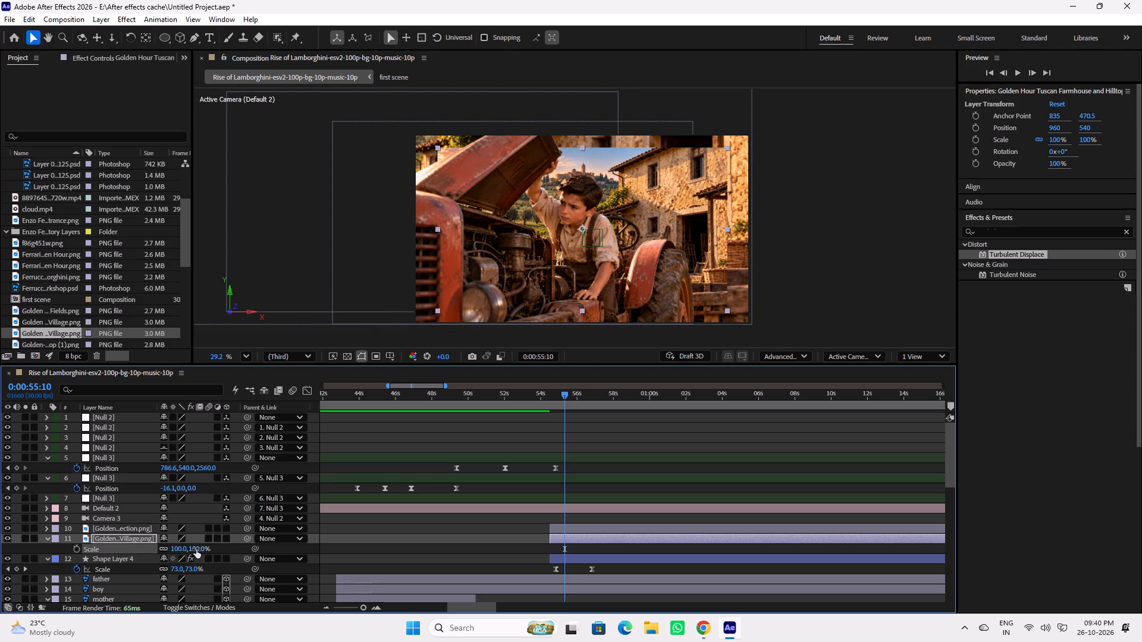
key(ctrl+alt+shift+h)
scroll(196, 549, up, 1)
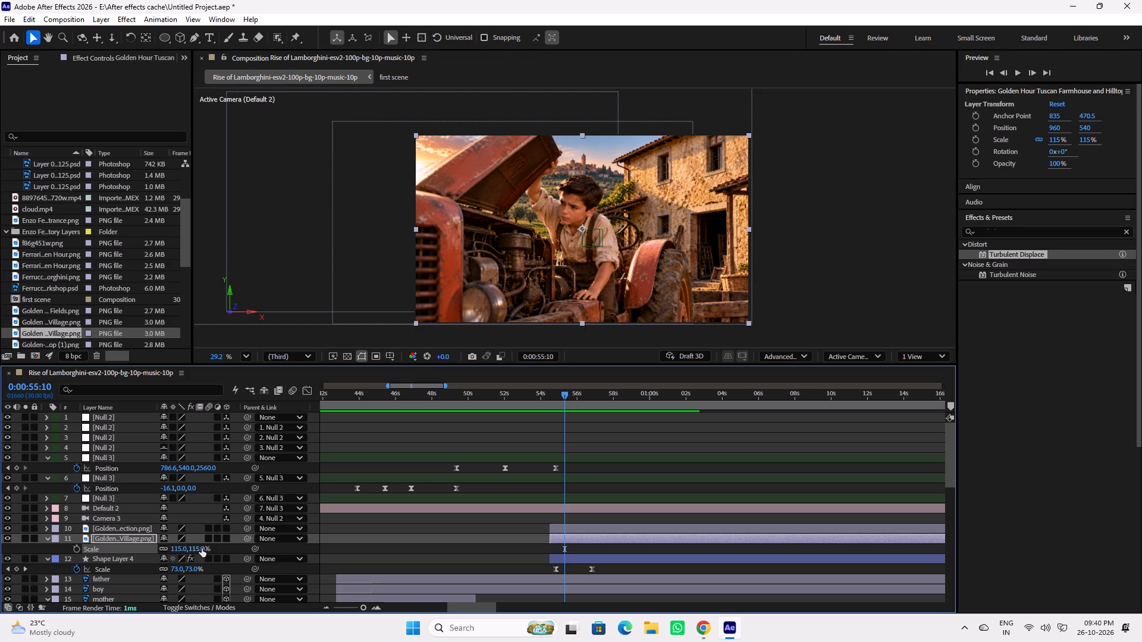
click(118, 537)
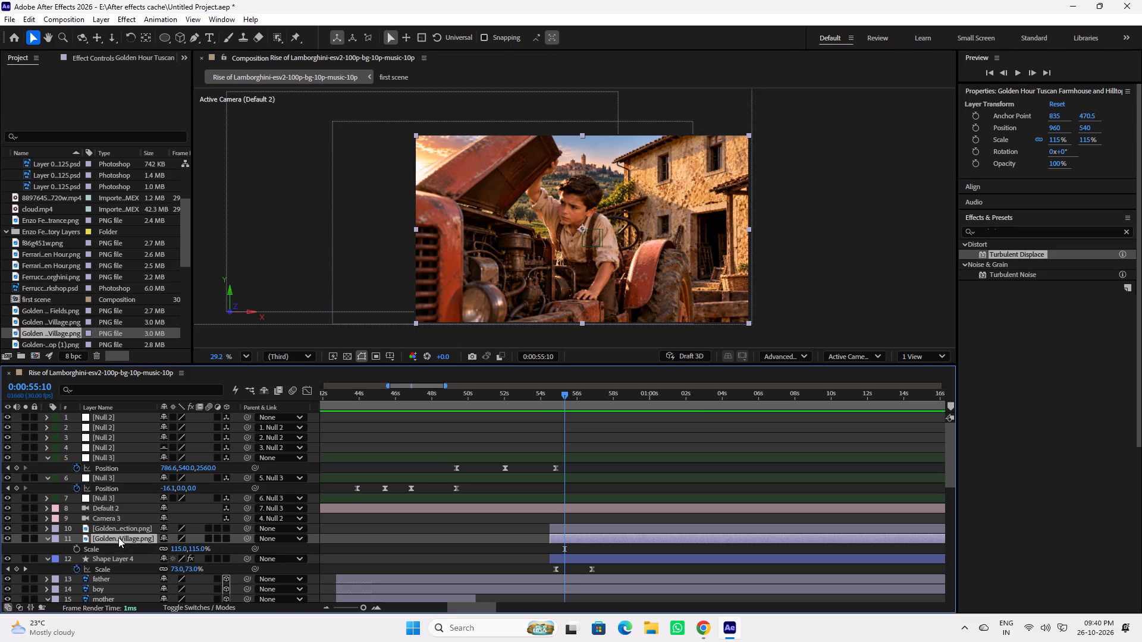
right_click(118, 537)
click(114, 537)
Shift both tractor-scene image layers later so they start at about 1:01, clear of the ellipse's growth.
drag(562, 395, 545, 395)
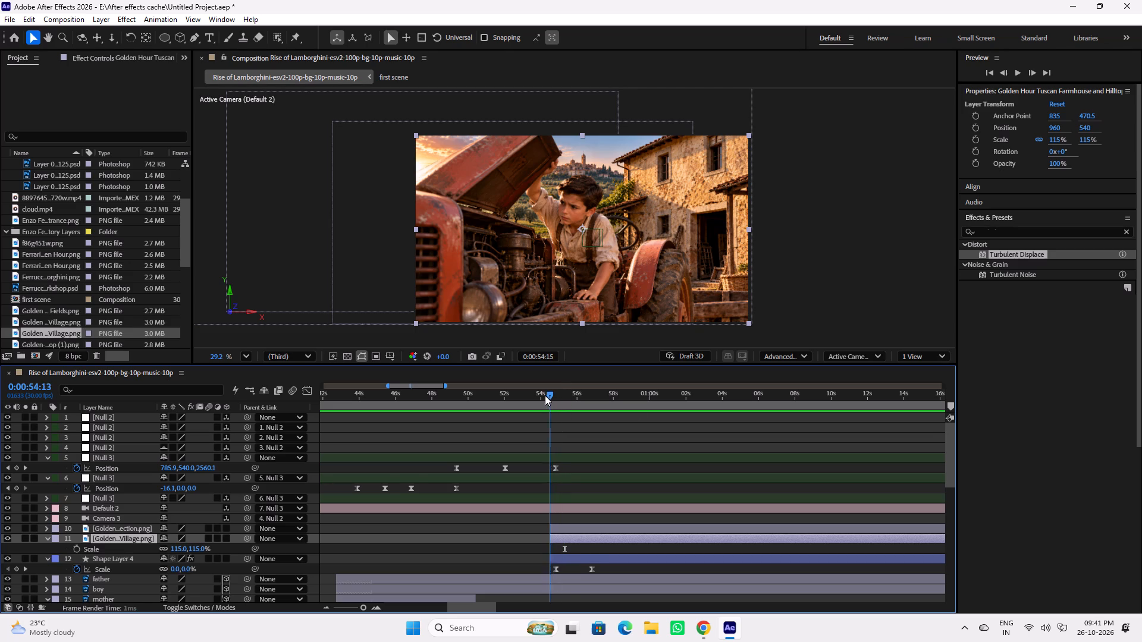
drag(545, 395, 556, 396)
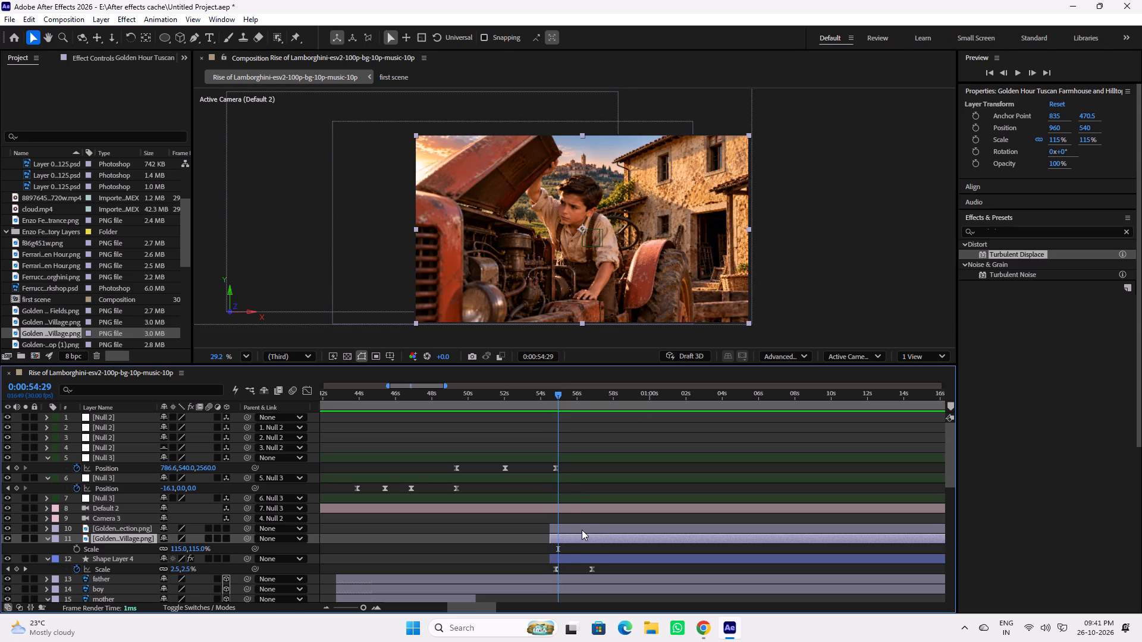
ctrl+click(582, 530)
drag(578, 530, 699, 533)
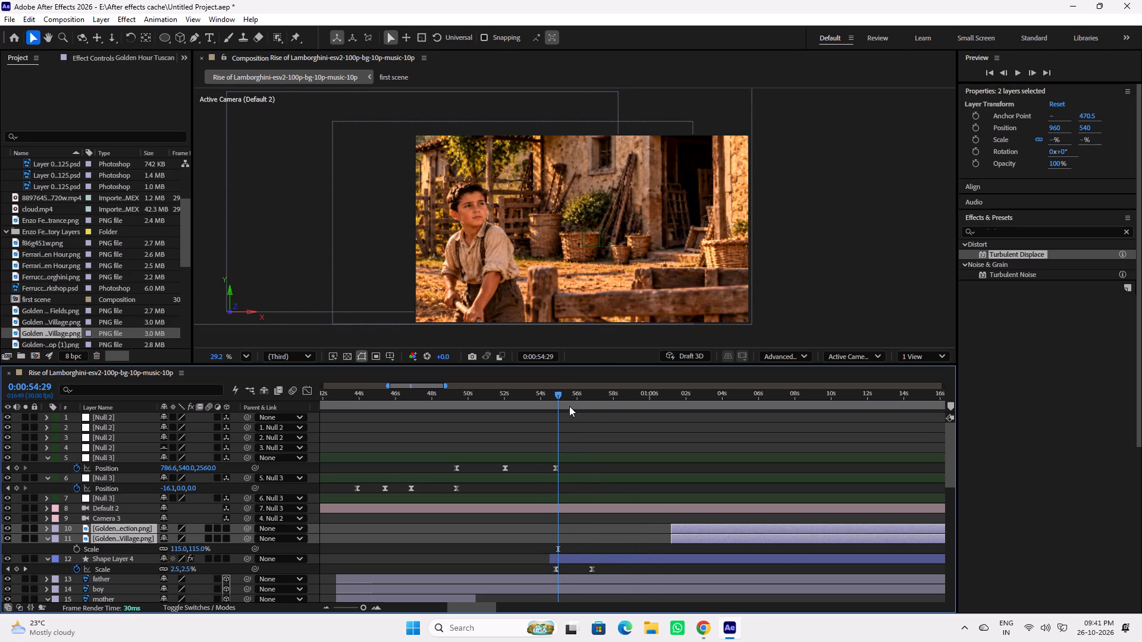
Review the ellipse's growth and slow it by moving Shape Layer 4's final Scale keyframe to about 0:59.
drag(563, 398, 563, 399)
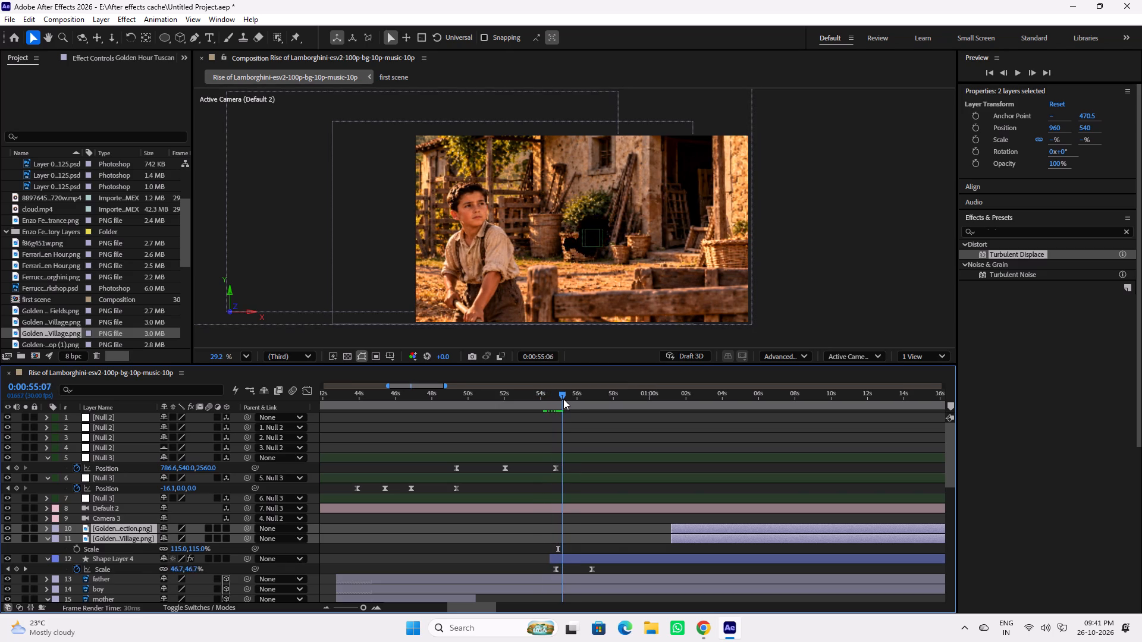
drag(563, 399, 576, 401)
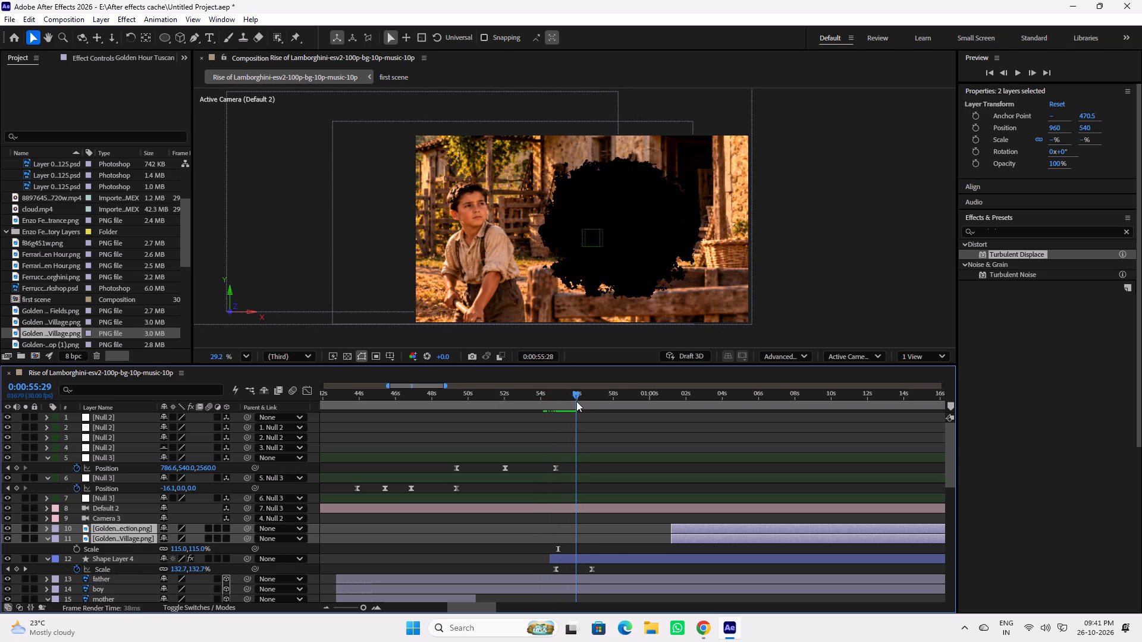
drag(576, 401, 588, 403)
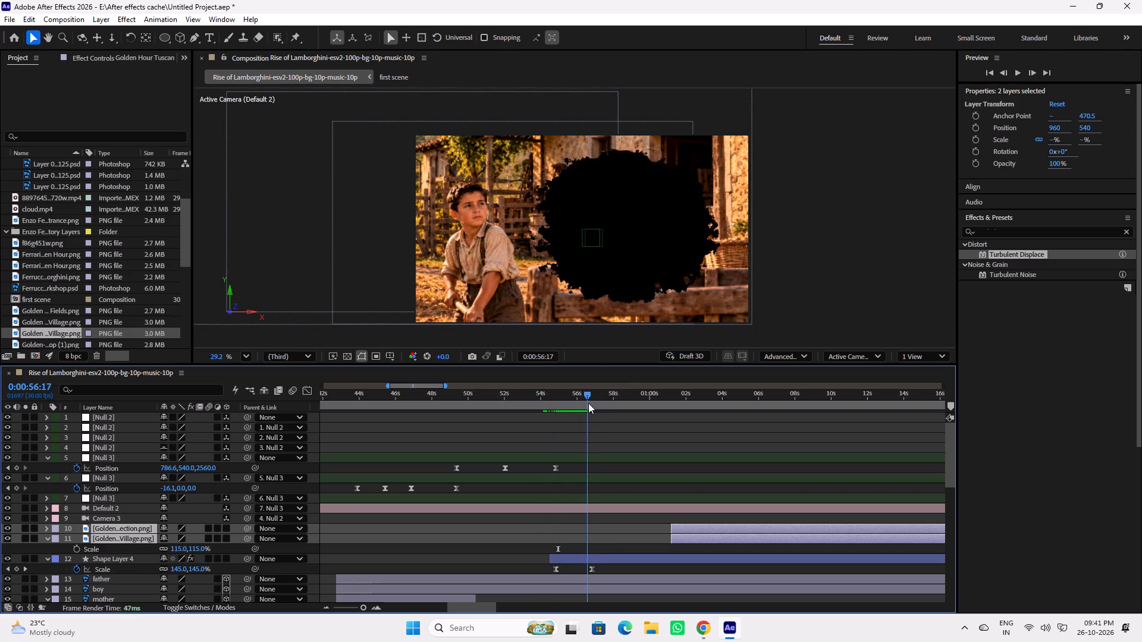
drag(588, 403, 607, 410)
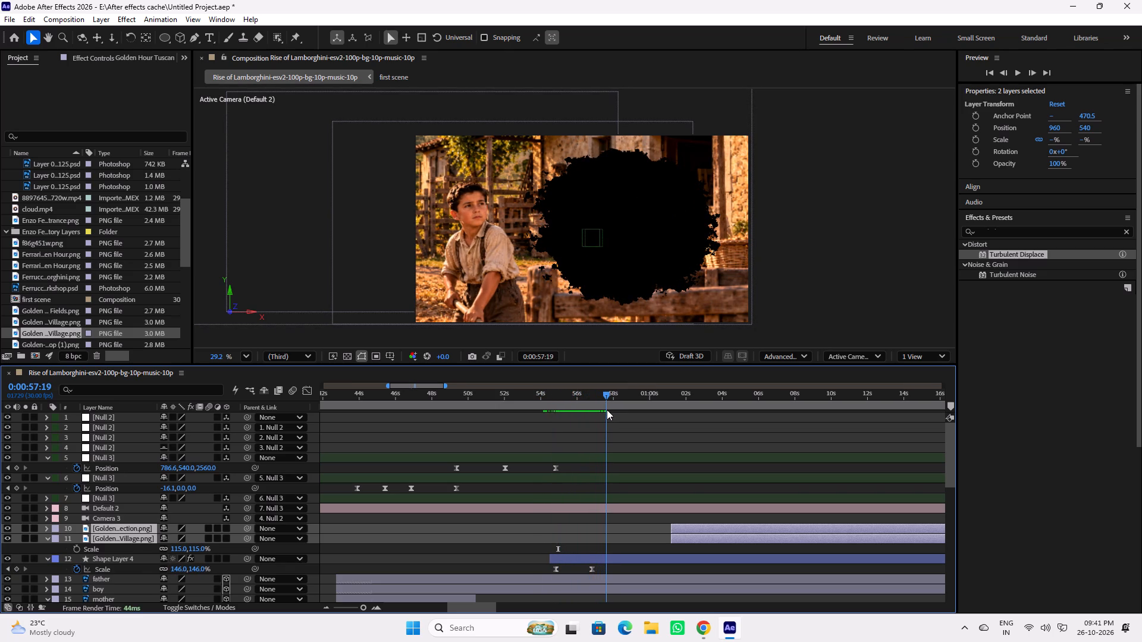
drag(607, 410, 601, 410)
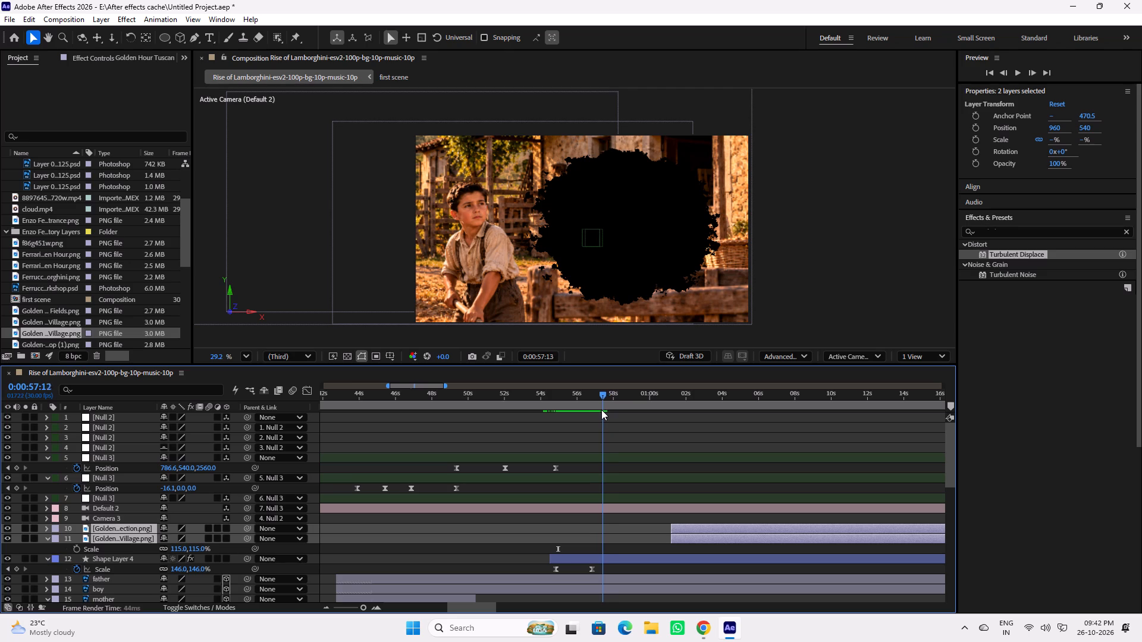
drag(601, 410, 592, 410)
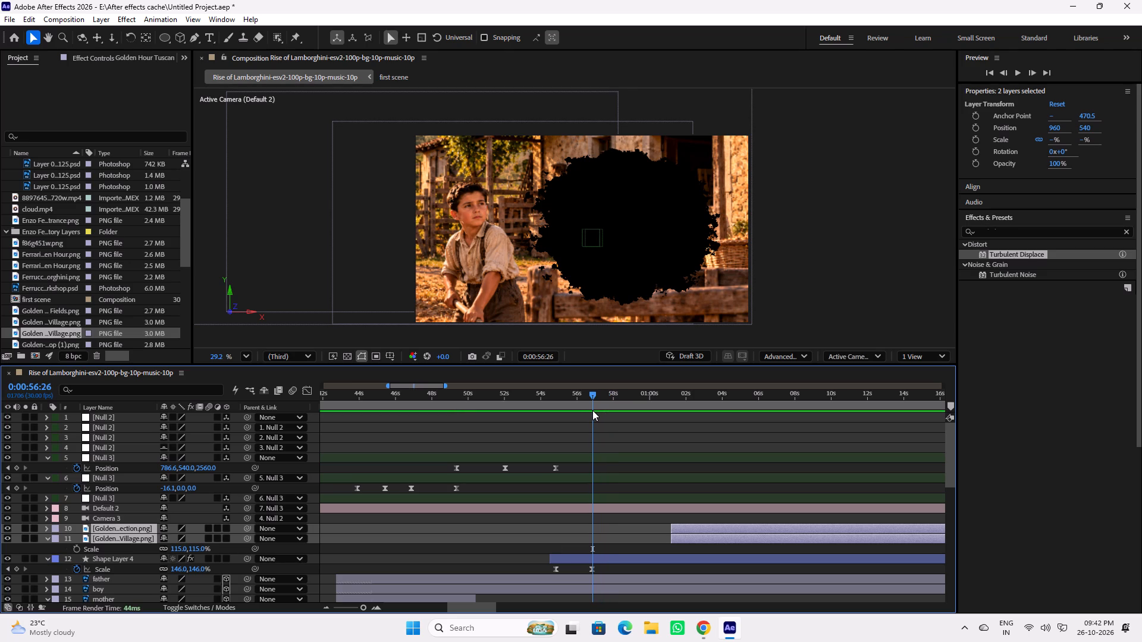
drag(591, 571, 601, 571)
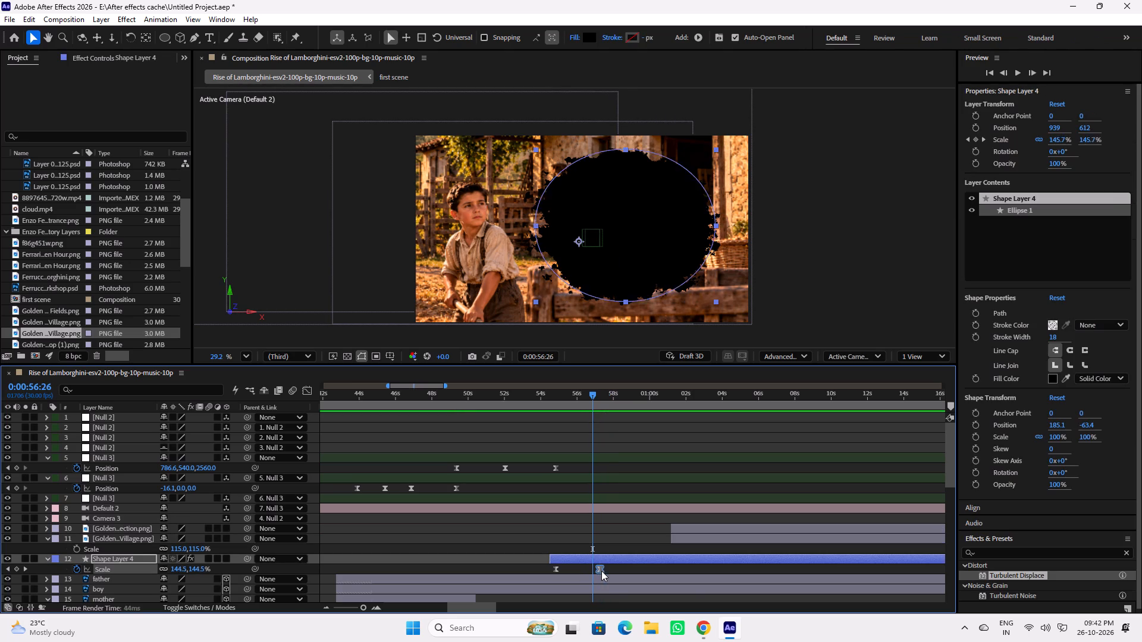
drag(601, 571, 636, 571)
Preview the ellipse growing over the farmyard from about 0:54 and check its Scale speed graph.
click(544, 402)
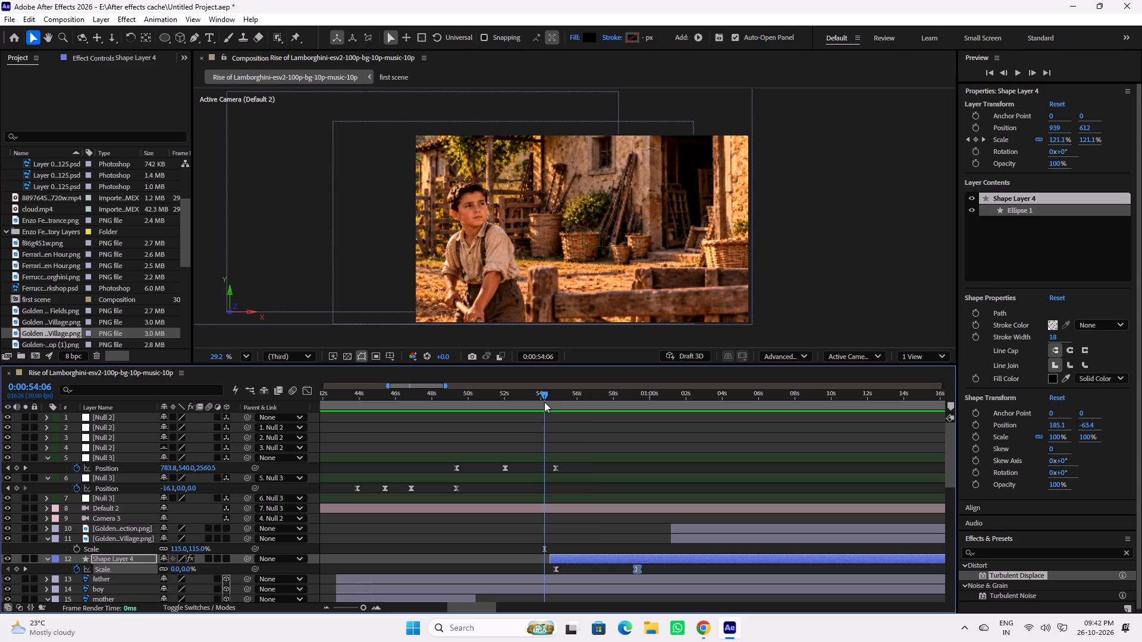
key(space)
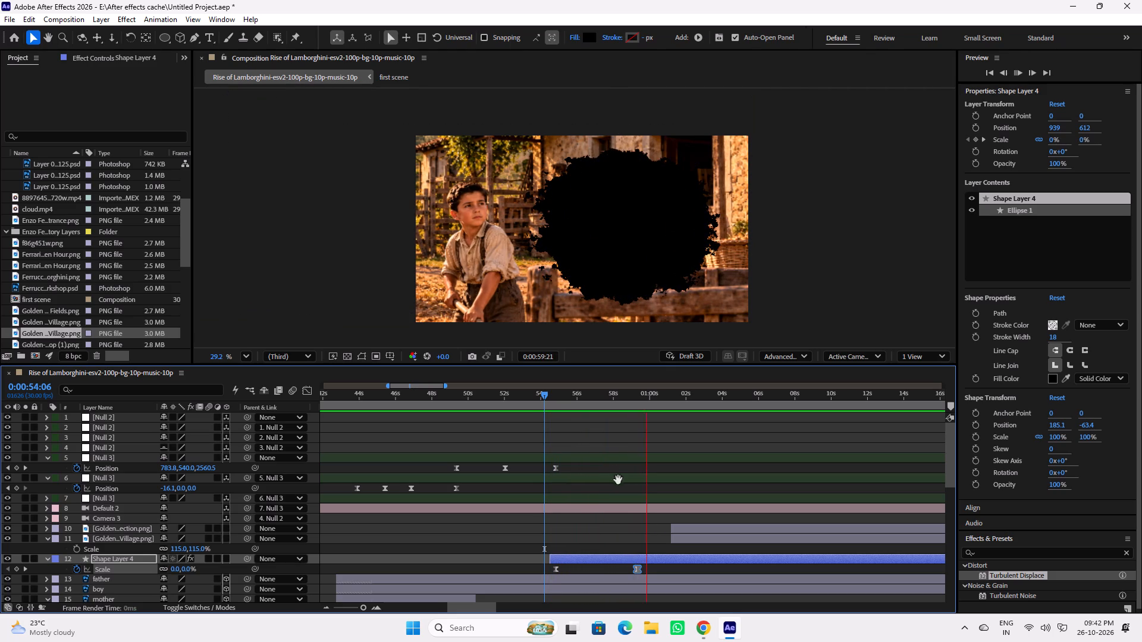
key(space)
click(544, 392)
key(space)
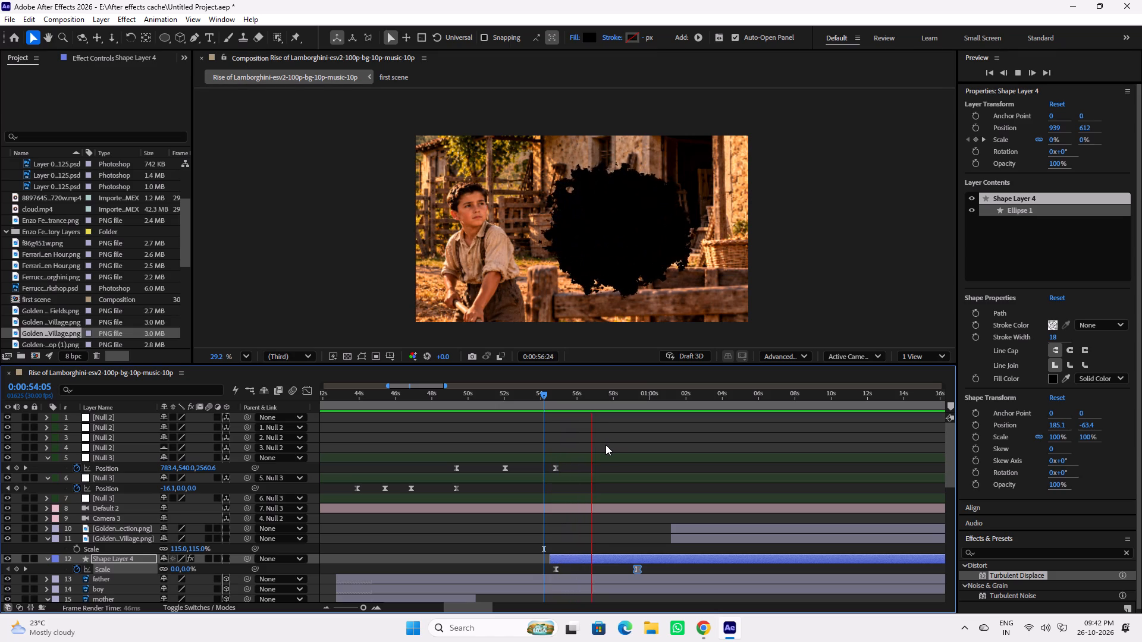
key(space)
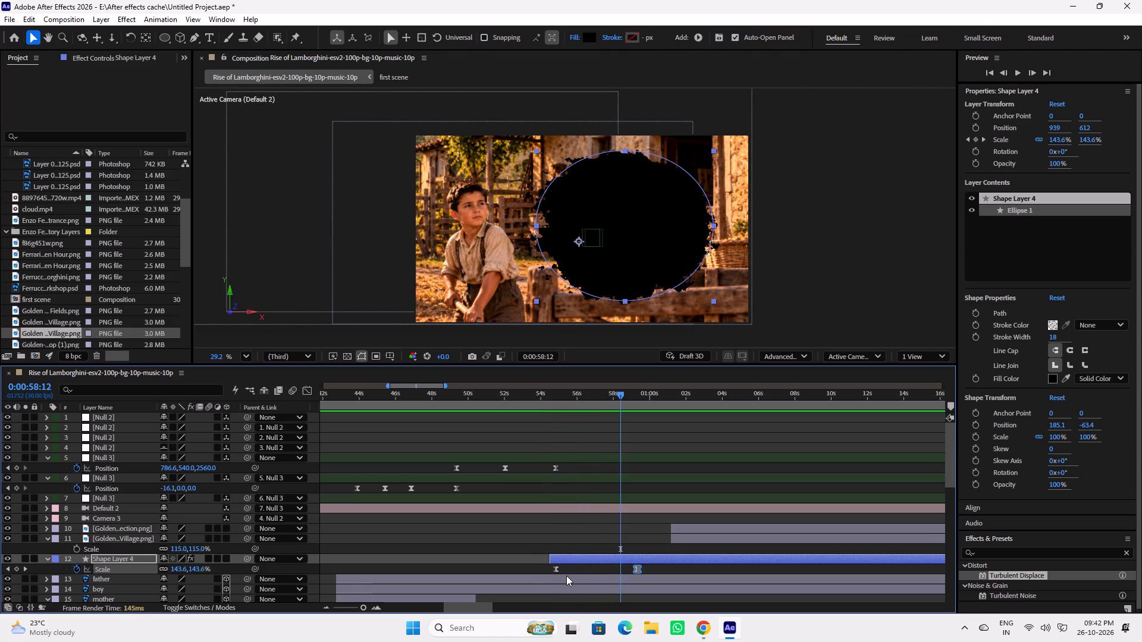
click(309, 392)
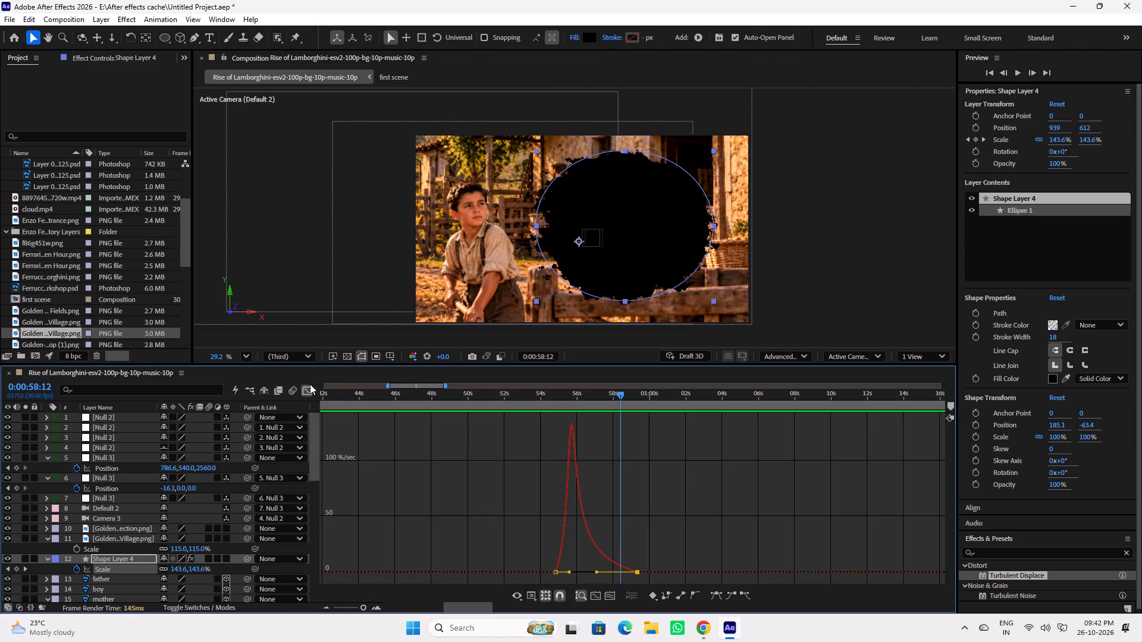
click(307, 391)
Save the project.
key(ctrl+s)
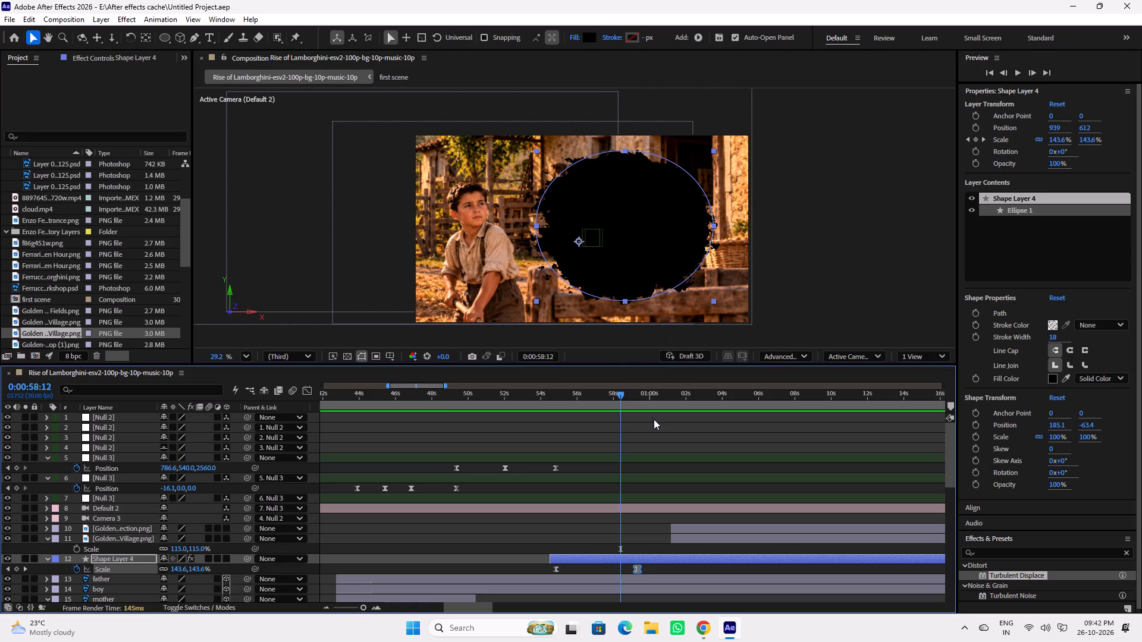
Move both tractor-scene image layers back so they start just after Shape Layer 4's start, at about 0:54.
click(616, 393)
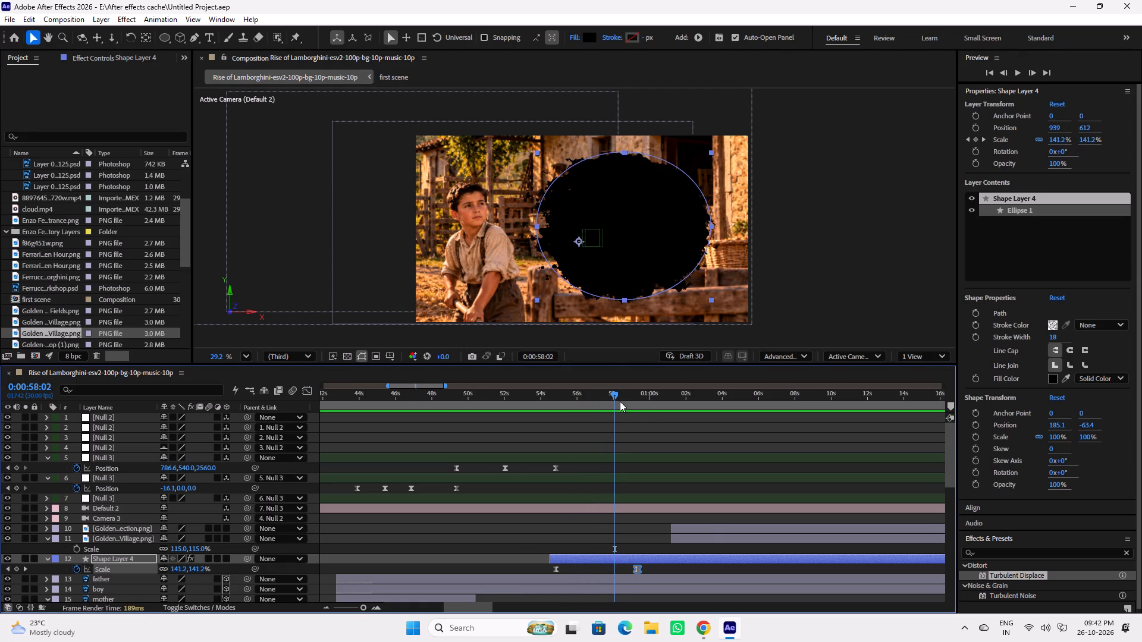
click(707, 529)
ctrl+click(707, 538)
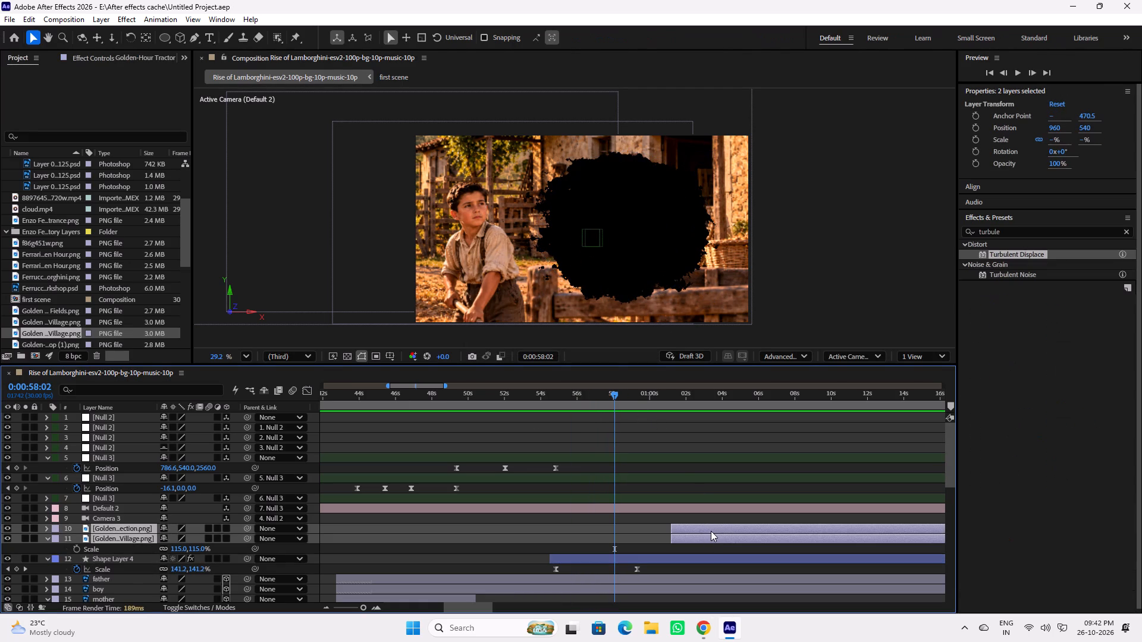
drag(712, 530, 593, 531)
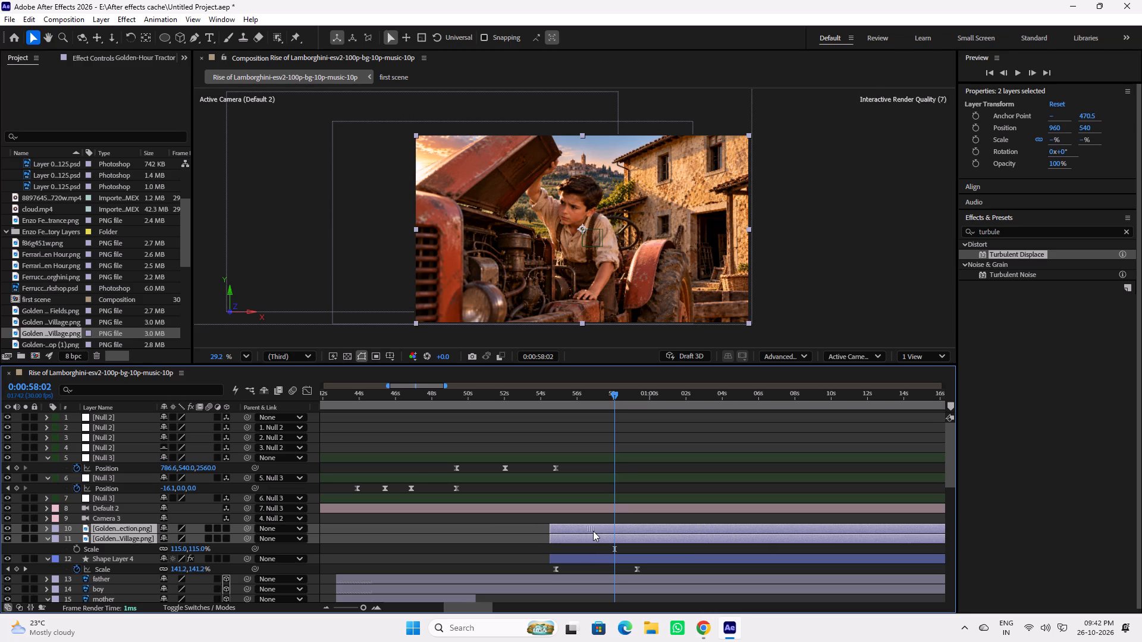
drag(593, 531, 594, 531)
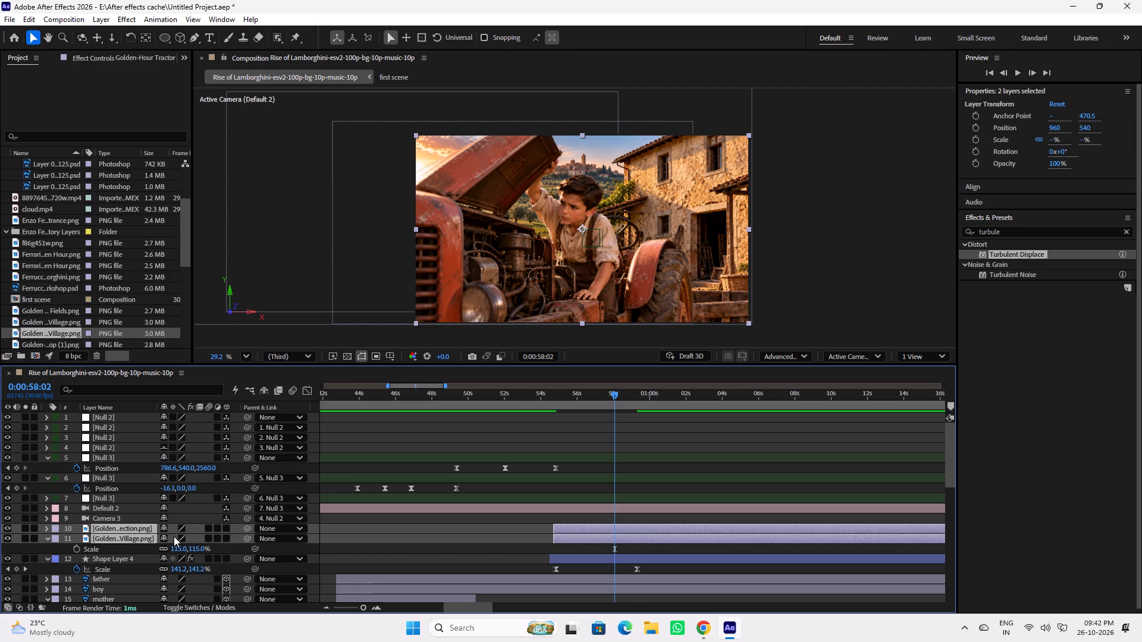
Set Shape Layer 4 as the track matte for both tractor-scene image layers.
key(F4)
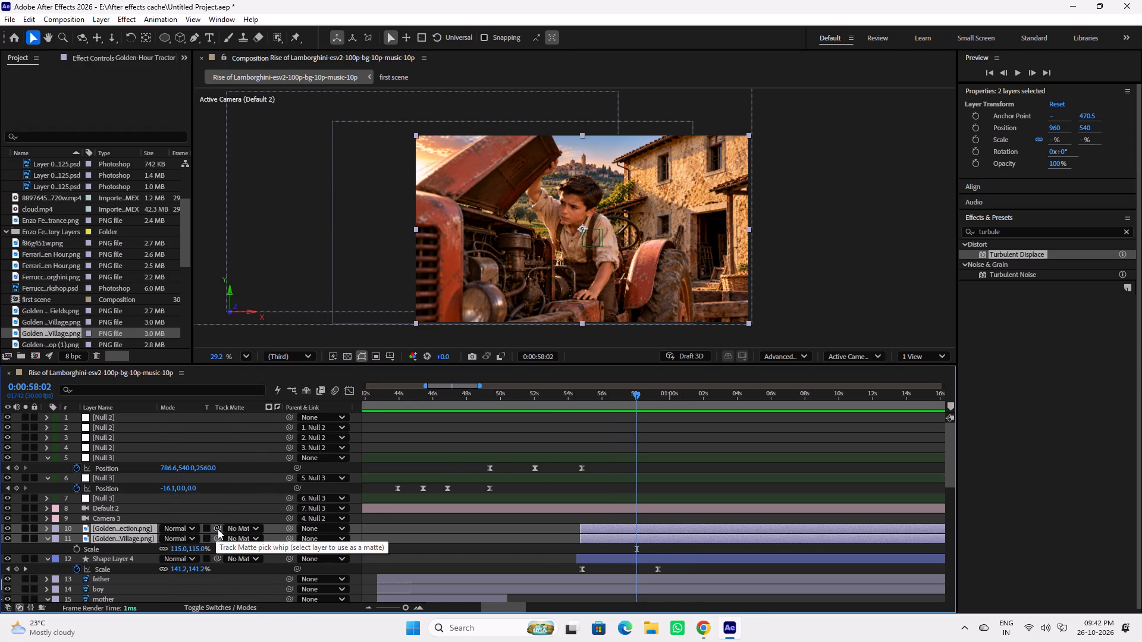
drag(218, 529, 112, 561)
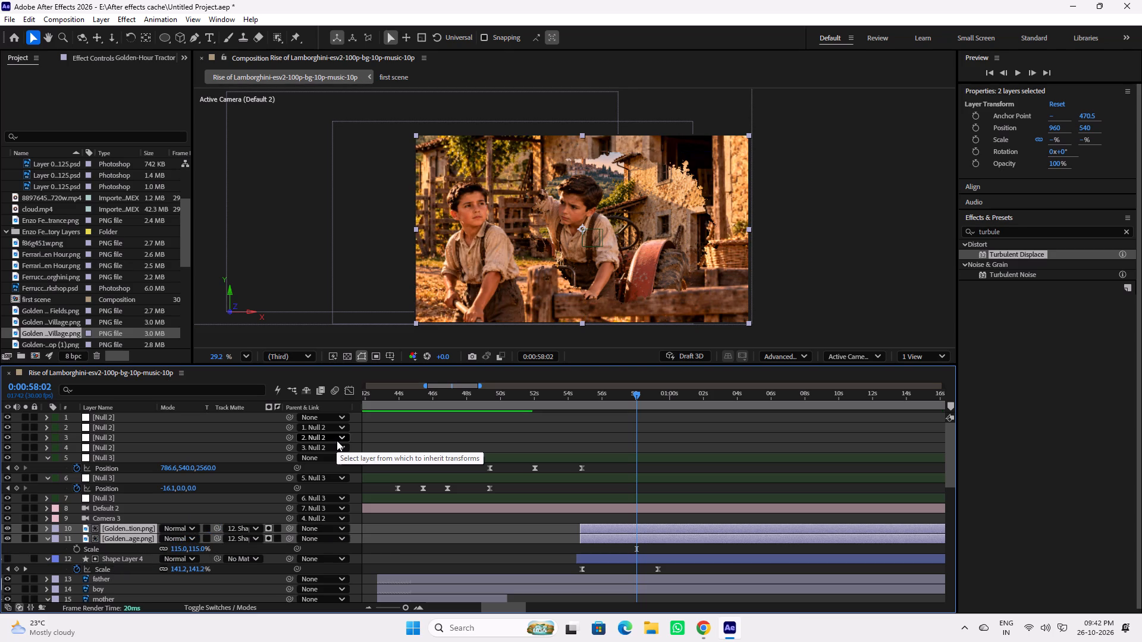
Switch to the ChatGPT conversation in Chrome and start a new message.
click(708, 628)
click(539, 585)
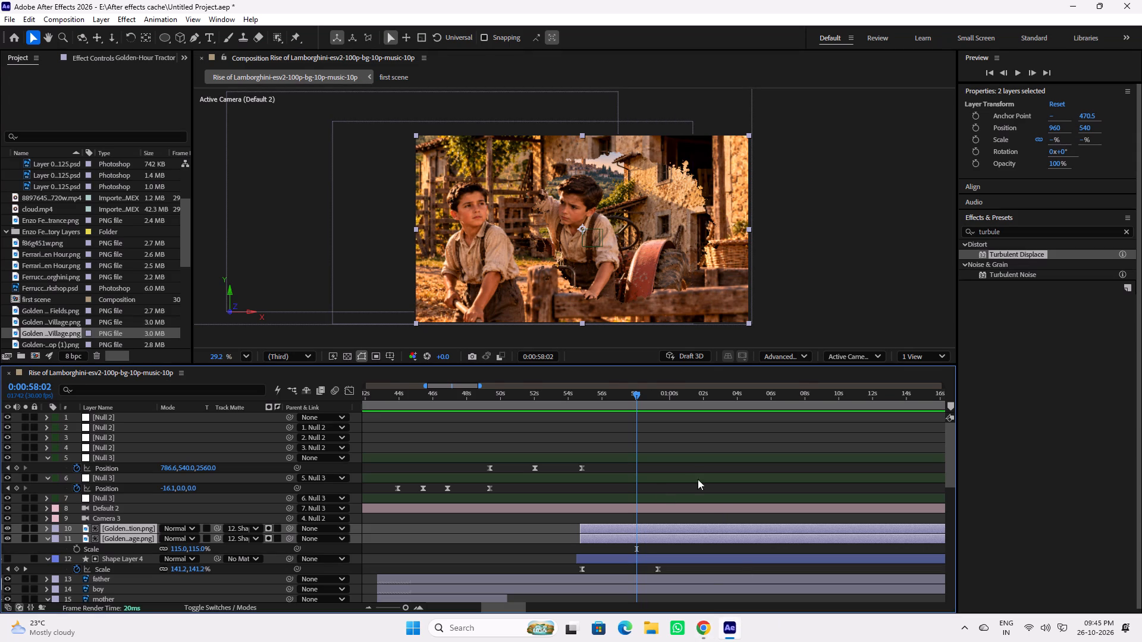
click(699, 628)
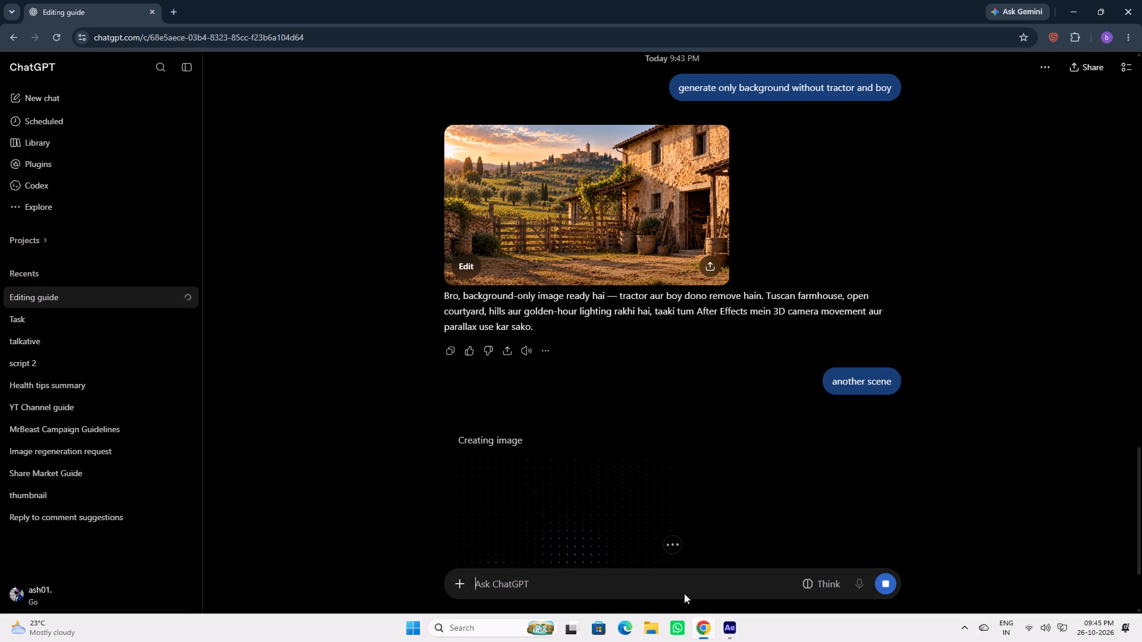
Open Pinterest in a new browser tab.
click(172, 8)
click(169, 128)
click(523, 383)
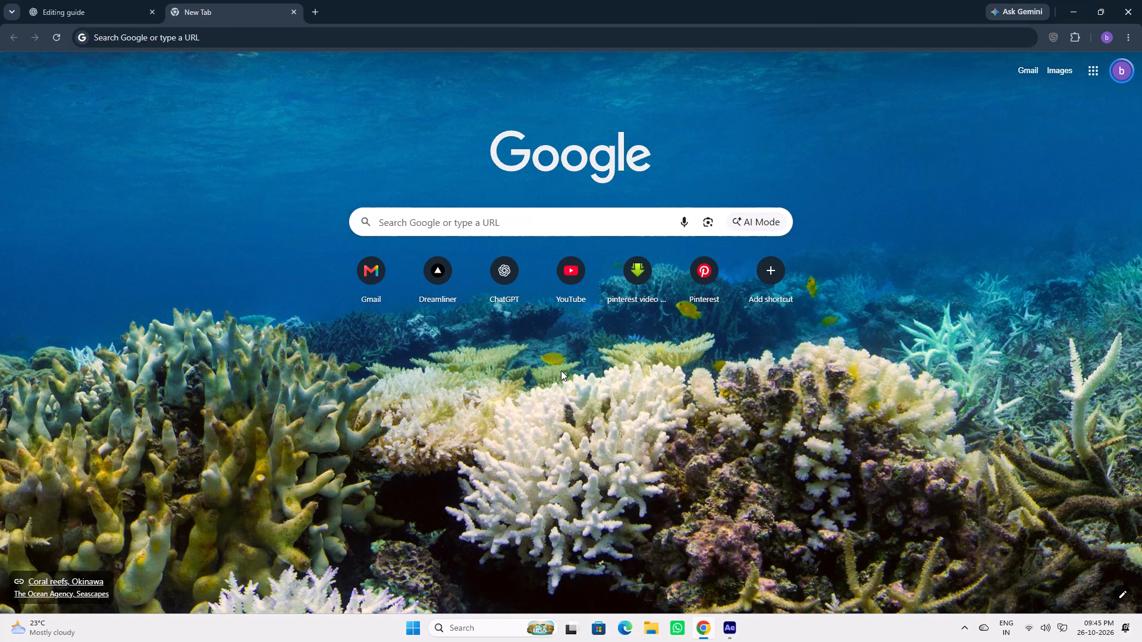
click(568, 316)
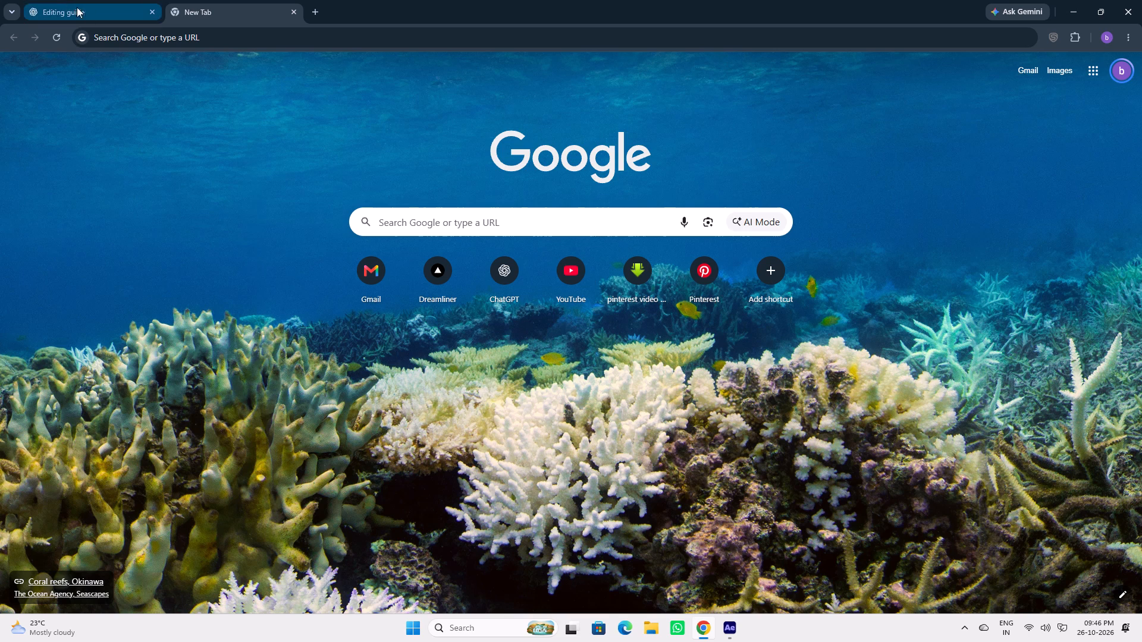
click(413, 357)
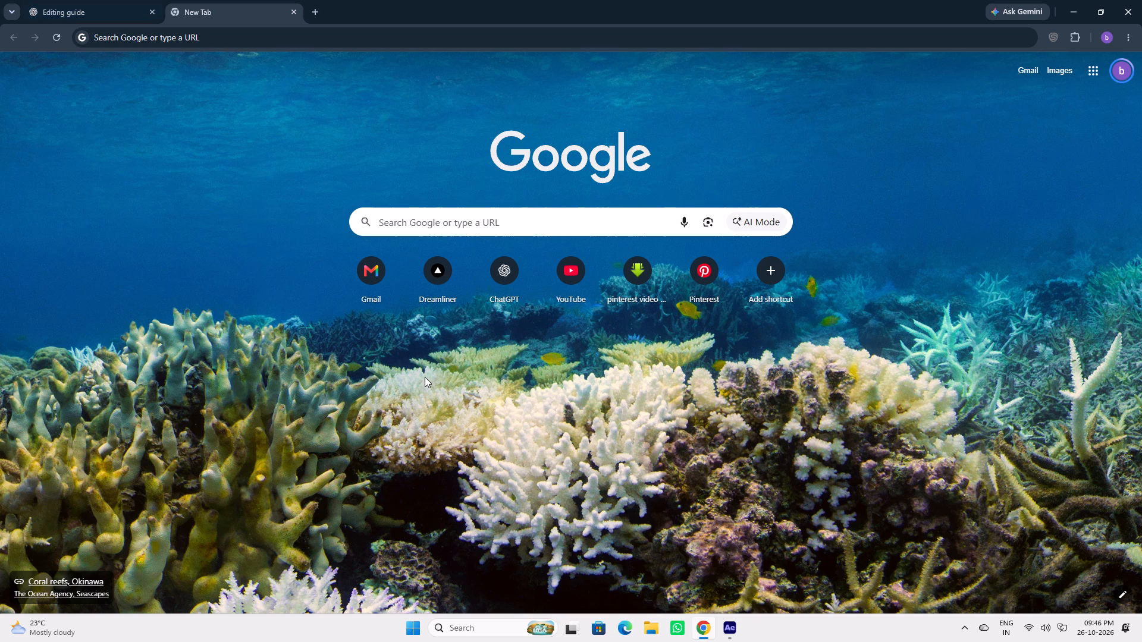
click(697, 271)
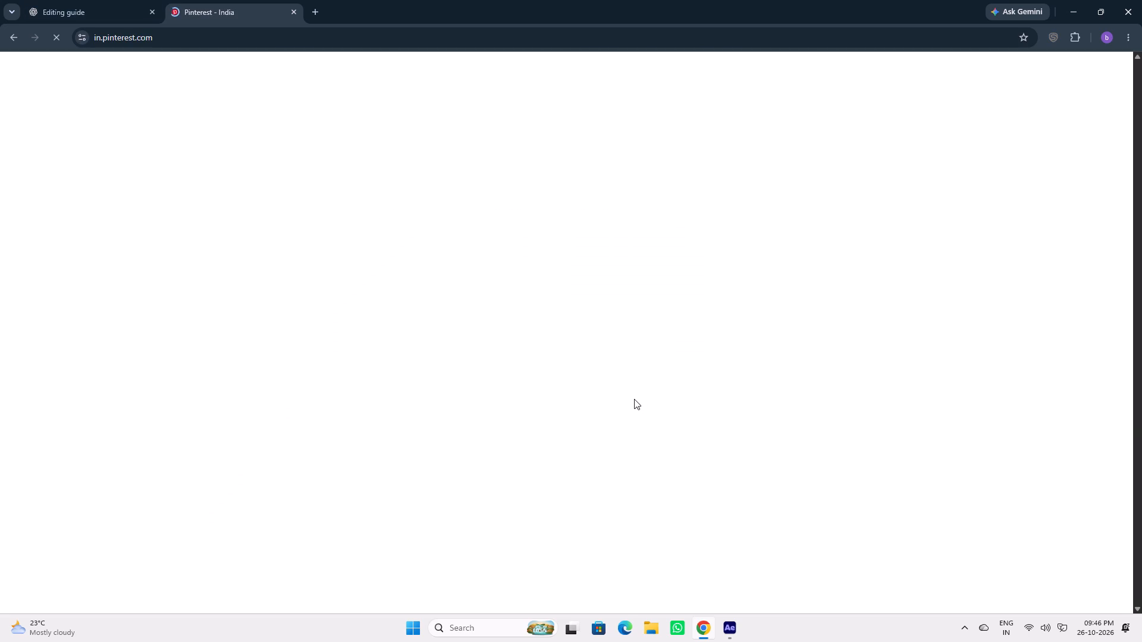
Search Pinterest for "farming background" using the suggested search term.
click(394, 76)
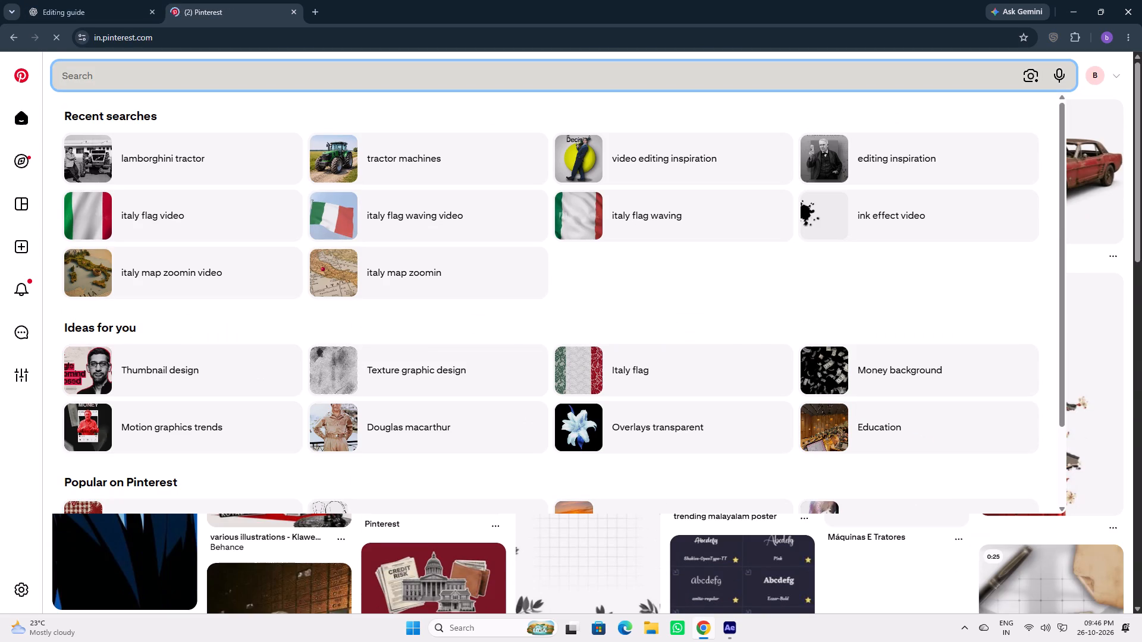
text(fami)
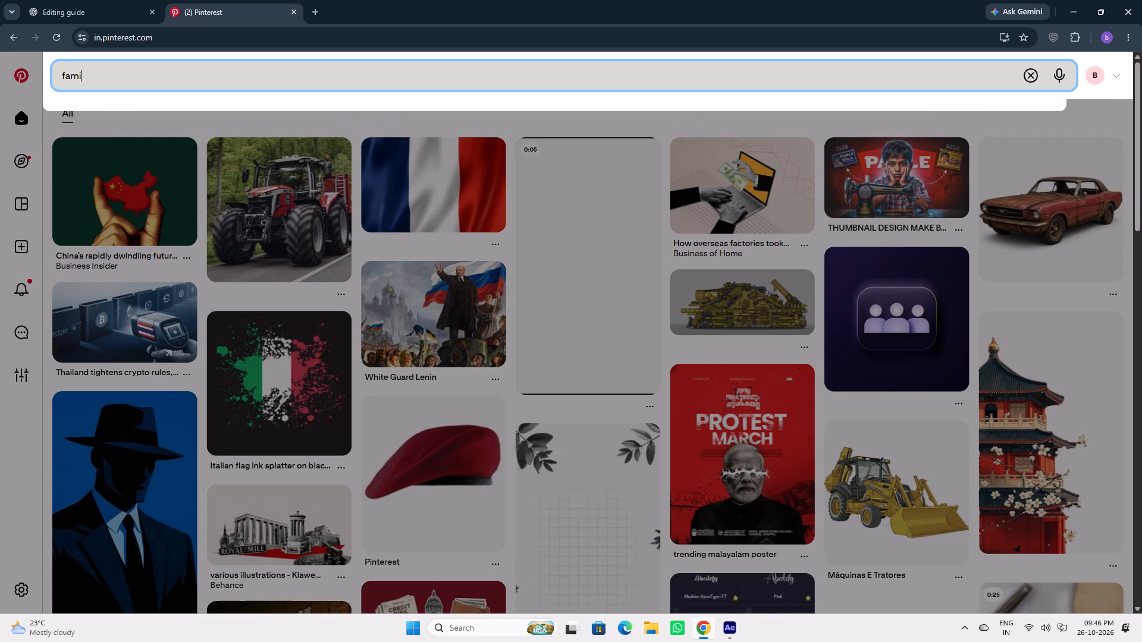
key(BackSpace)
key(BackSpace)
text(rming)
key(space)
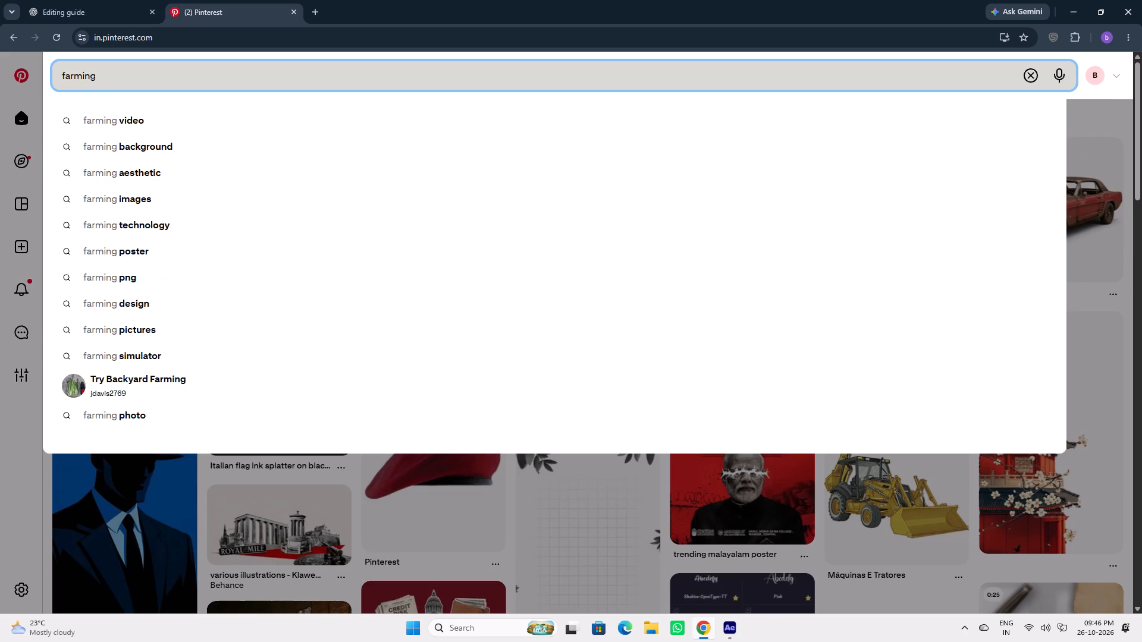
key(Down)
key(Down)
key(Return)
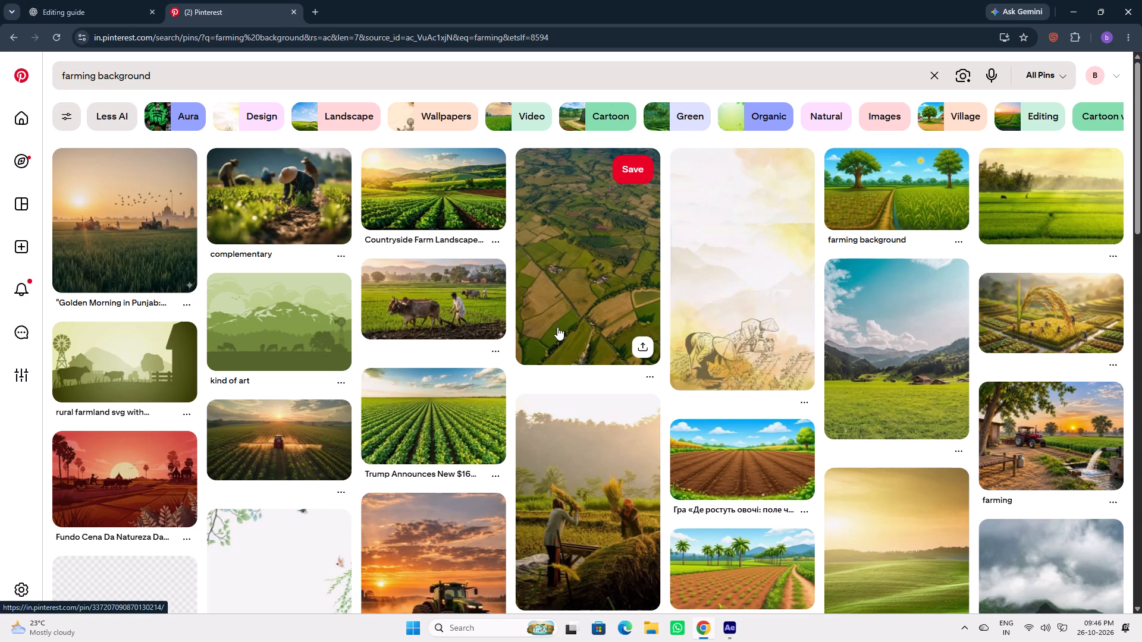
Browse the Pinterest "farming background" results for a farm image suited to the tractor scene.
scroll(557, 327, down, 4)
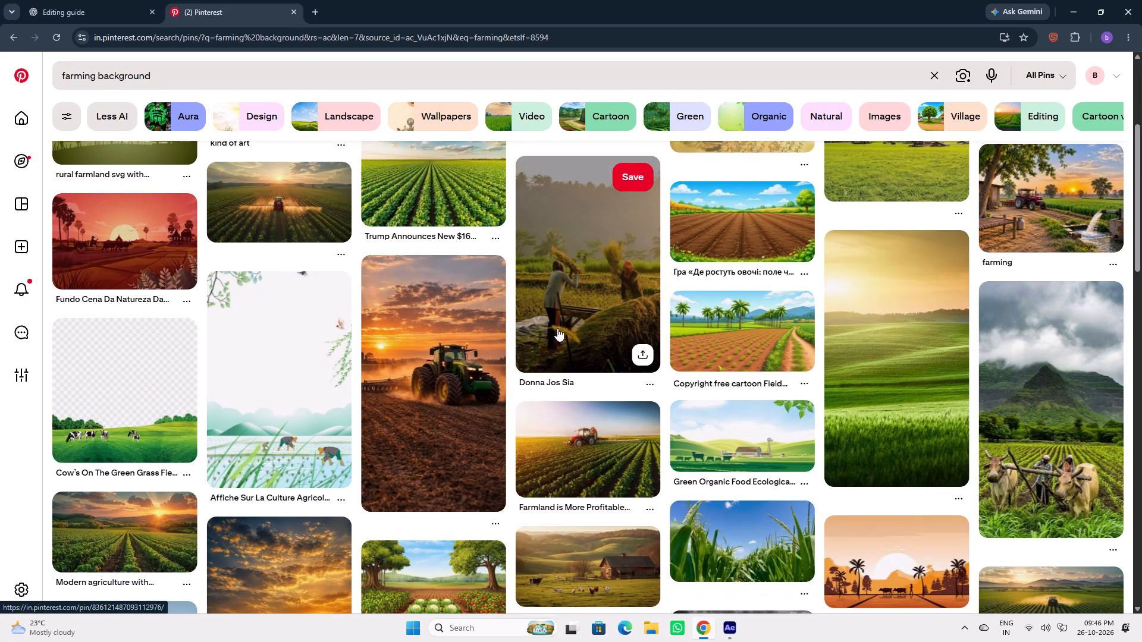
scroll(557, 328, down, 1)
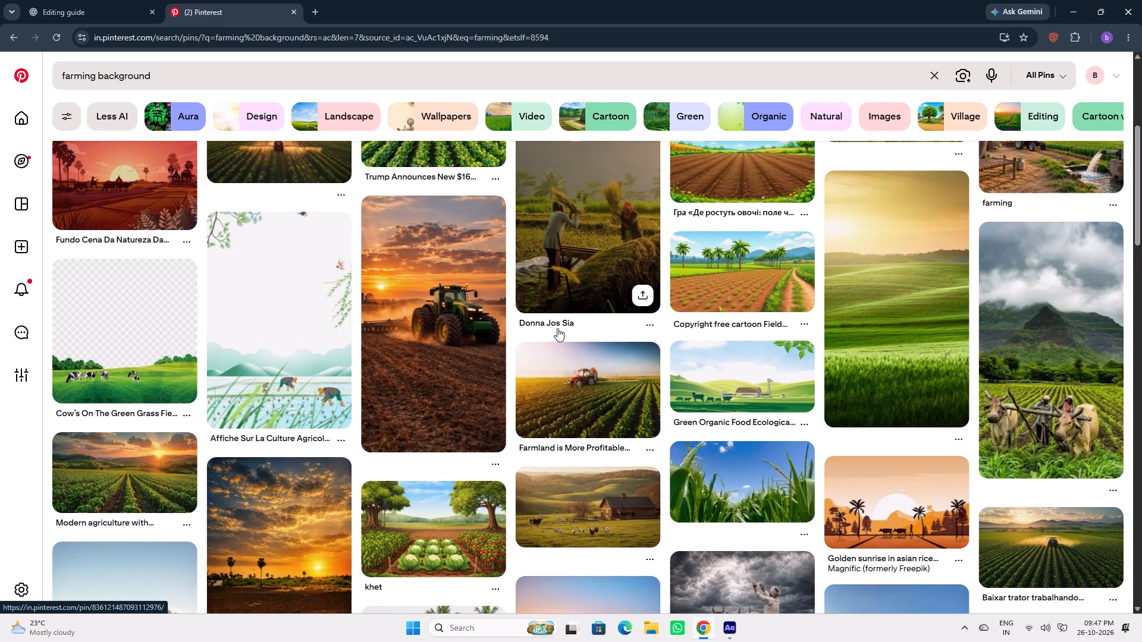
scroll(557, 328, down, 1)
right_click(557, 328)
scroll(557, 328, down, 1)
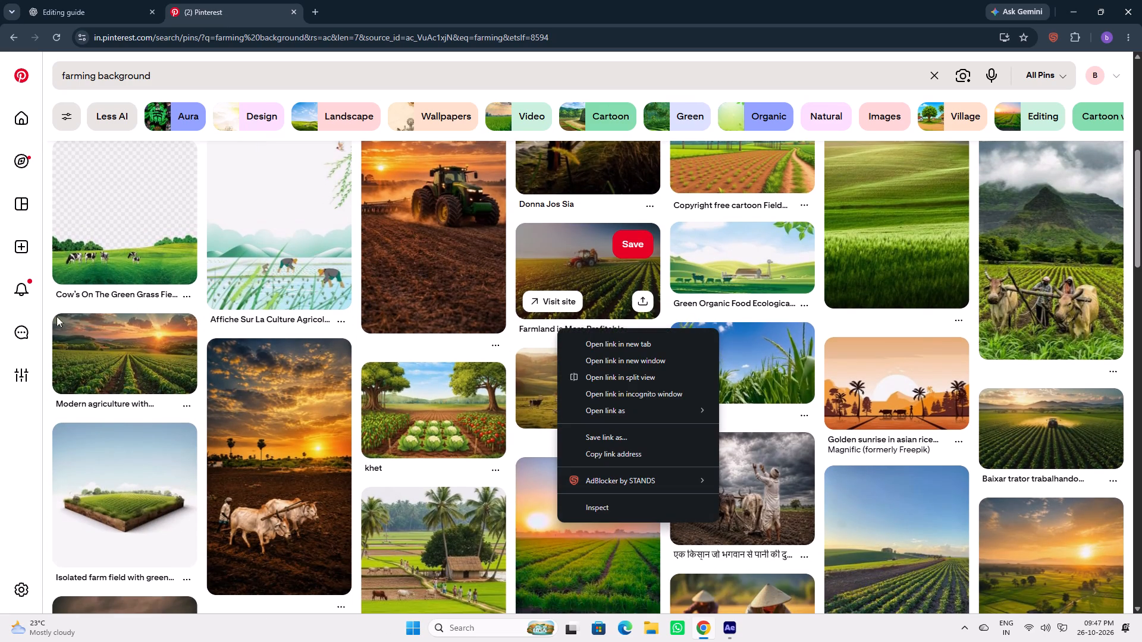
click(0, 318)
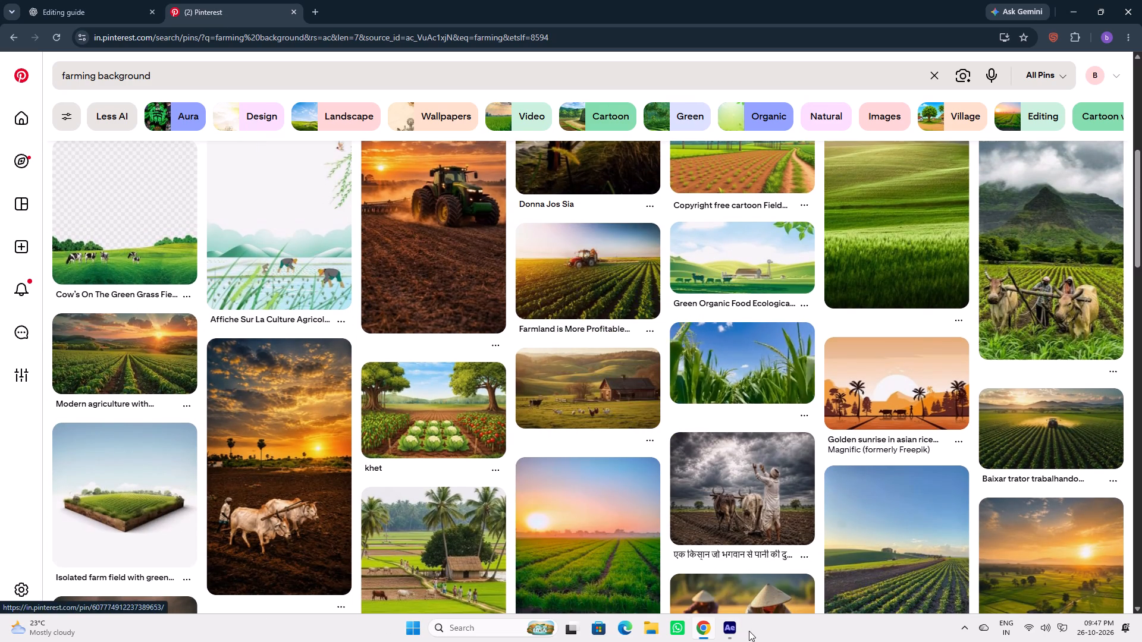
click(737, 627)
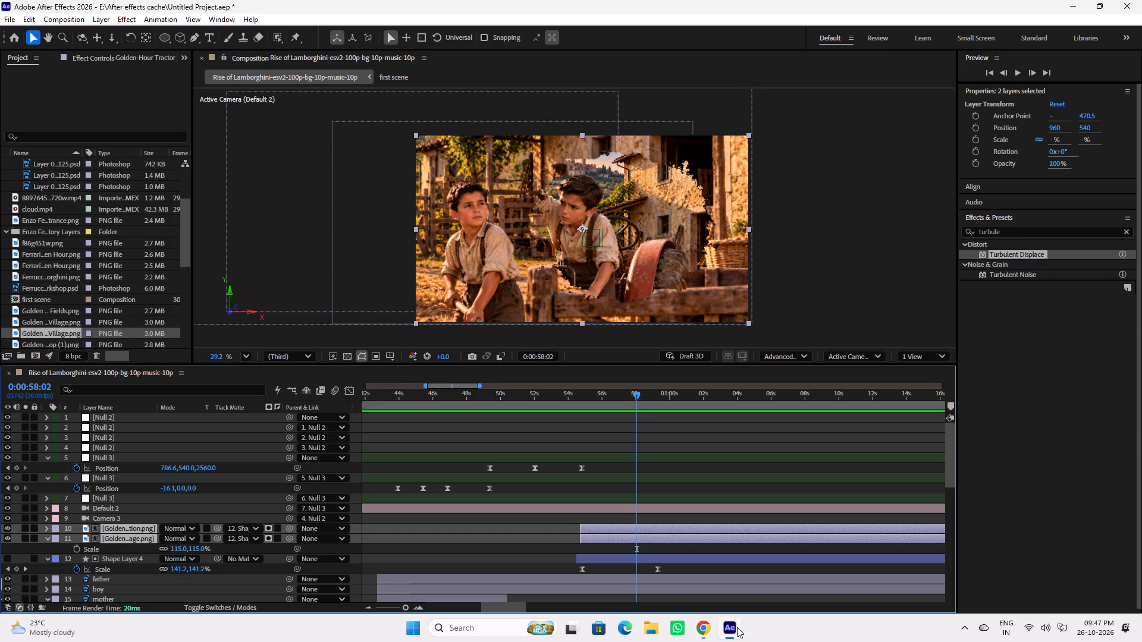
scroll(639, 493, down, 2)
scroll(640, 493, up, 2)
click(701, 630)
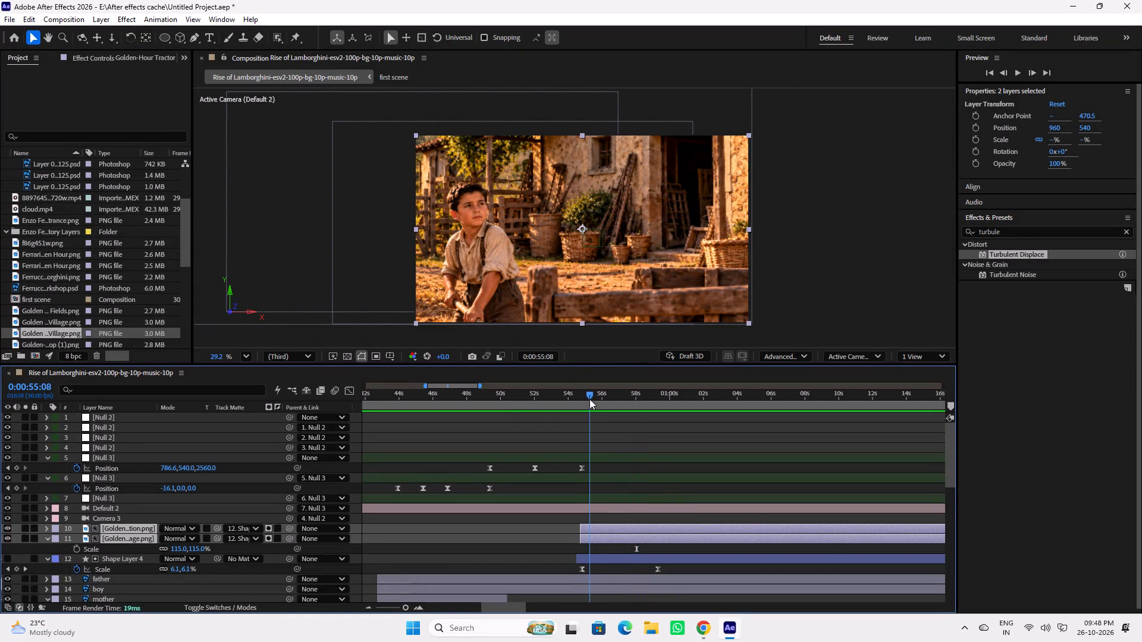
drag(589, 399, 646, 401)
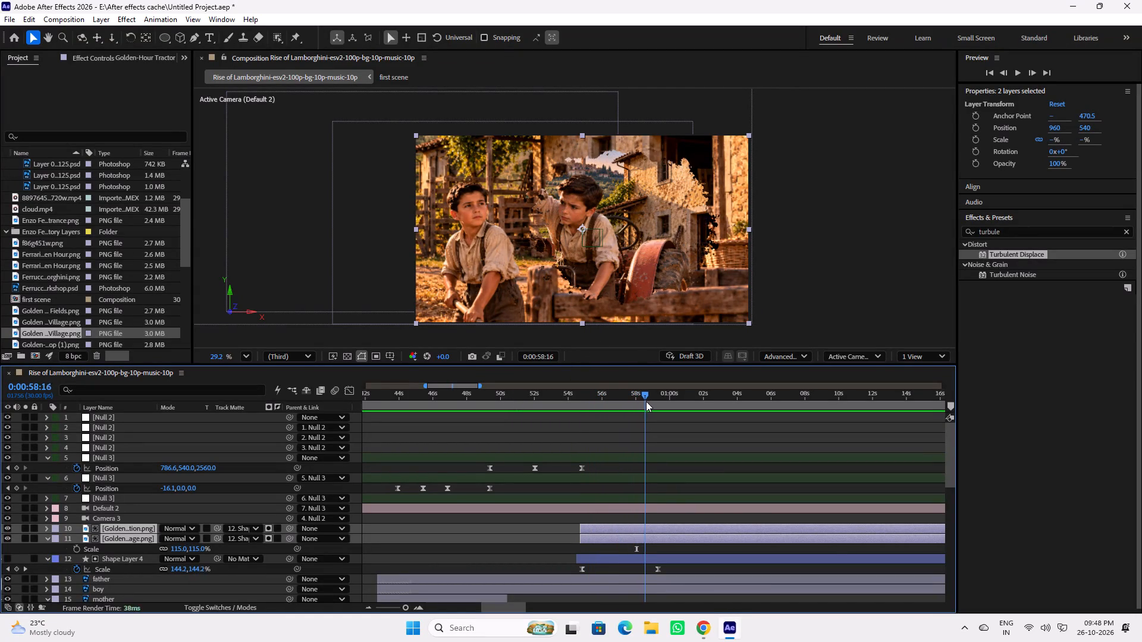
drag(646, 401, 648, 401)
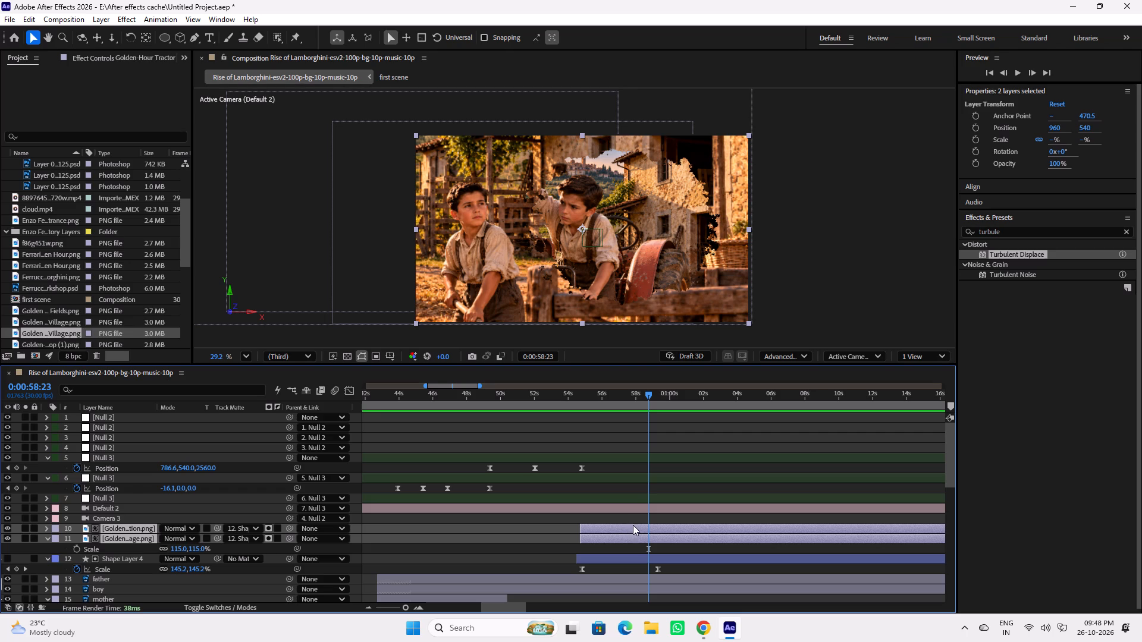
right_click(637, 531)
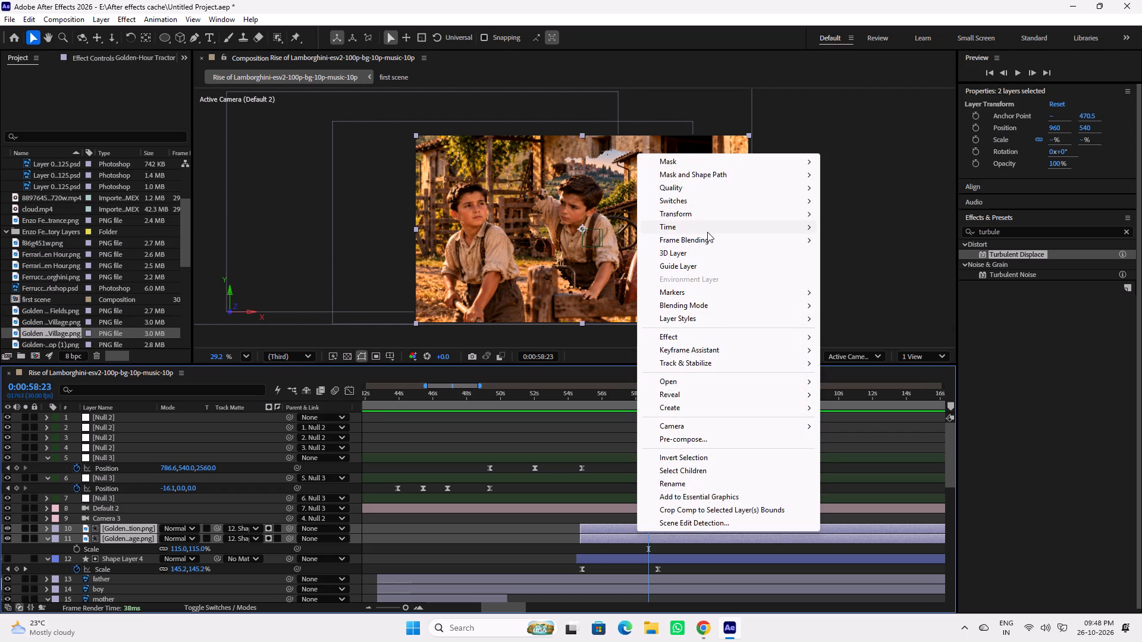
click(716, 440)
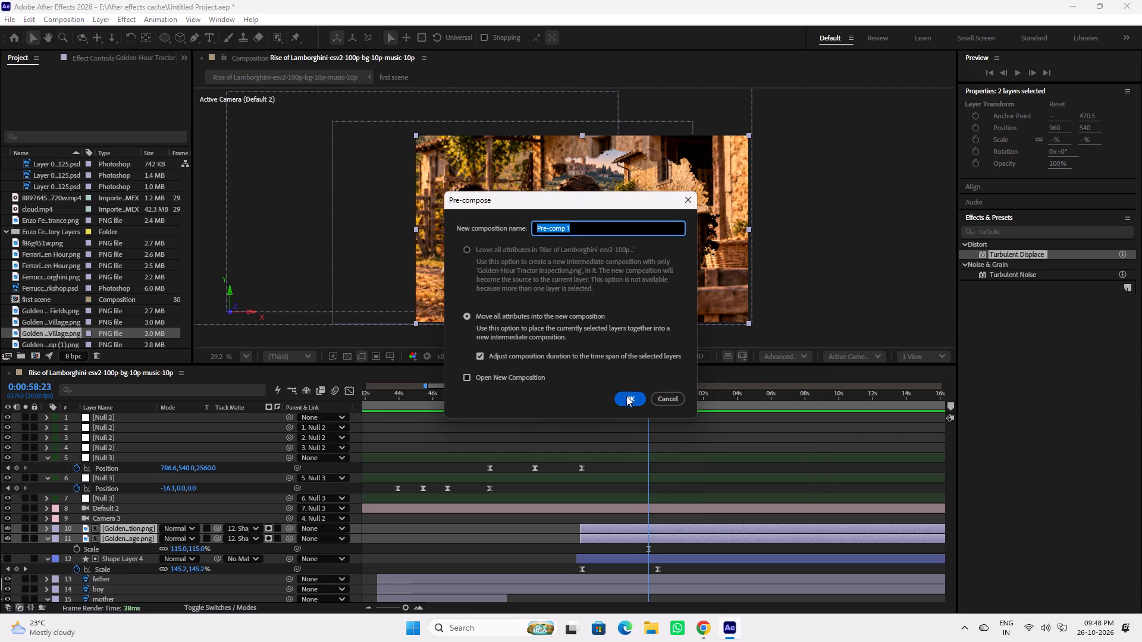
click(633, 400)
Open the tractor-inspection pre-comp and examine its masked image over time, checking it with Shape Layer 4 shown and hidden.
double_click(657, 527)
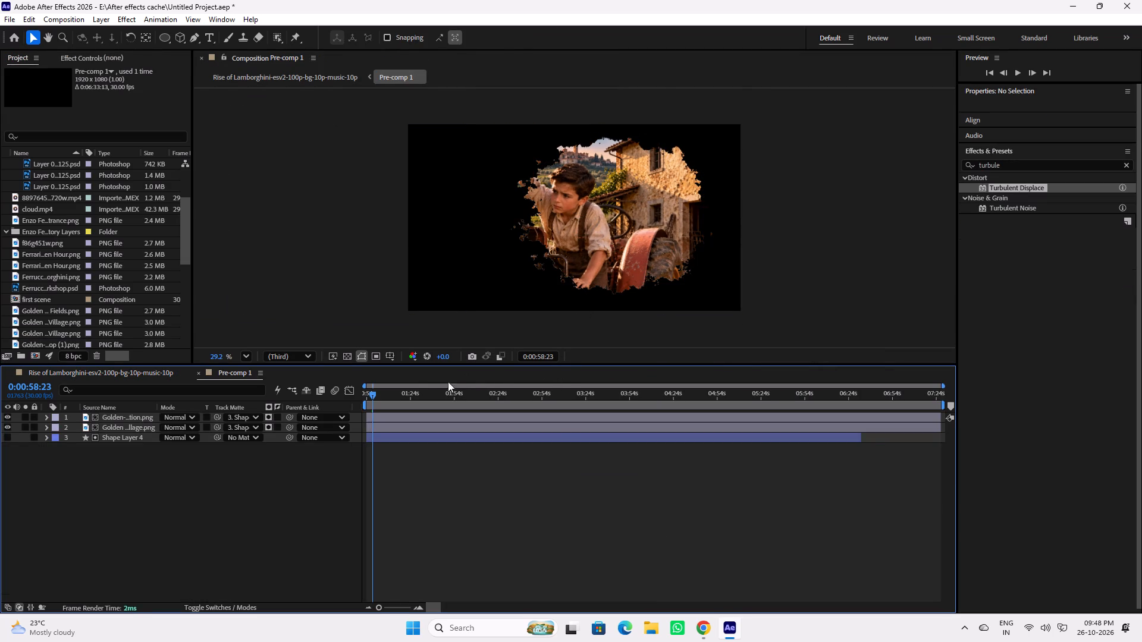
drag(420, 395, 586, 404)
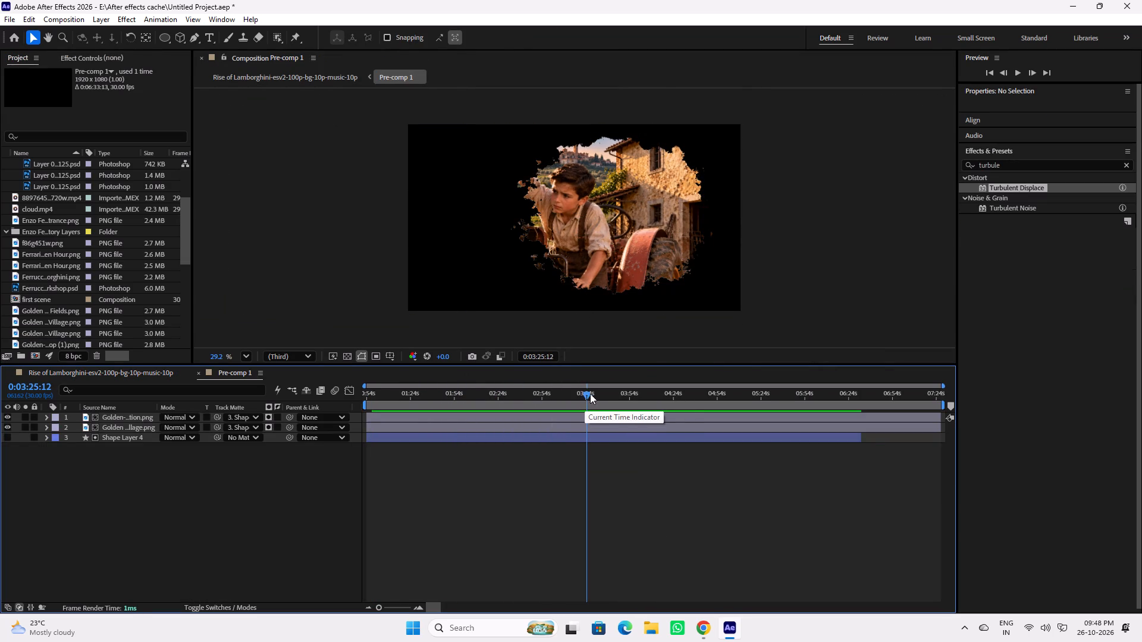
drag(591, 394, 579, 394)
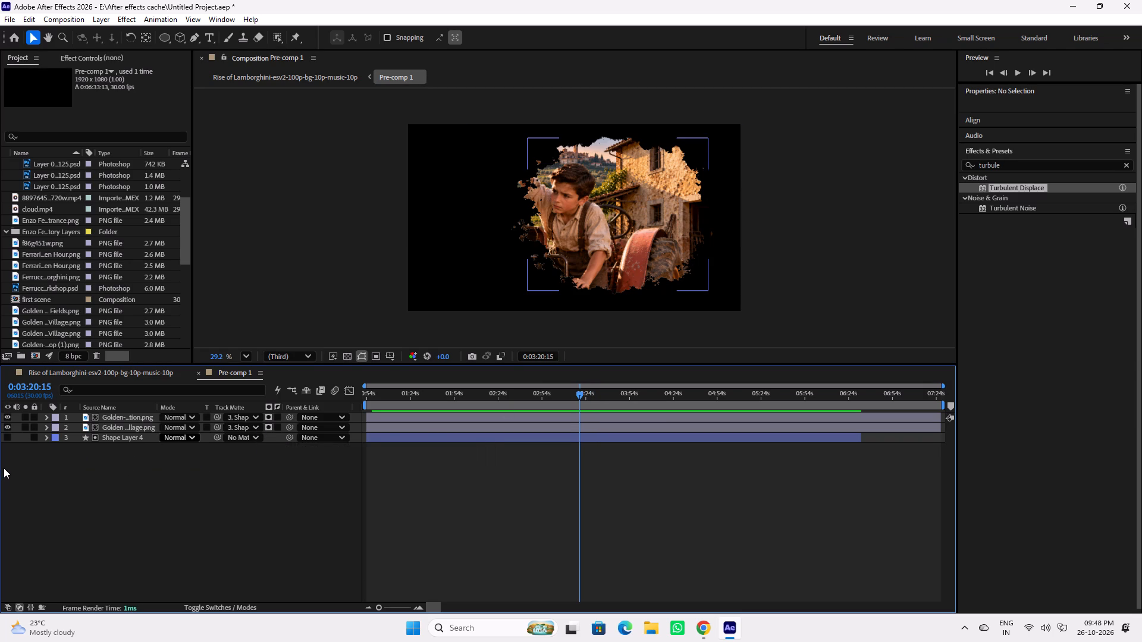
click(10, 436)
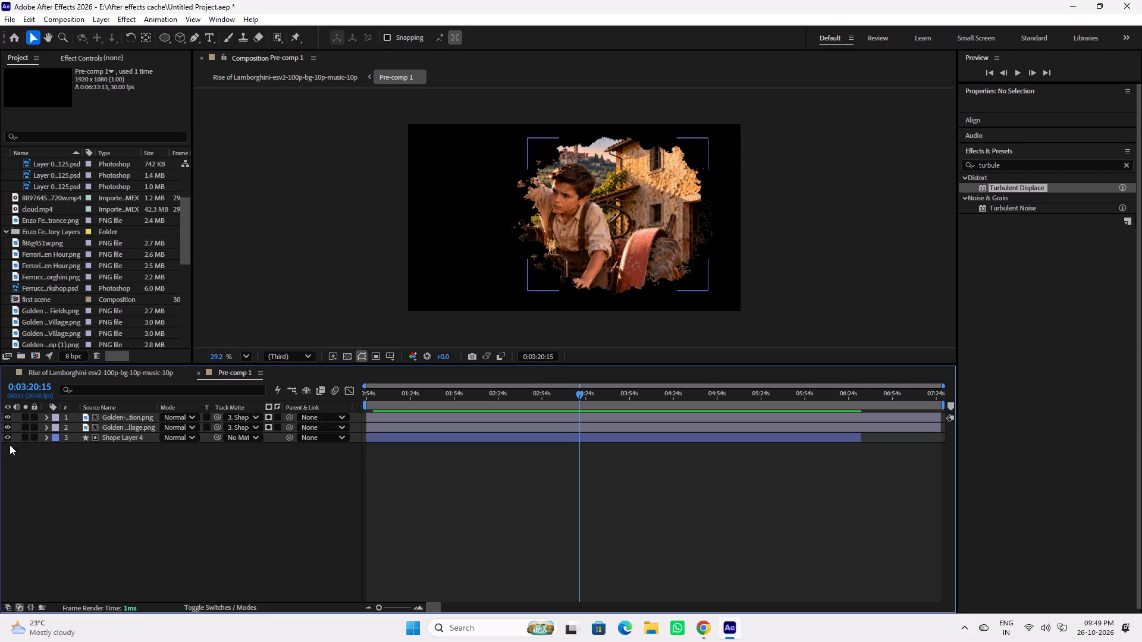
click(8, 435)
click(154, 496)
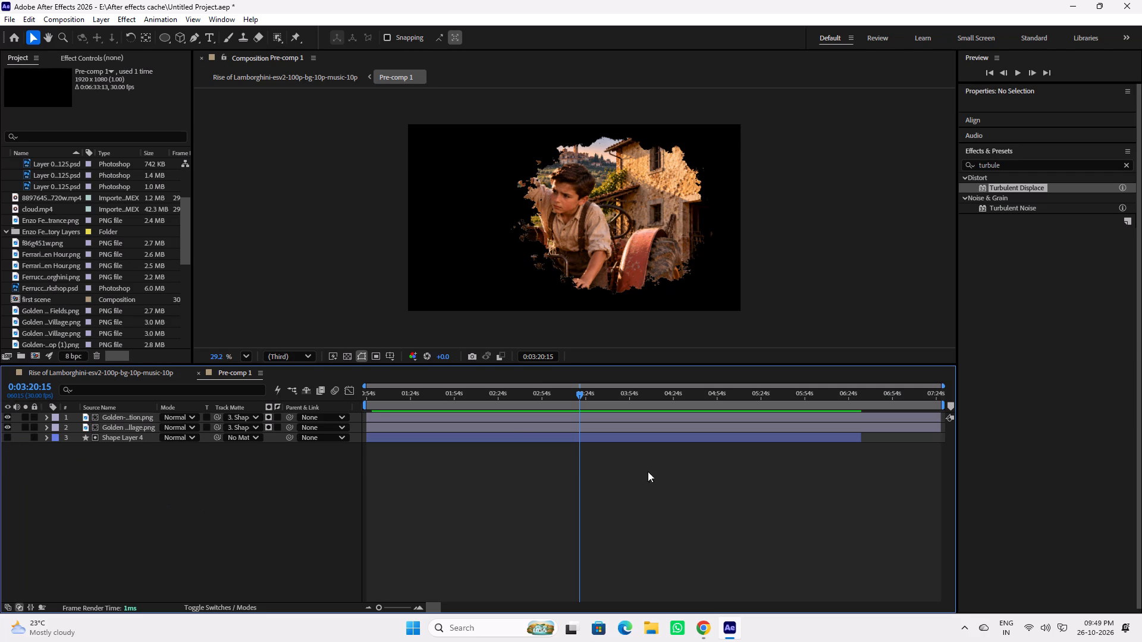
click(7, 436)
click(7, 436)
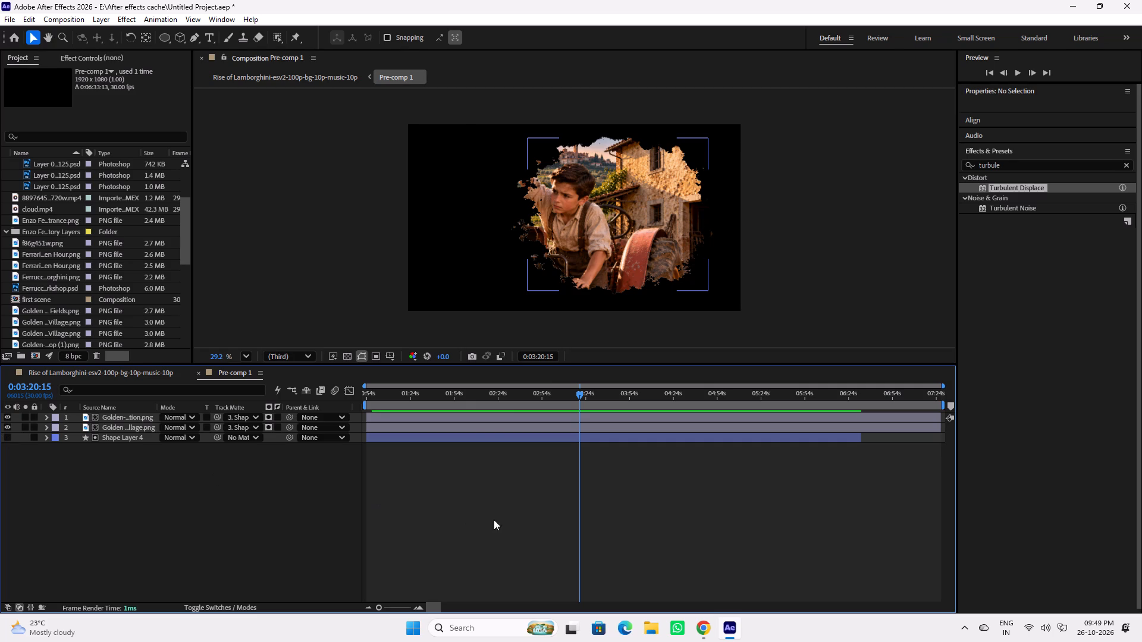
drag(434, 399, 379, 400)
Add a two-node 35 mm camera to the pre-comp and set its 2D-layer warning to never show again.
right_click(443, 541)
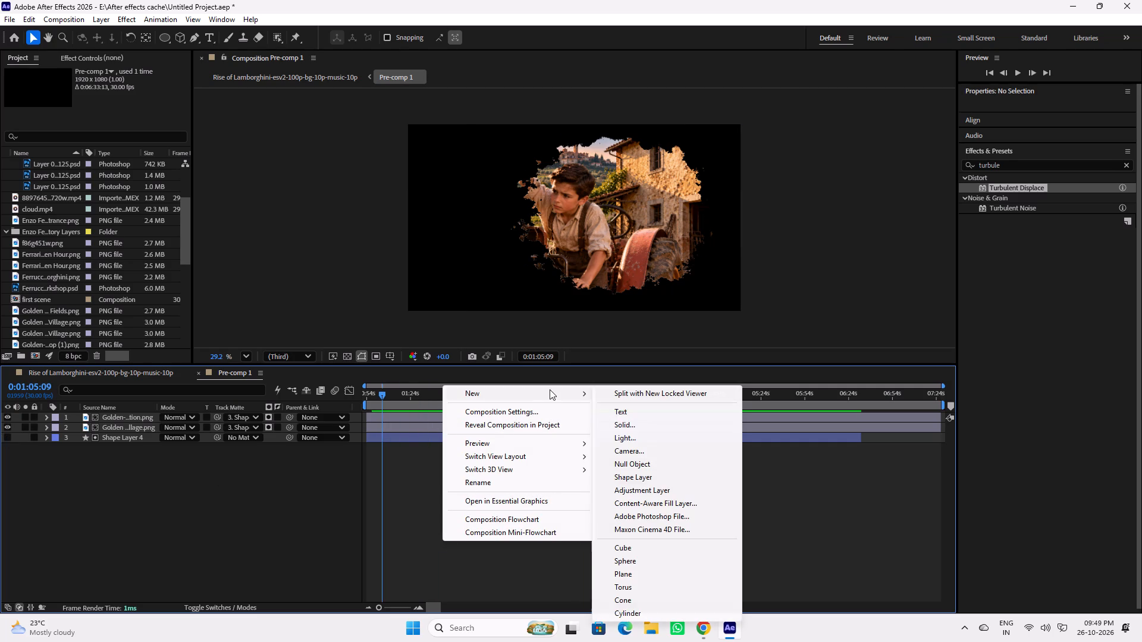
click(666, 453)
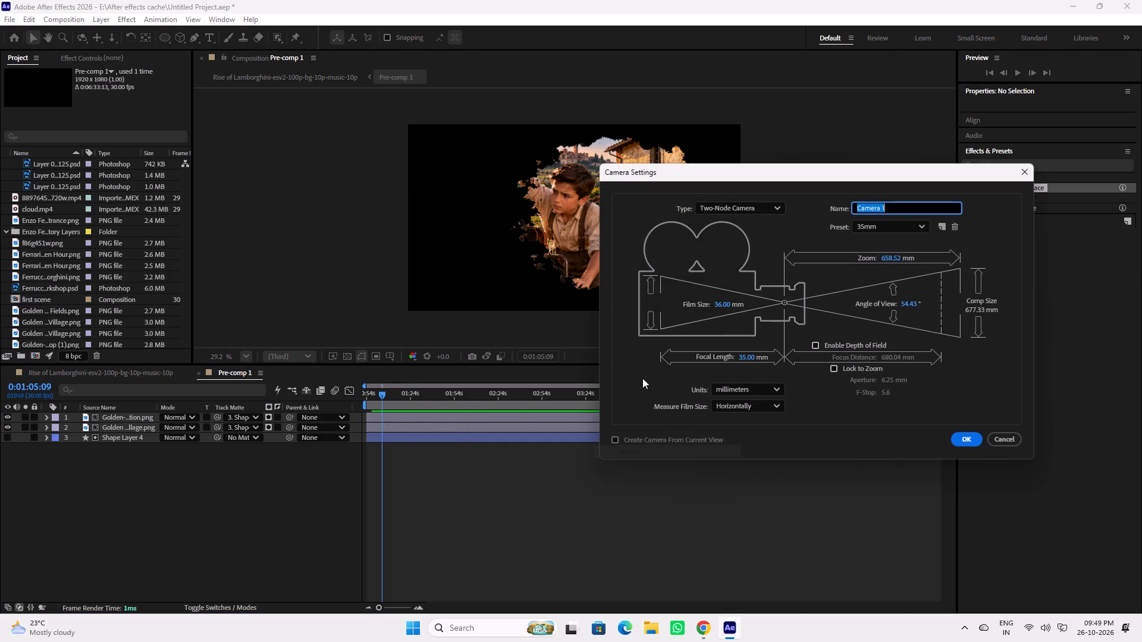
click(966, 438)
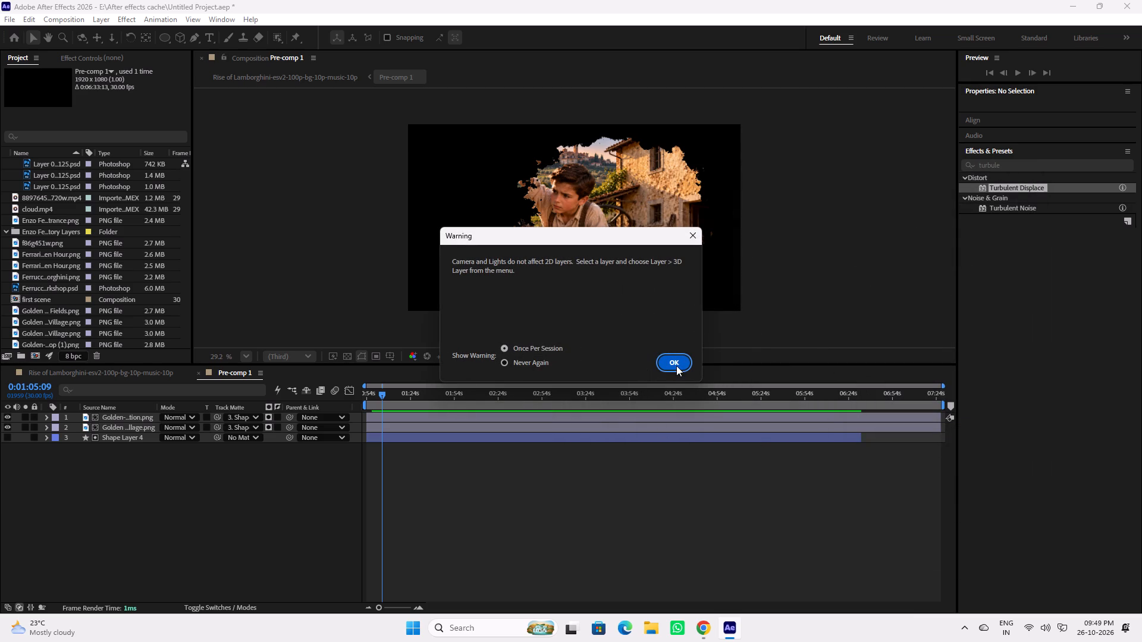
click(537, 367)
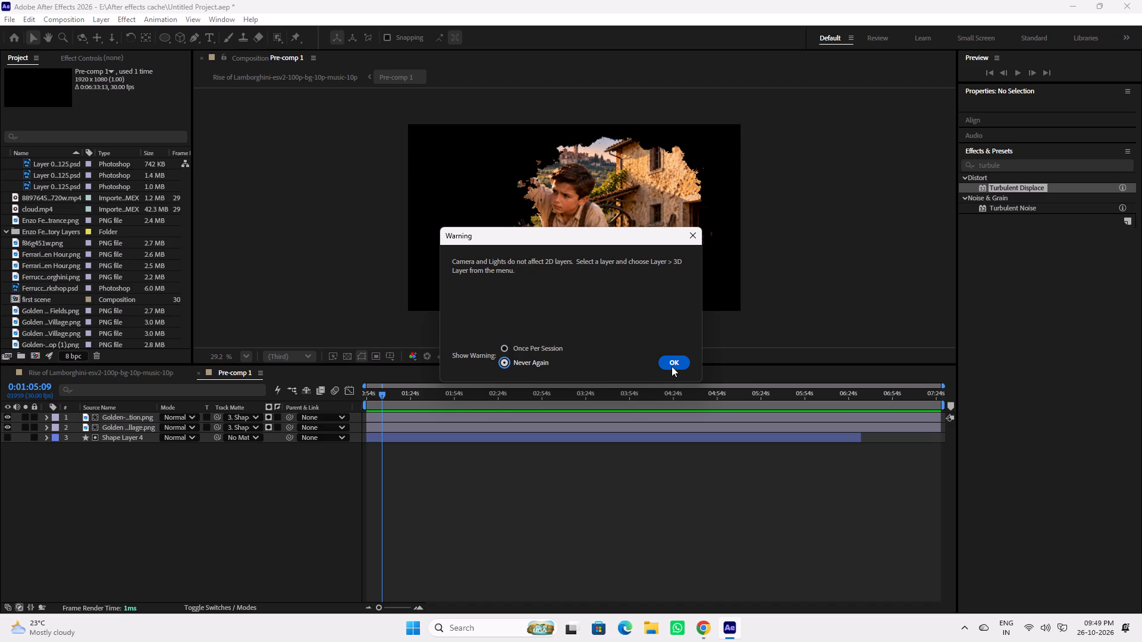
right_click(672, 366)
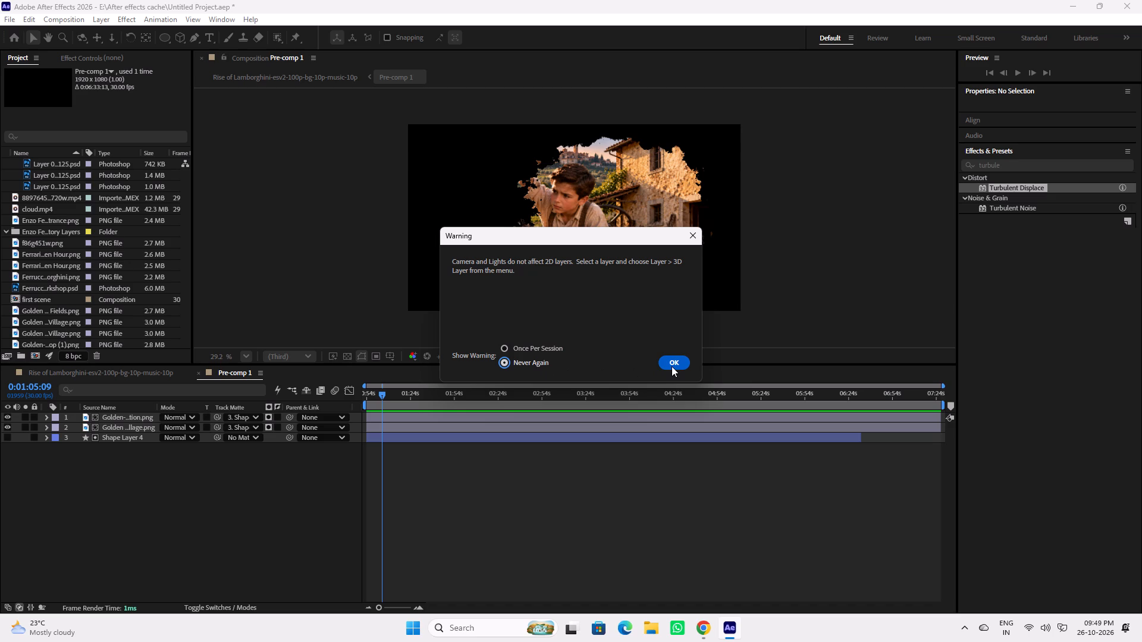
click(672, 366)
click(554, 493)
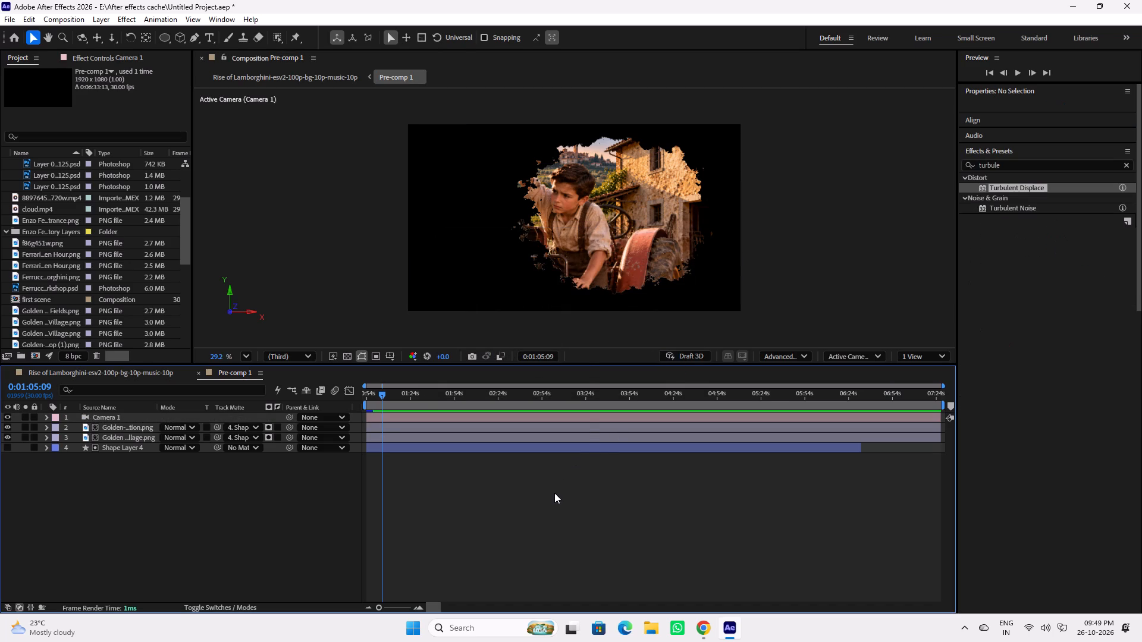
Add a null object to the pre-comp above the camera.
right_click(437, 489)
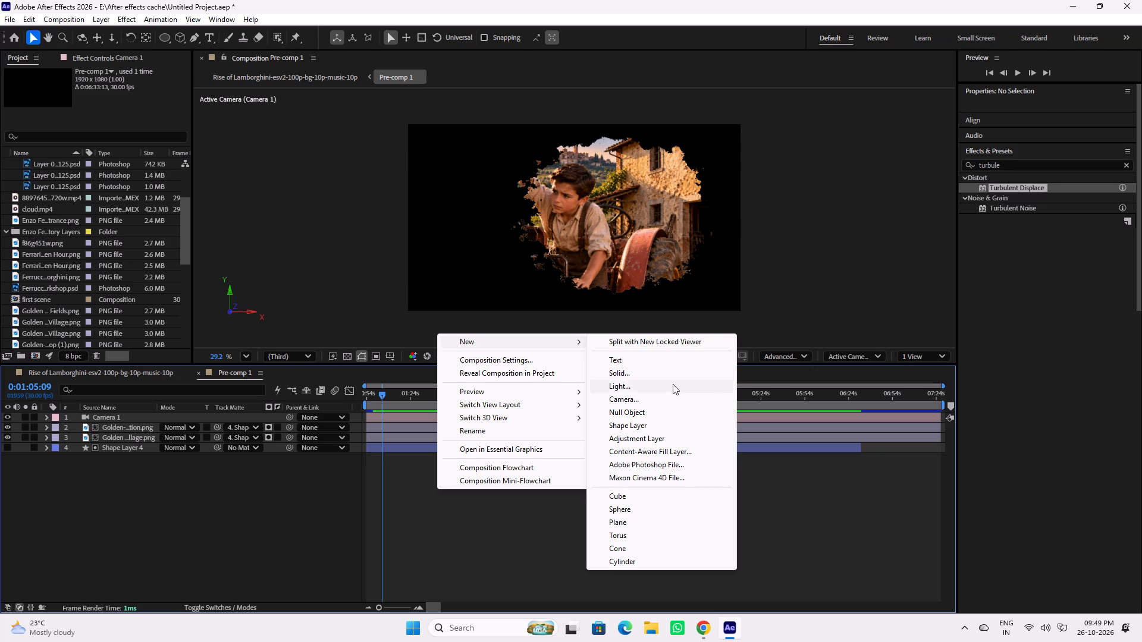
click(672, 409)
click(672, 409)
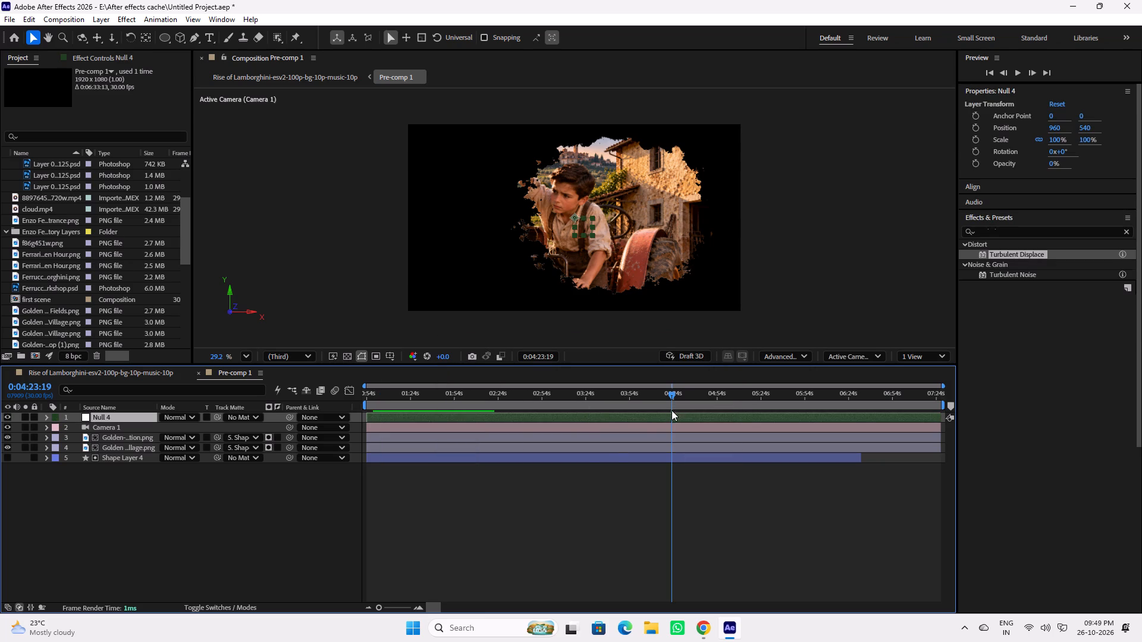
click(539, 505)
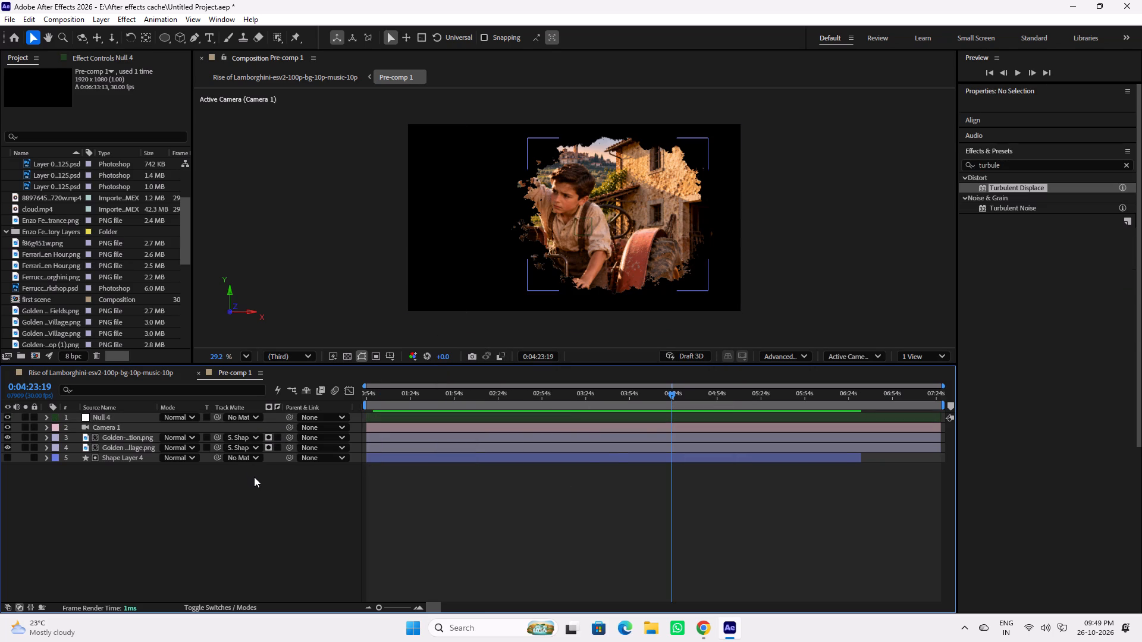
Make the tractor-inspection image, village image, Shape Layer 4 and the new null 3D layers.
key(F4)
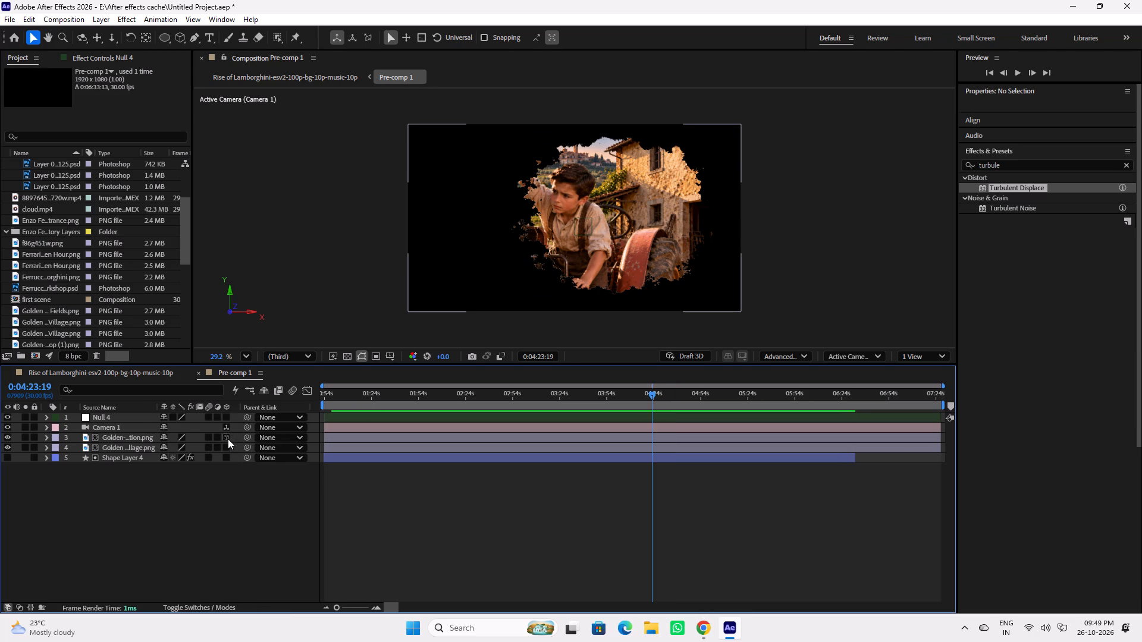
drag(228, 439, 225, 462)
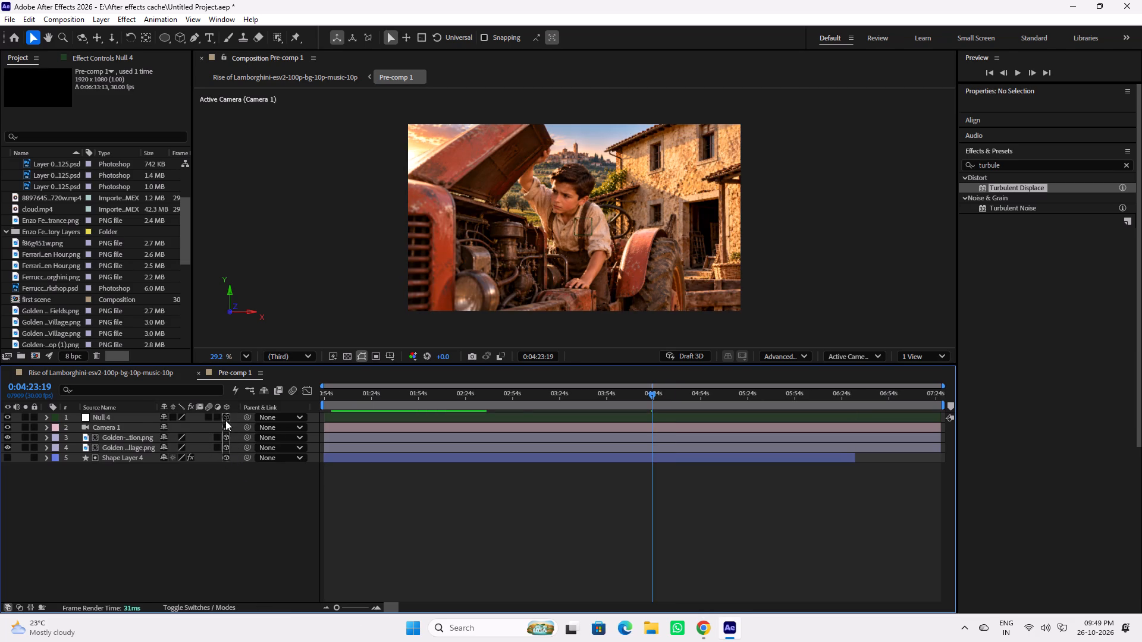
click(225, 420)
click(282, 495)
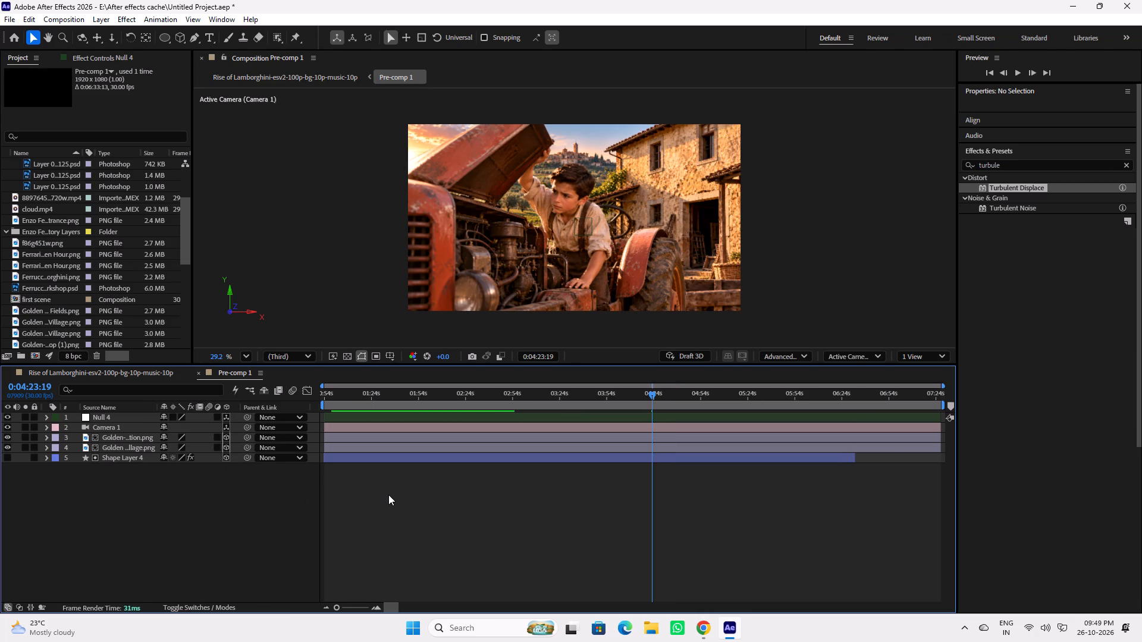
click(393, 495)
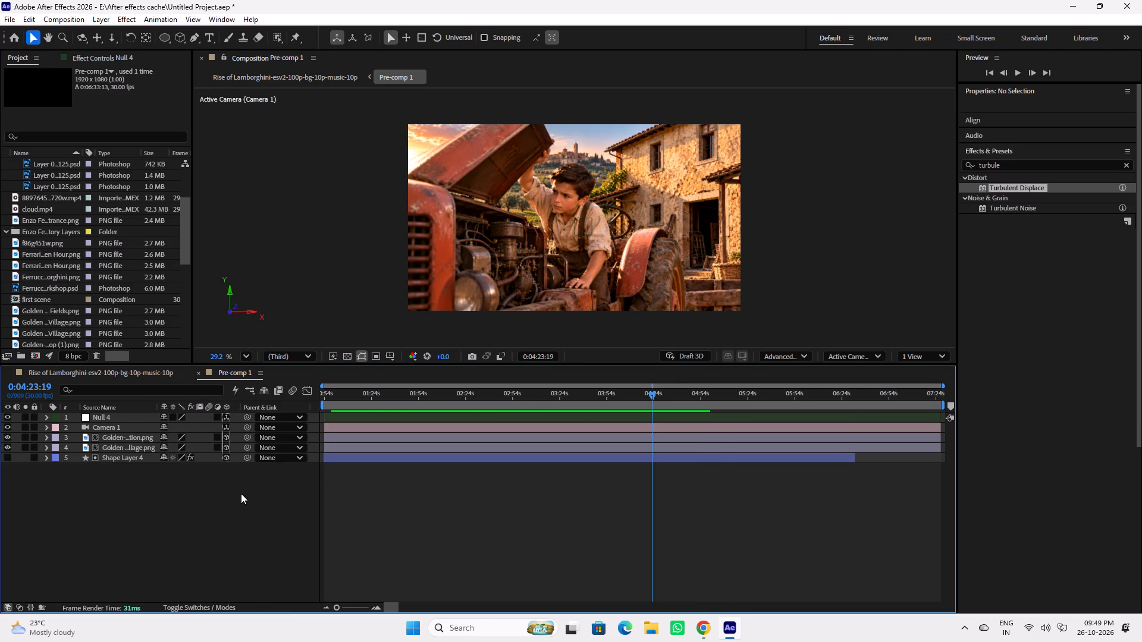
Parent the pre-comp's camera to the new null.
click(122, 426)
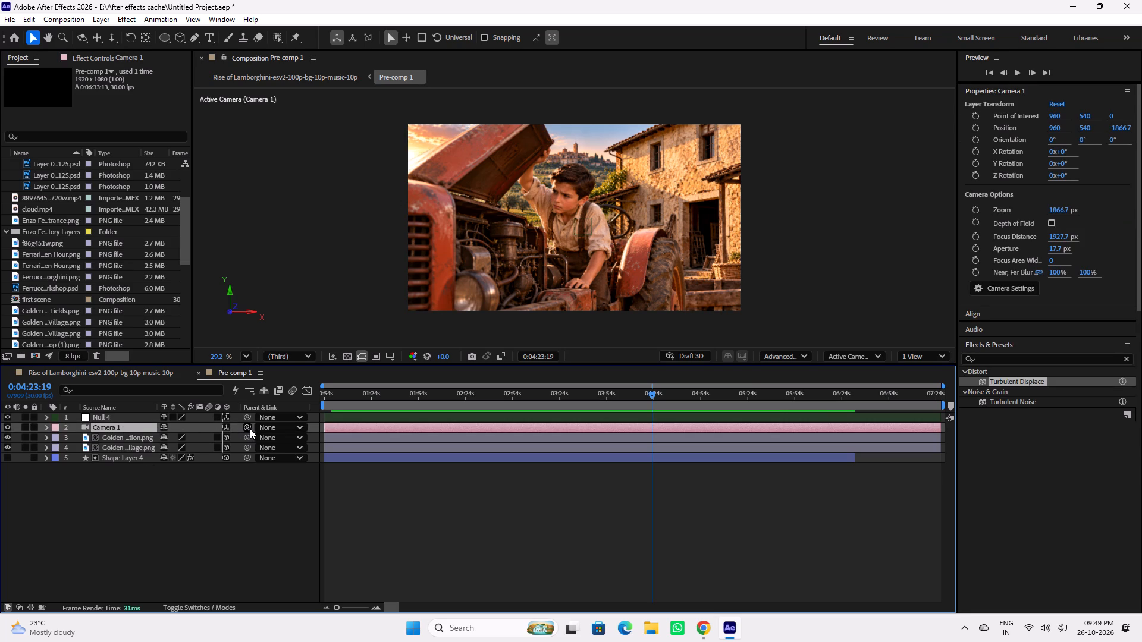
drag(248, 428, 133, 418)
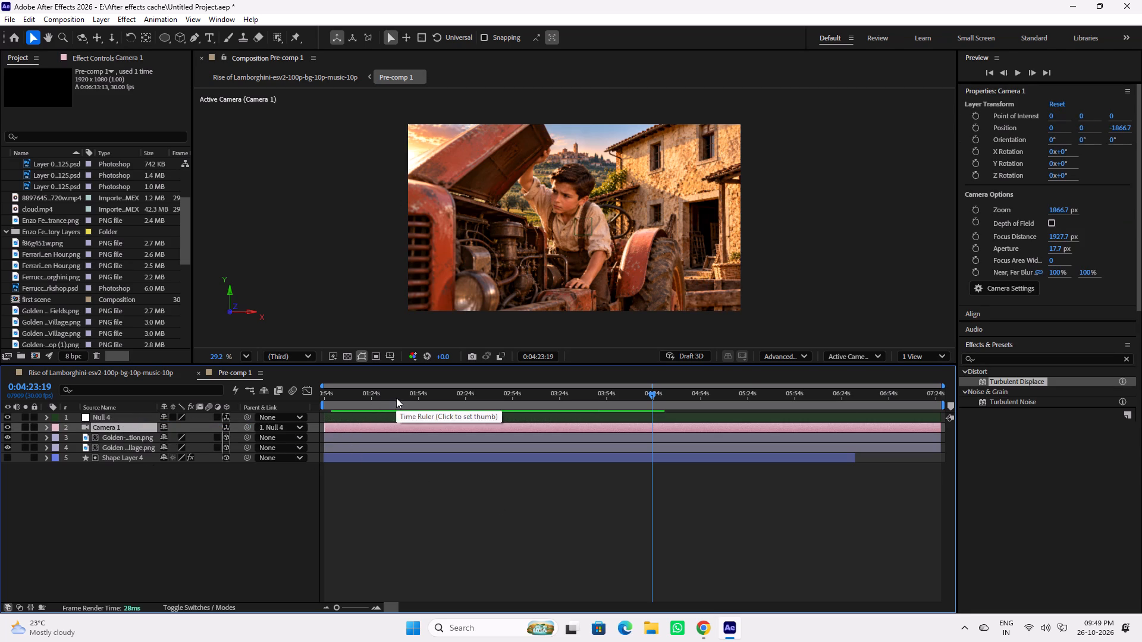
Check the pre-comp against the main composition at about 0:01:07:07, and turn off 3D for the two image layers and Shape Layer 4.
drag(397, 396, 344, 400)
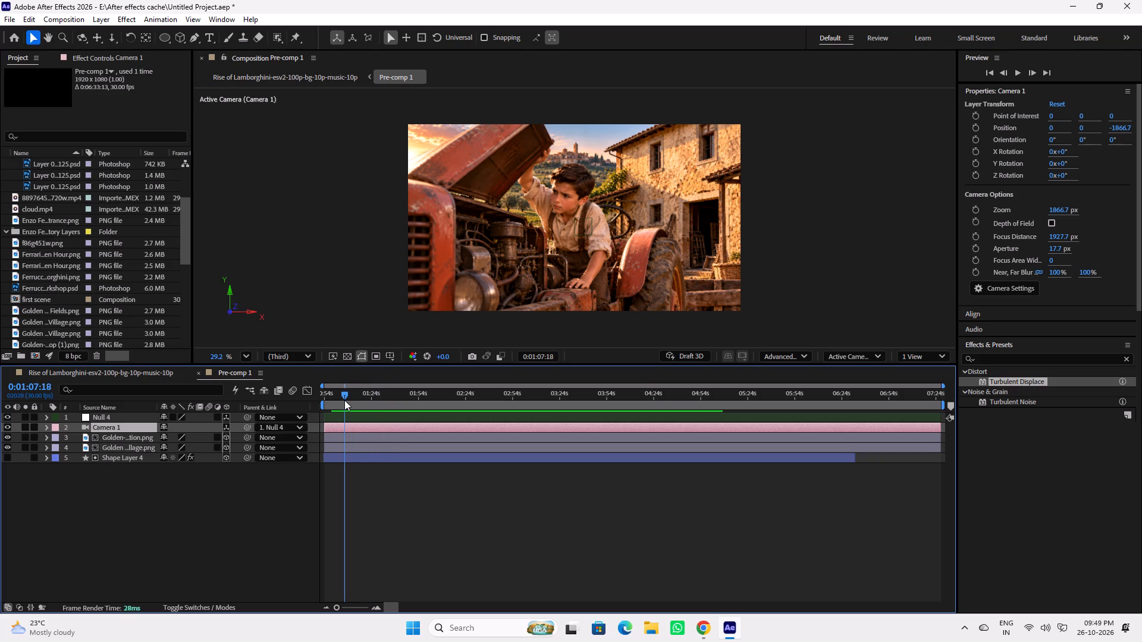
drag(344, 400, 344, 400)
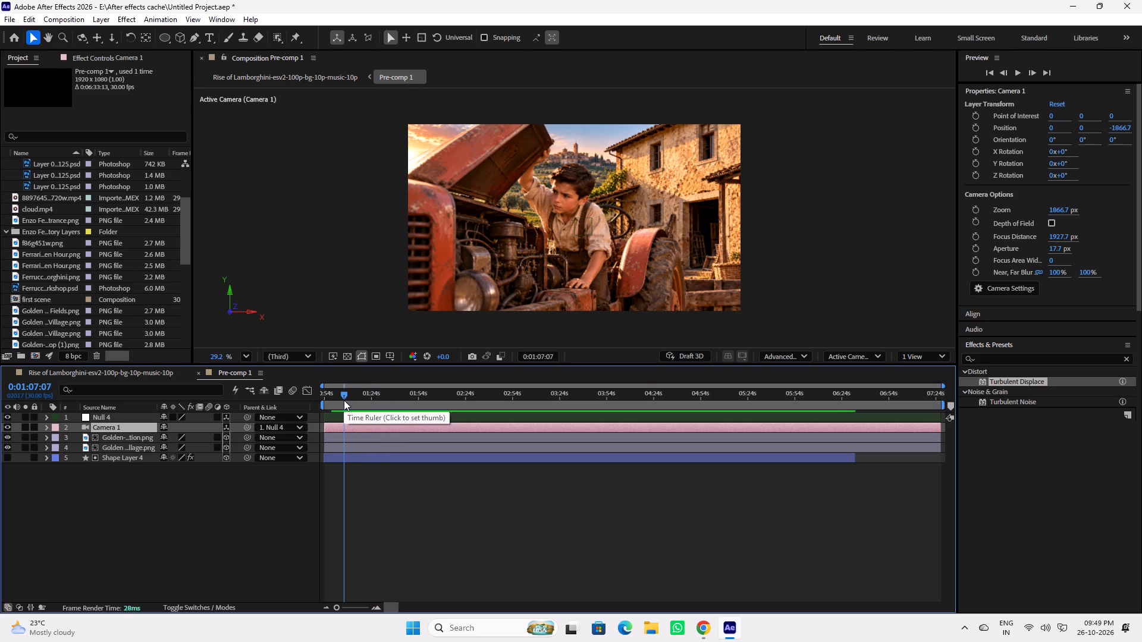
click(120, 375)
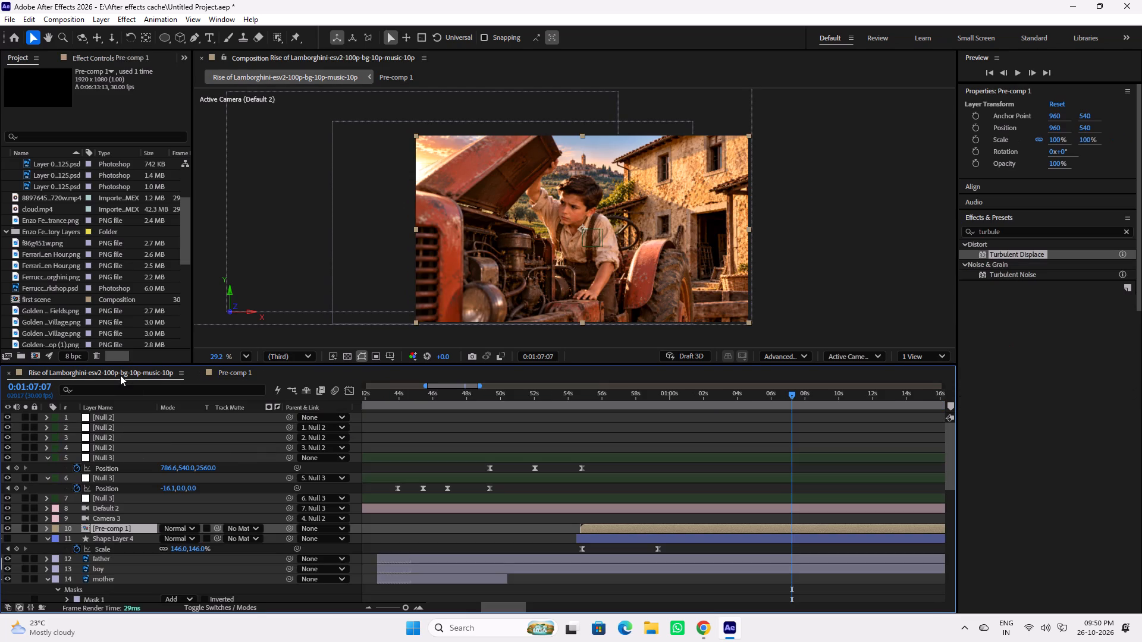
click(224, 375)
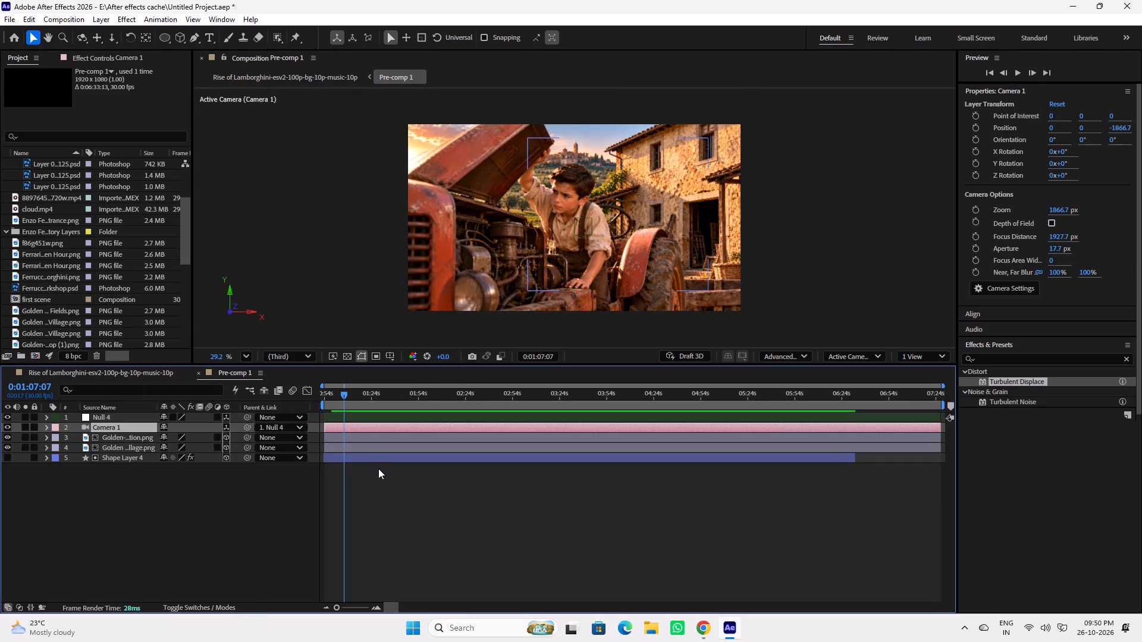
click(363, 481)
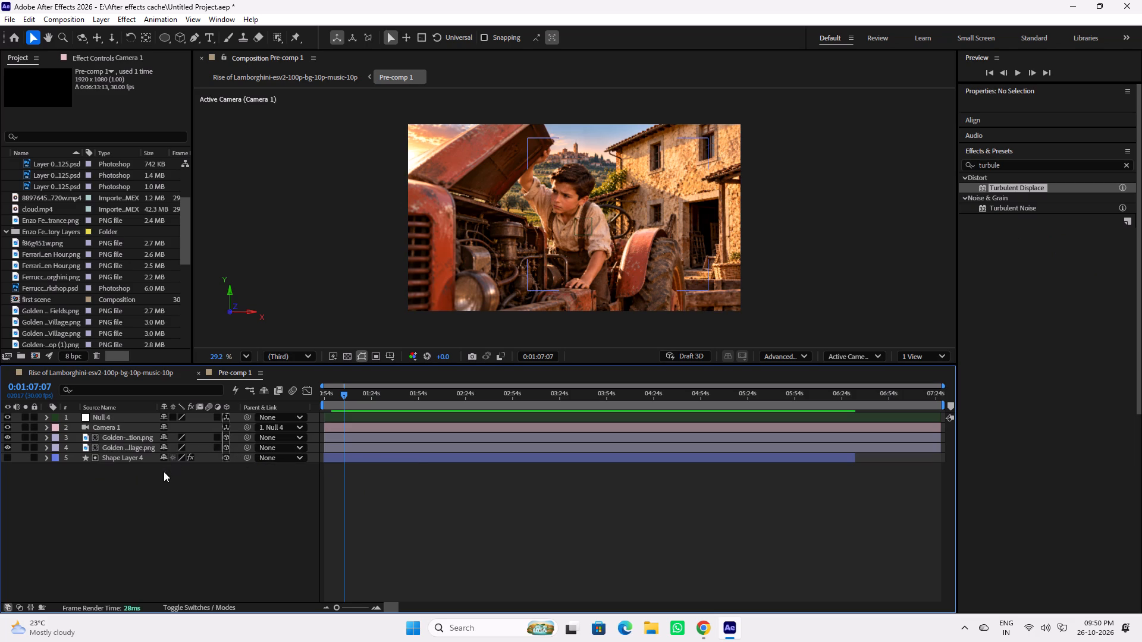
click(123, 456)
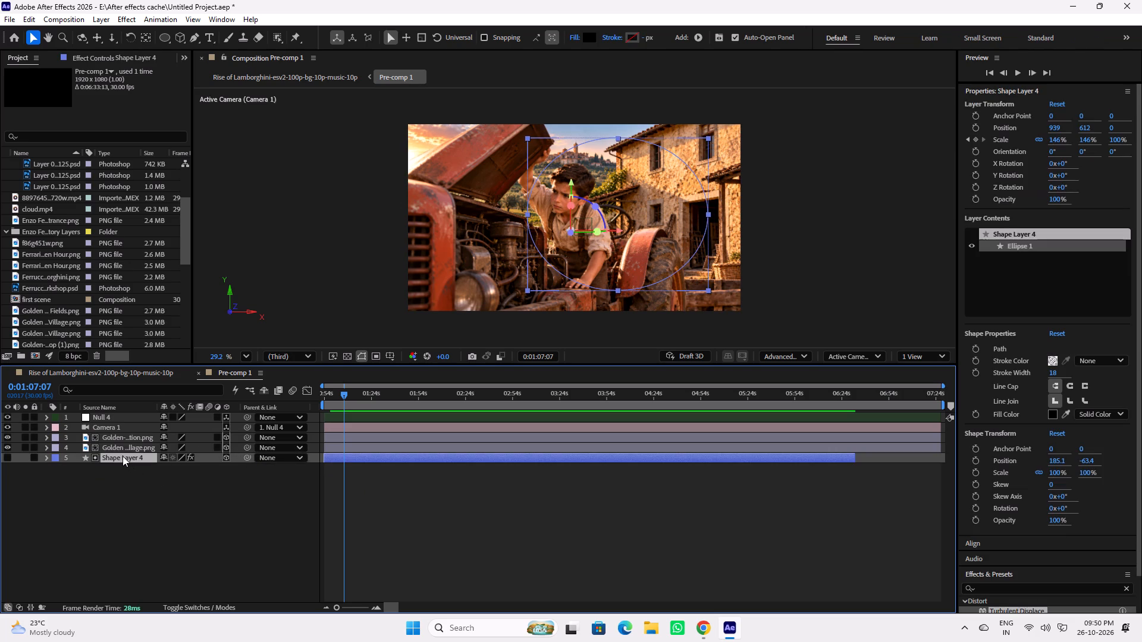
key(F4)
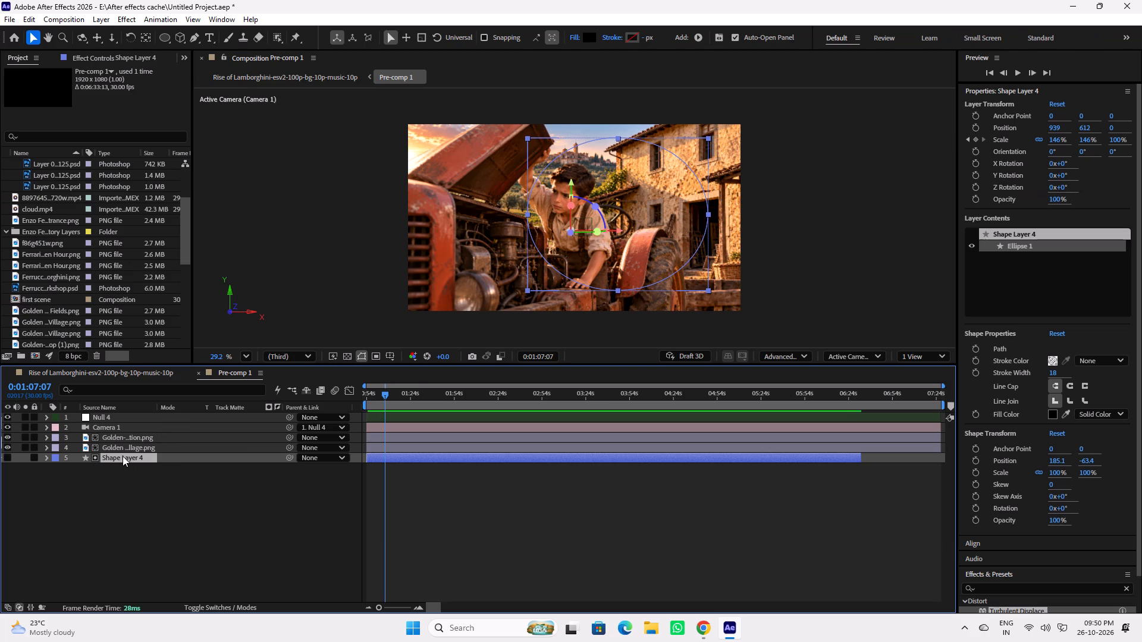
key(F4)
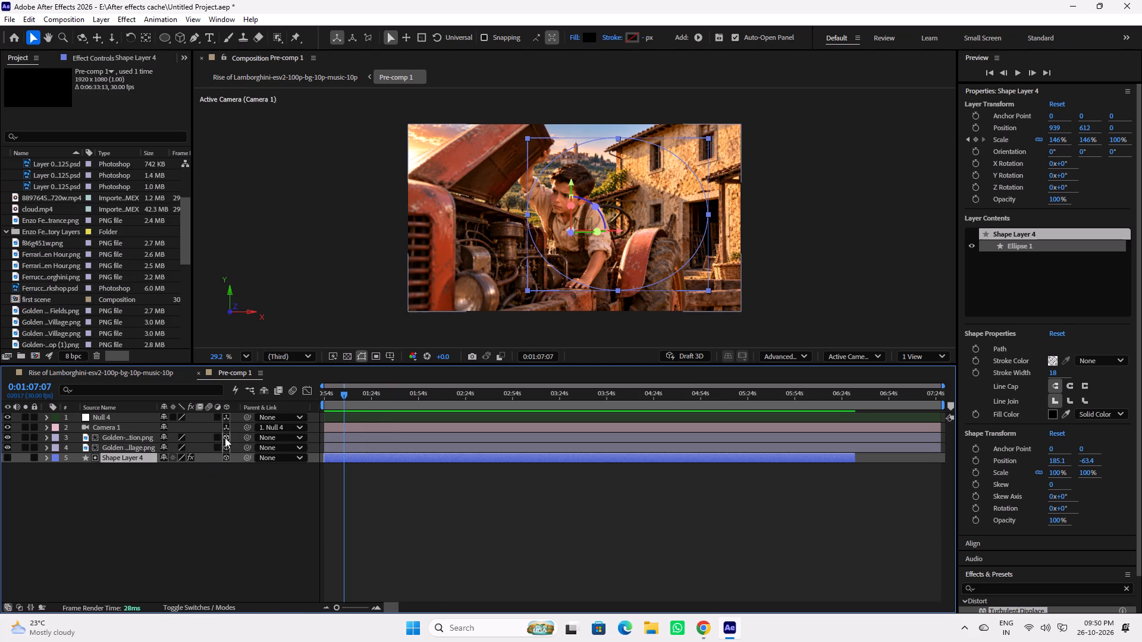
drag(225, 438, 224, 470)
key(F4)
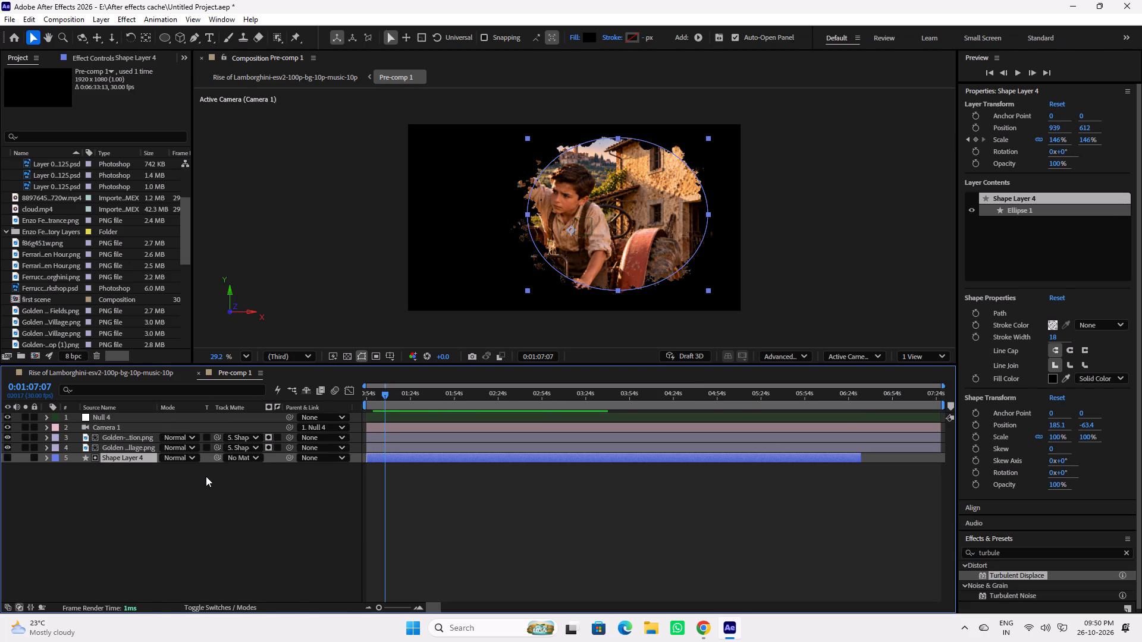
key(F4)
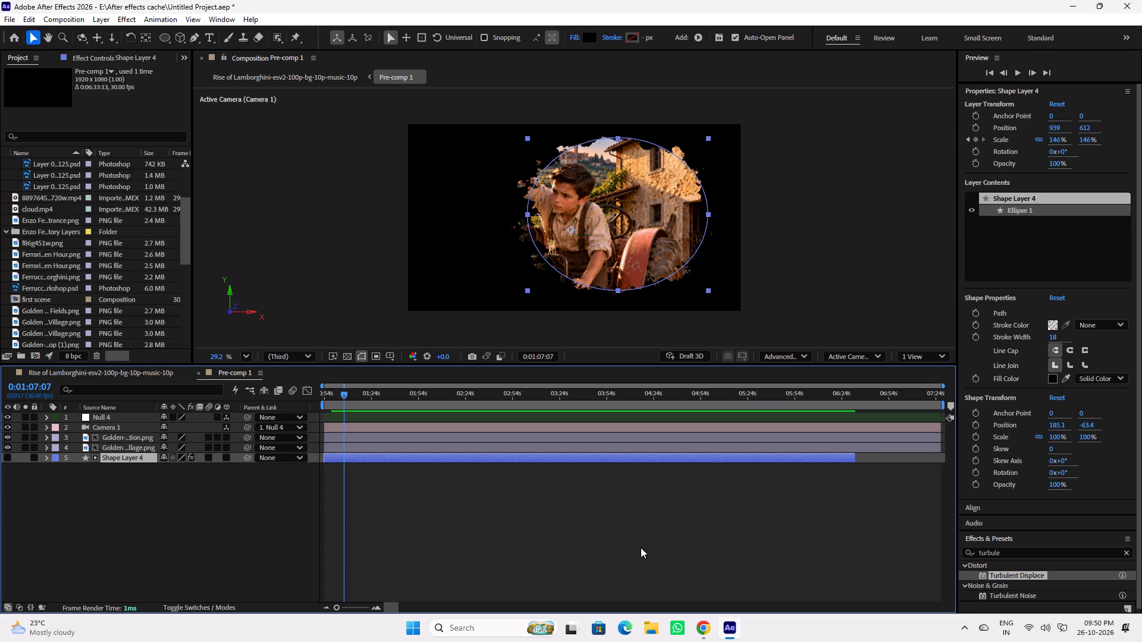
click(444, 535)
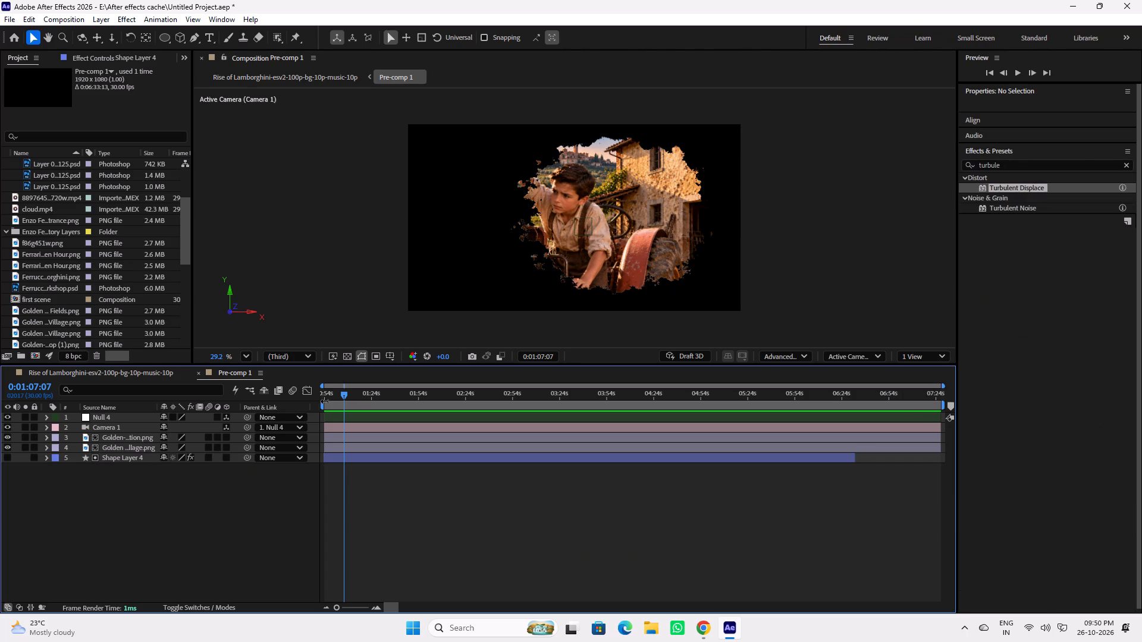
Undo the pre-comp edits back through the pre-composing itself, and move the main composition's playhead to 0:00:55:27.
key(ctrl+z)
key(ctrl+z)
key(ctrl+z)
key(ctrl+z)
key(ctrl+z)
key(ctrl+z)
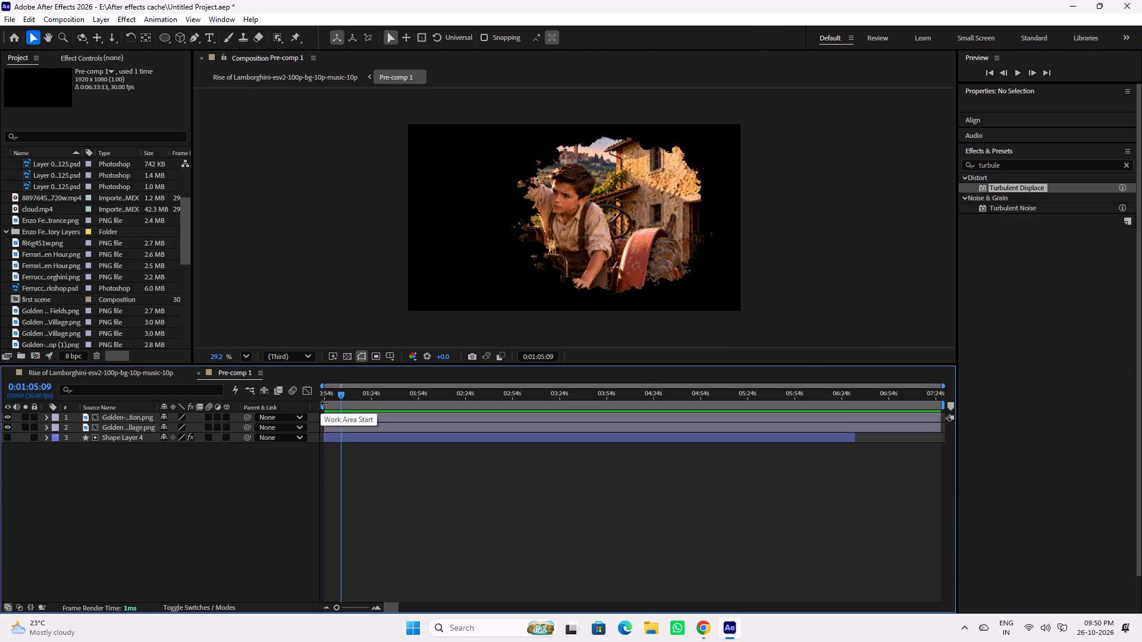
key(ctrl+z)
key(ctrl+z)
key(ctrl+z)
key(ctrl+z)
key(ctrl+z)
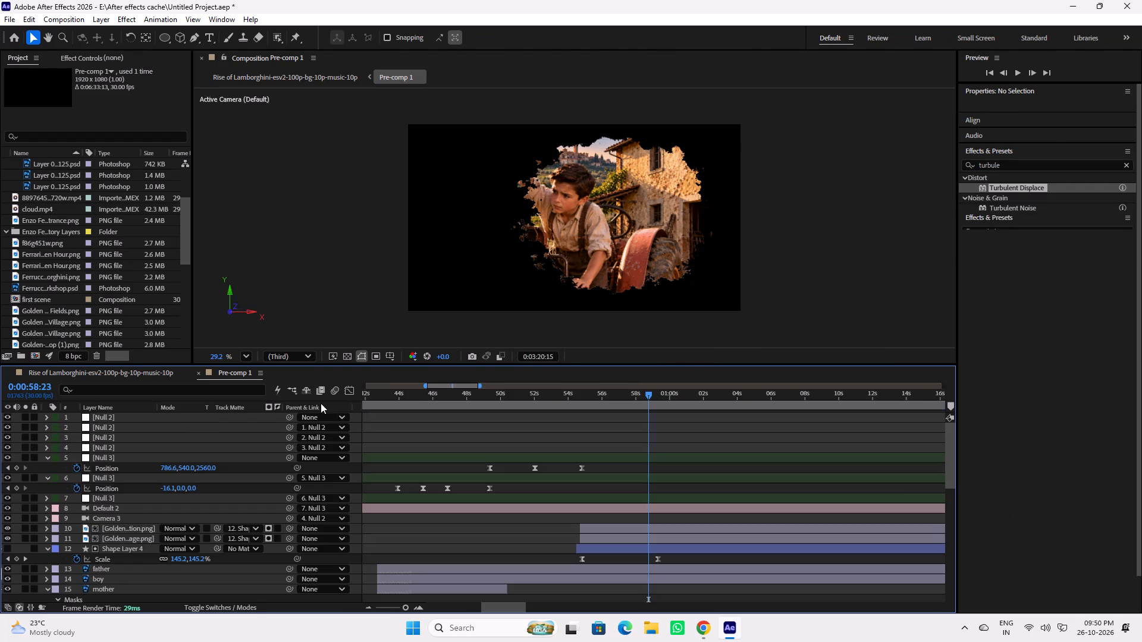
drag(601, 398, 598, 397)
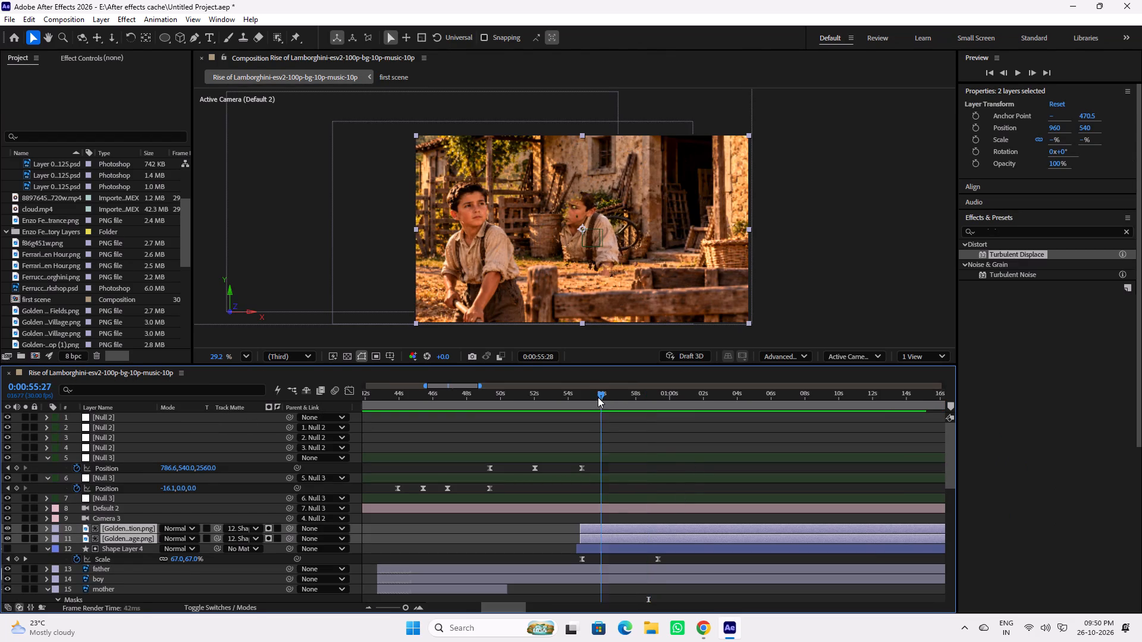
Play back the main composition from several points between 0:00:43:27 and 0:00:54:08 to review the camera moves and matte reveal.
drag(598, 397, 572, 397)
key(space)
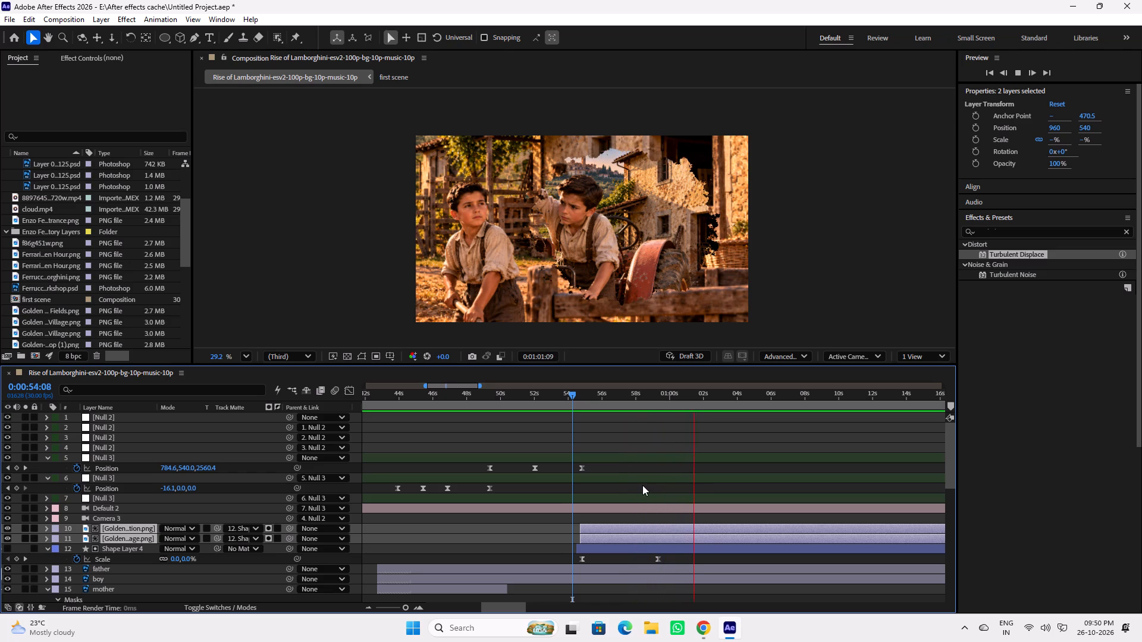
key(space)
drag(570, 392, 544, 395)
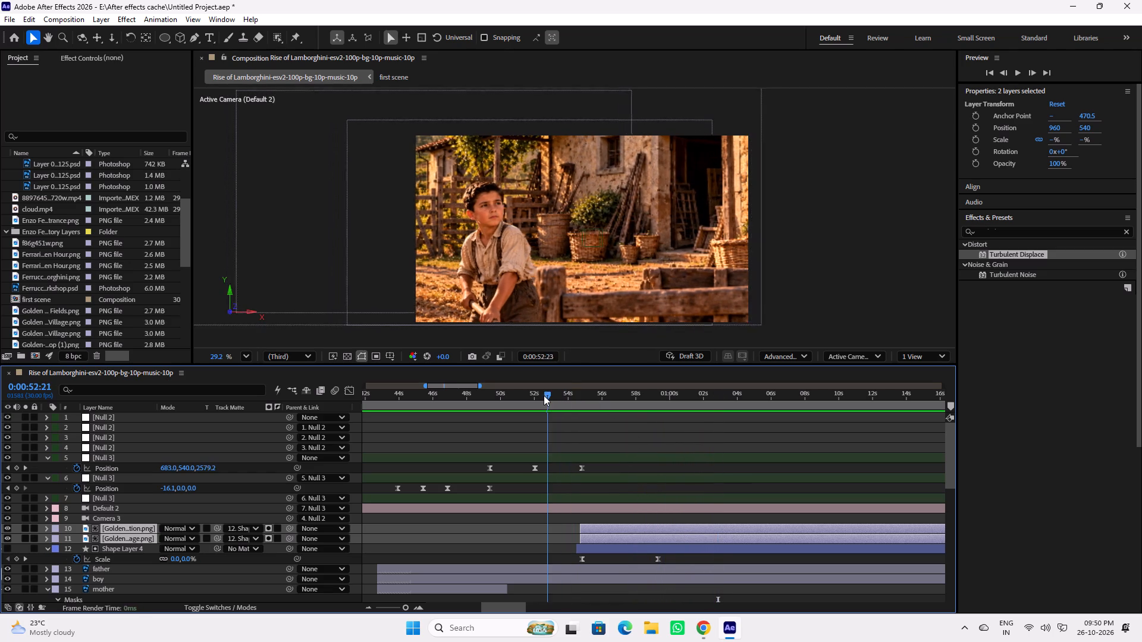
drag(544, 395, 543, 395)
key(space)
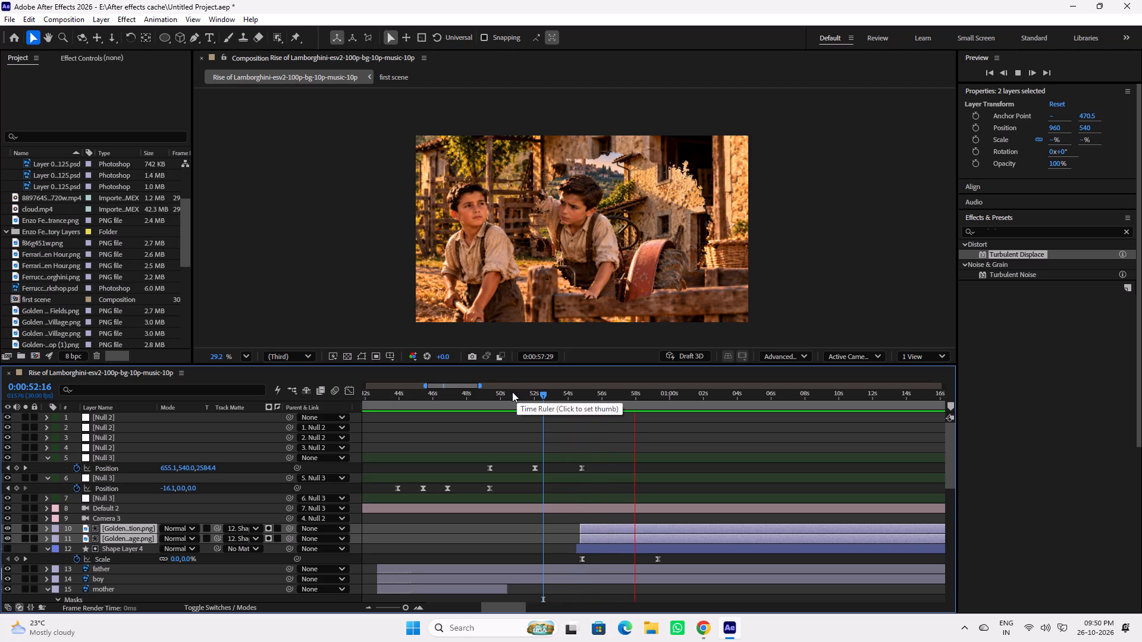
drag(488, 393, 418, 392)
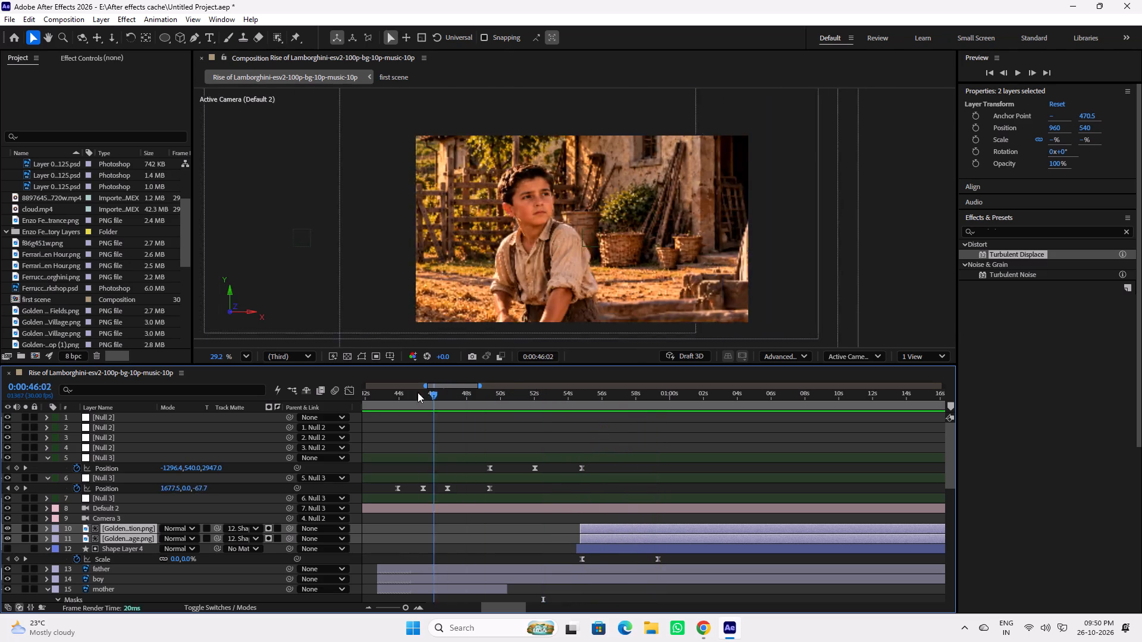
drag(418, 392, 397, 393)
key(space)
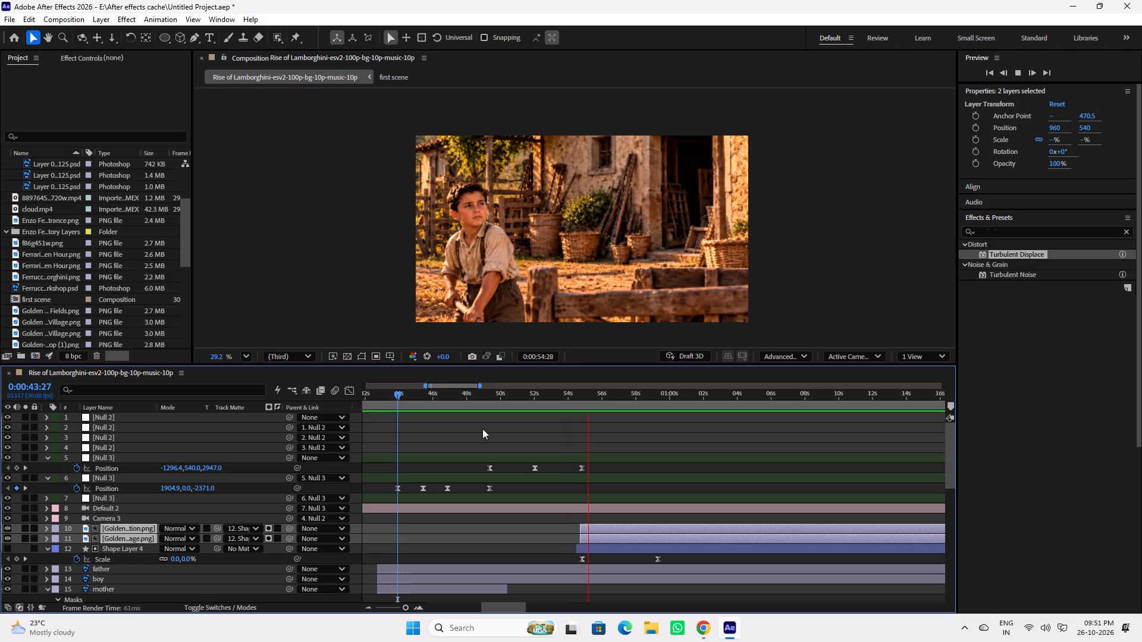
key(space)
Display the audio waveform of the upper Rise of Lamborghini WAV layer at a closer timeline scale.
scroll(607, 479, down, 10)
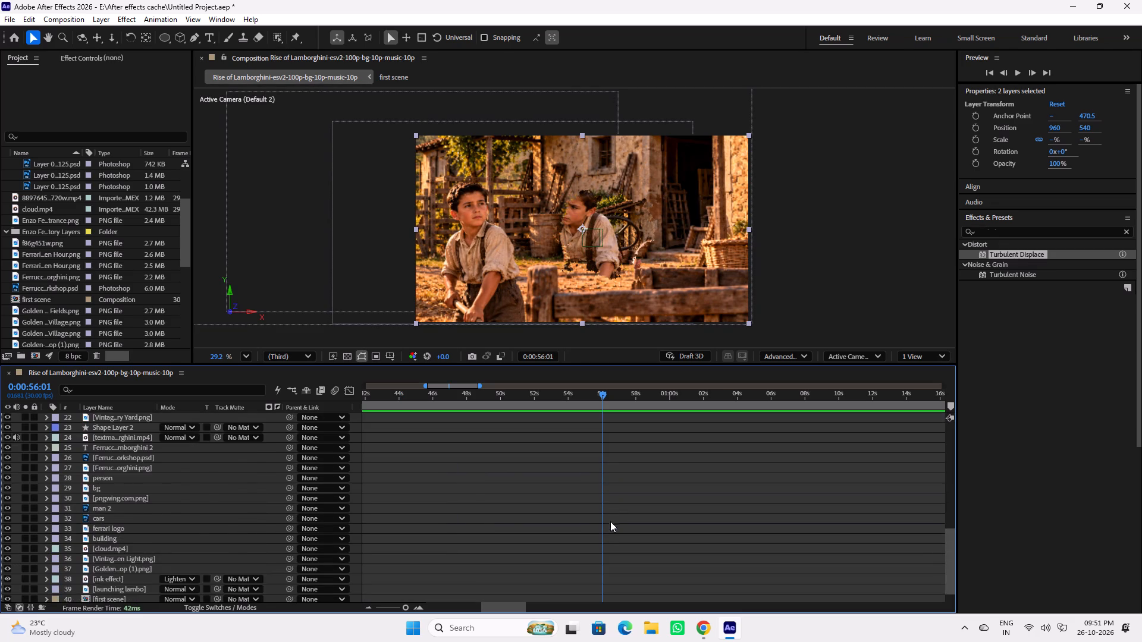
scroll(612, 530, down, 13)
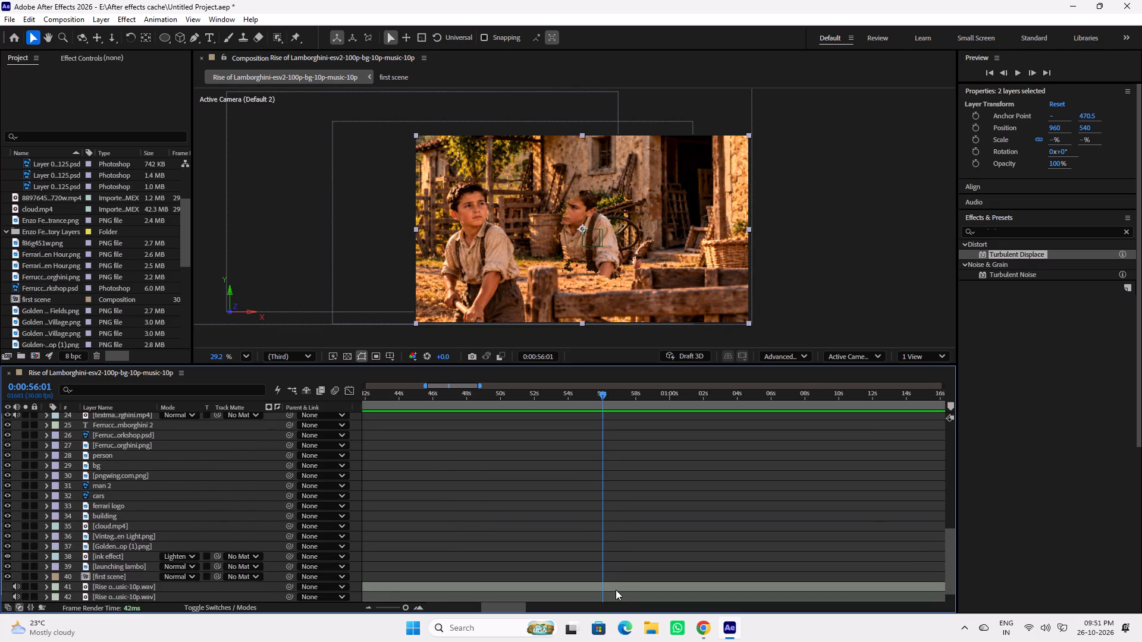
click(616, 590)
key(l)
key(l)
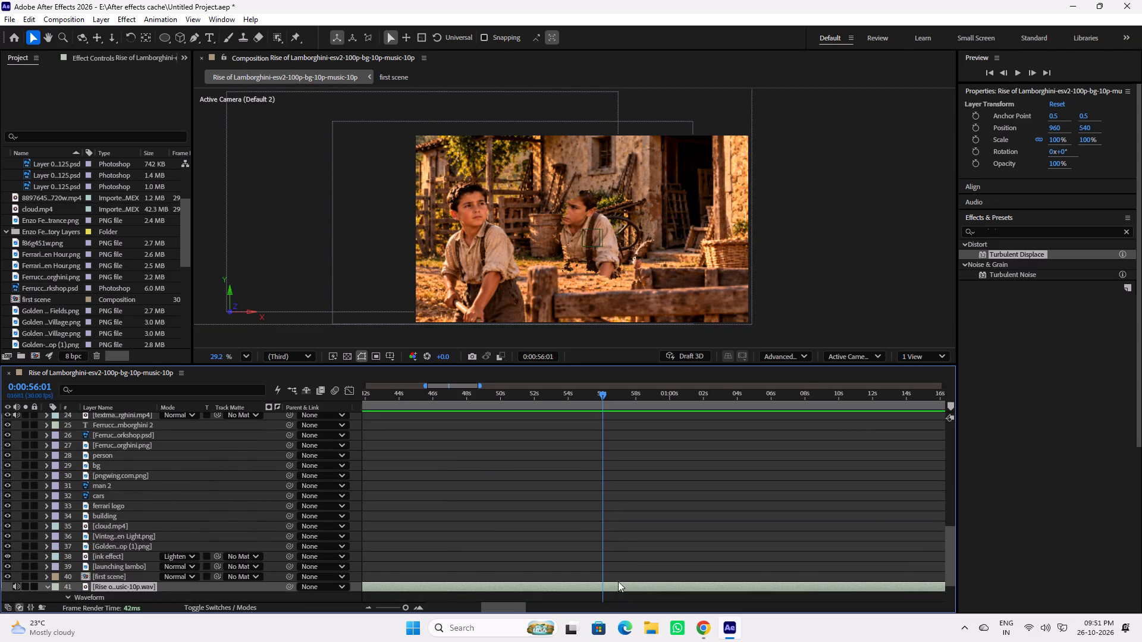
scroll(618, 574, down, 14)
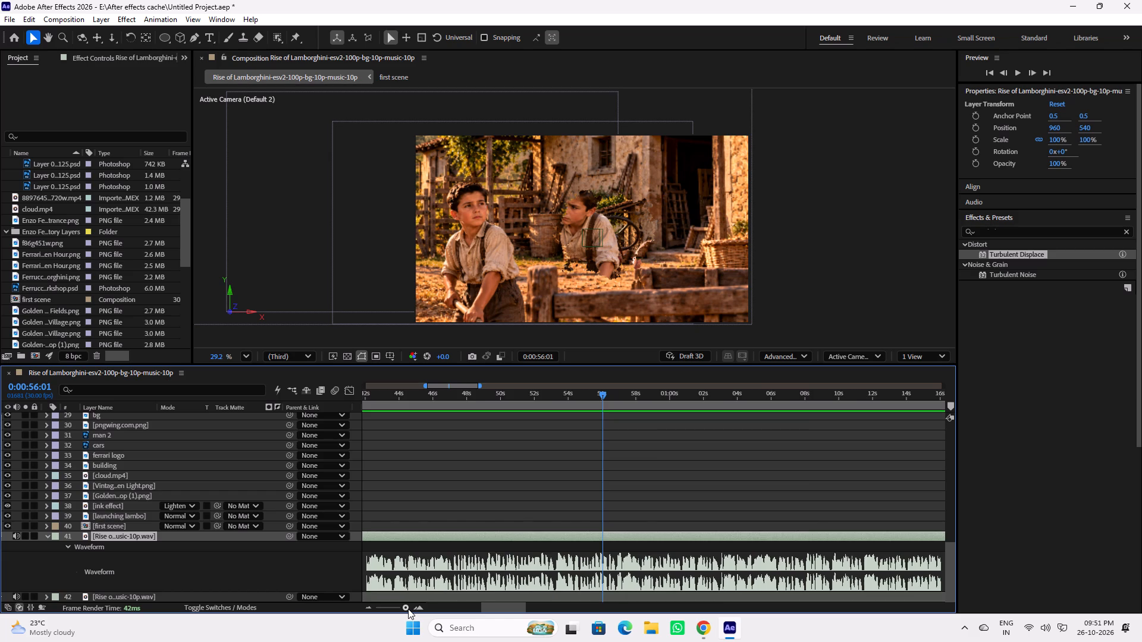
click(408, 609)
Locate the audio cut point by ear and split the upper WAV layer at 0:00:53:07.
drag(565, 394, 551, 394)
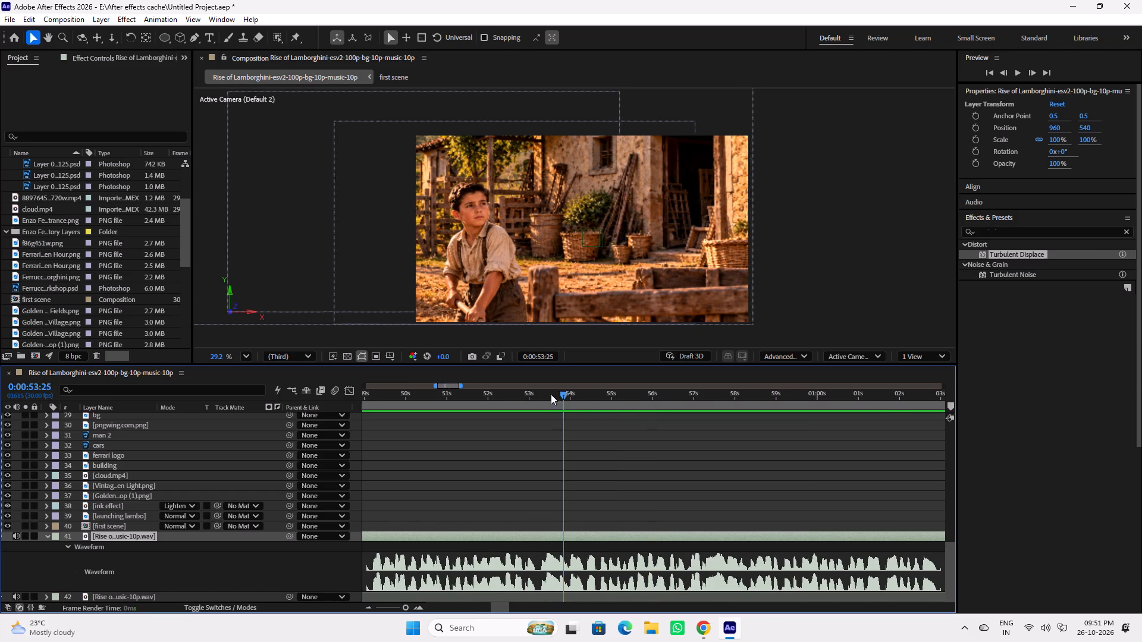
drag(551, 394, 514, 395)
key(space)
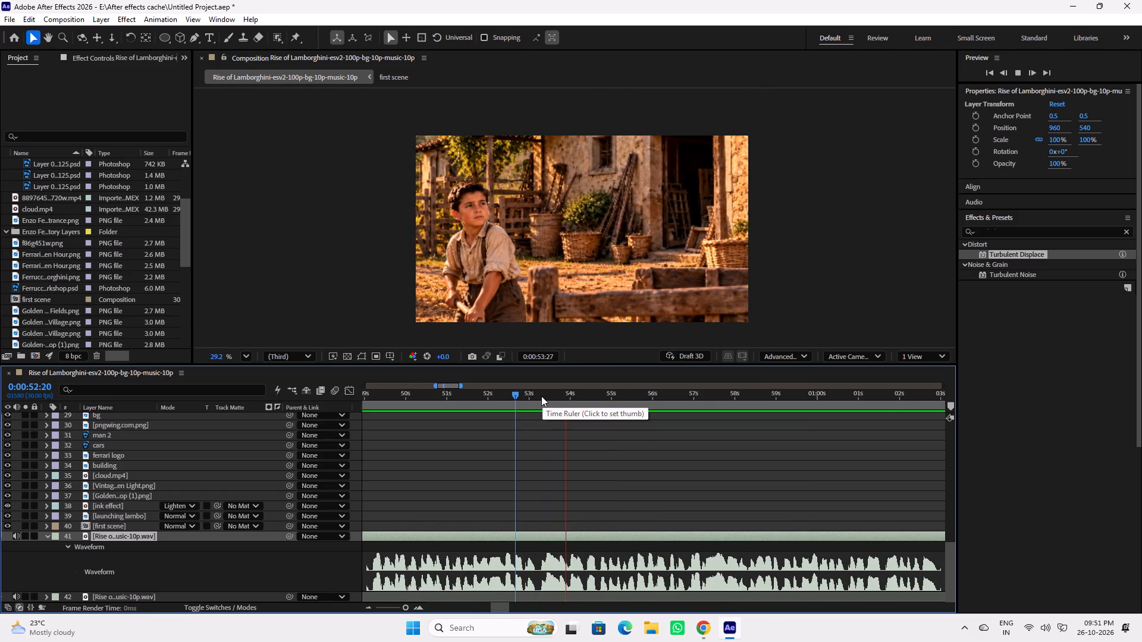
click(541, 396)
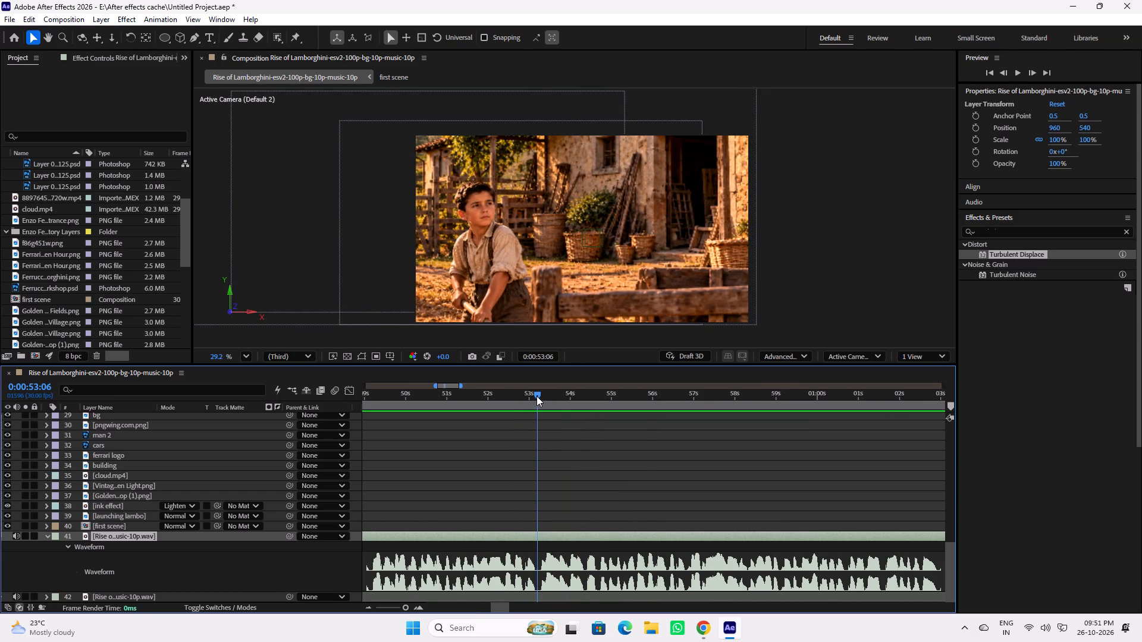
key(space)
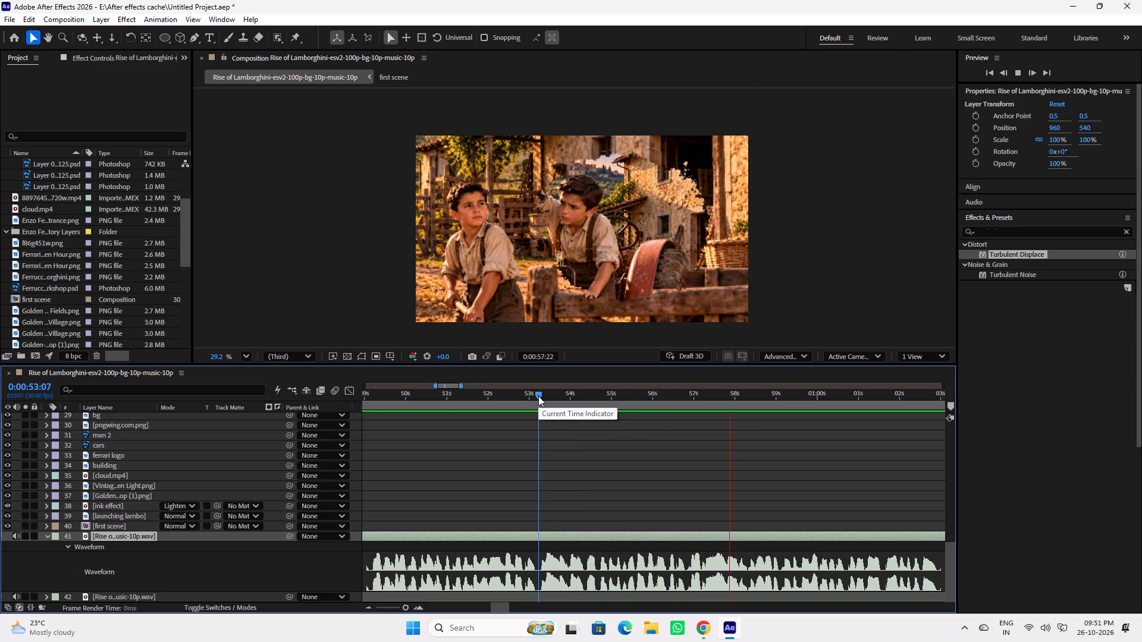
click(538, 396)
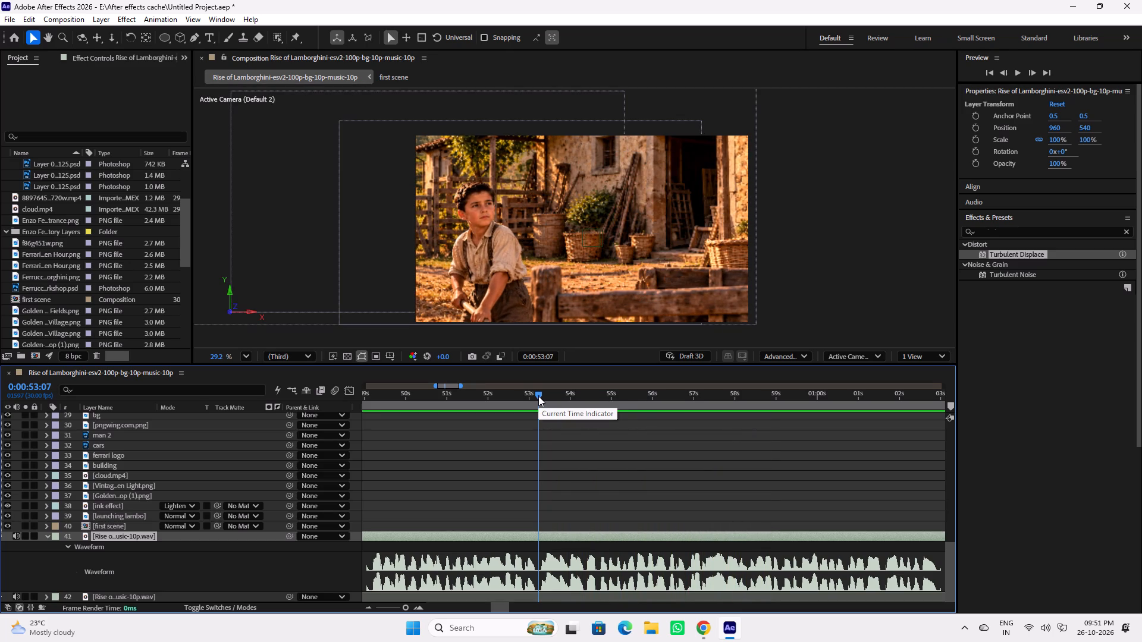
key(ctrl+shift+d)
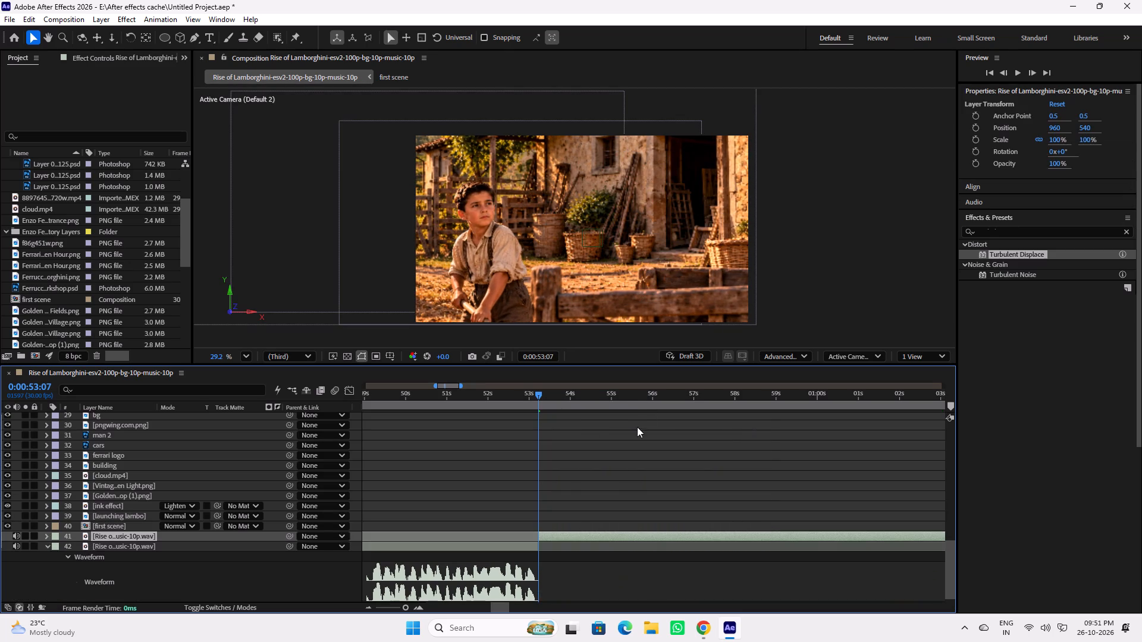
Show the second audio segment's waveform, find the end of the unwanted portion, and split the segment at 0:00:56:24.
drag(620, 396, 681, 402)
key(space)
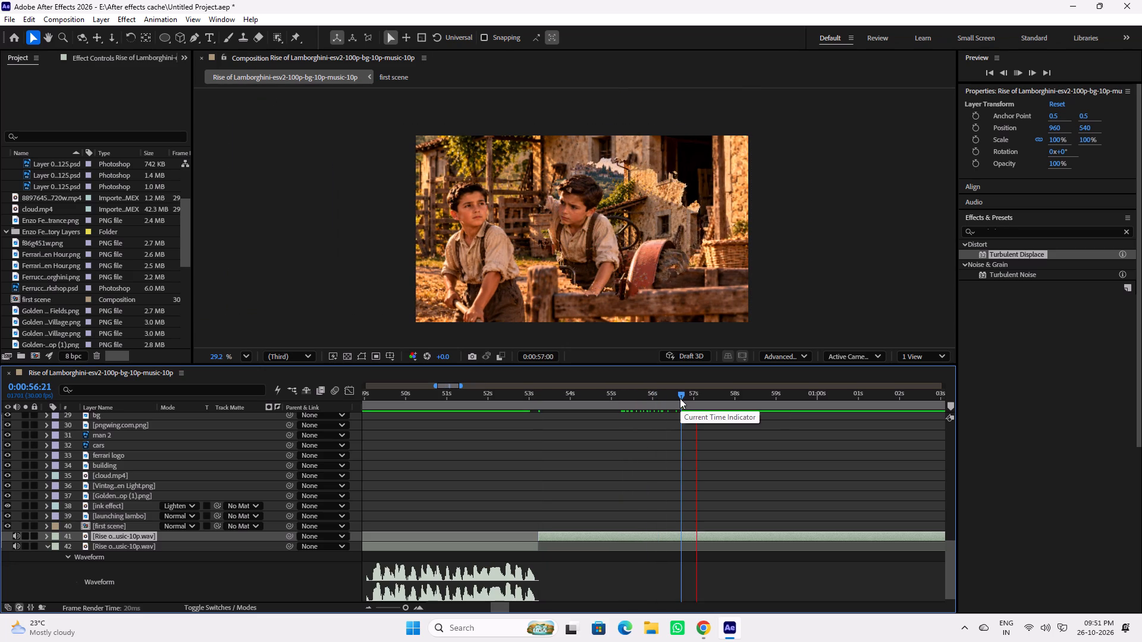
click(680, 395)
scroll(687, 432, down, 4)
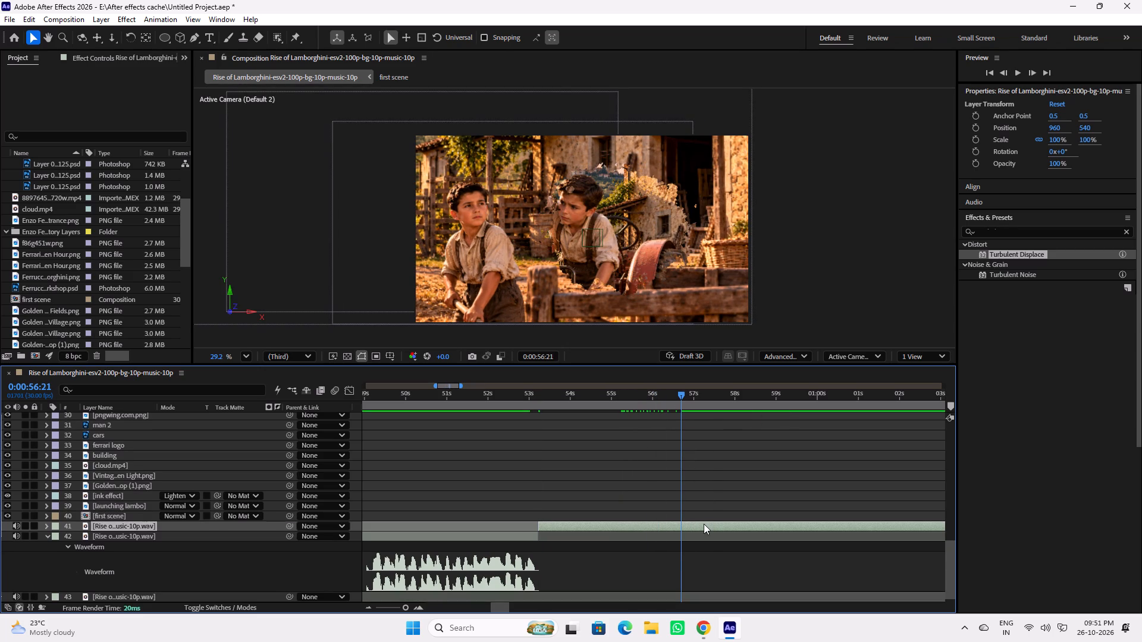
text(ll)
scroll(704, 524, down, 2)
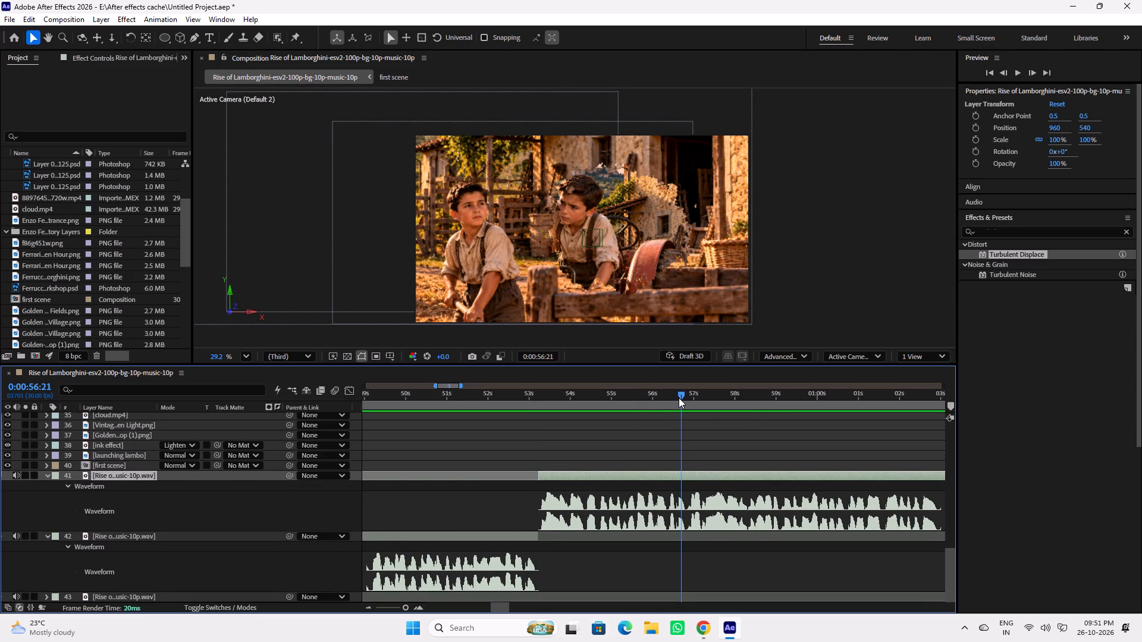
click(680, 396)
key(space)
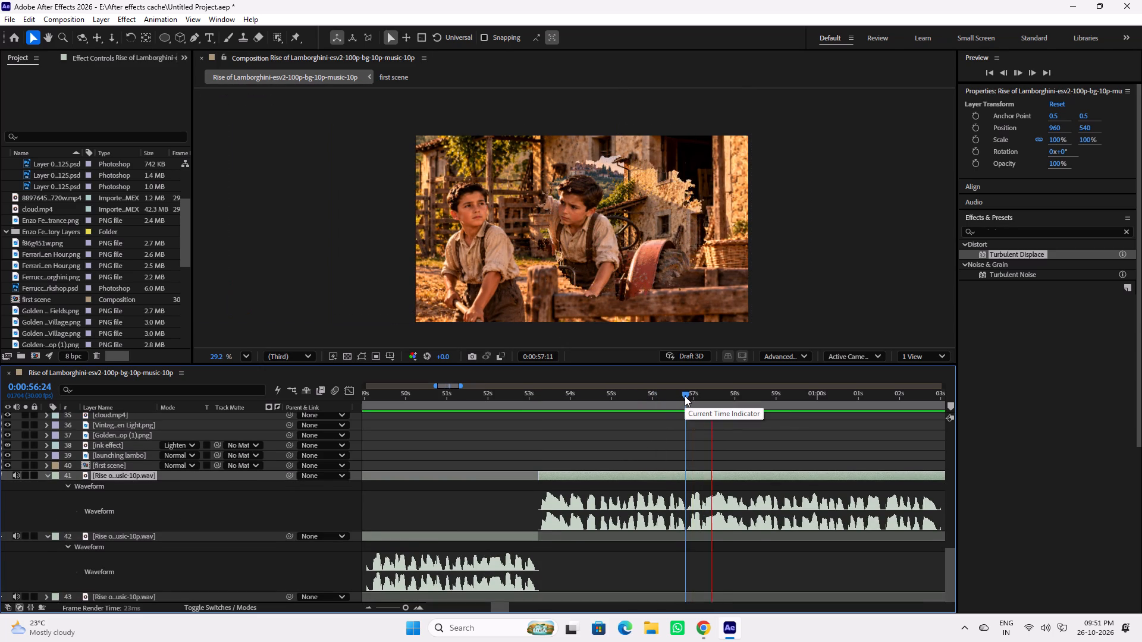
click(685, 396)
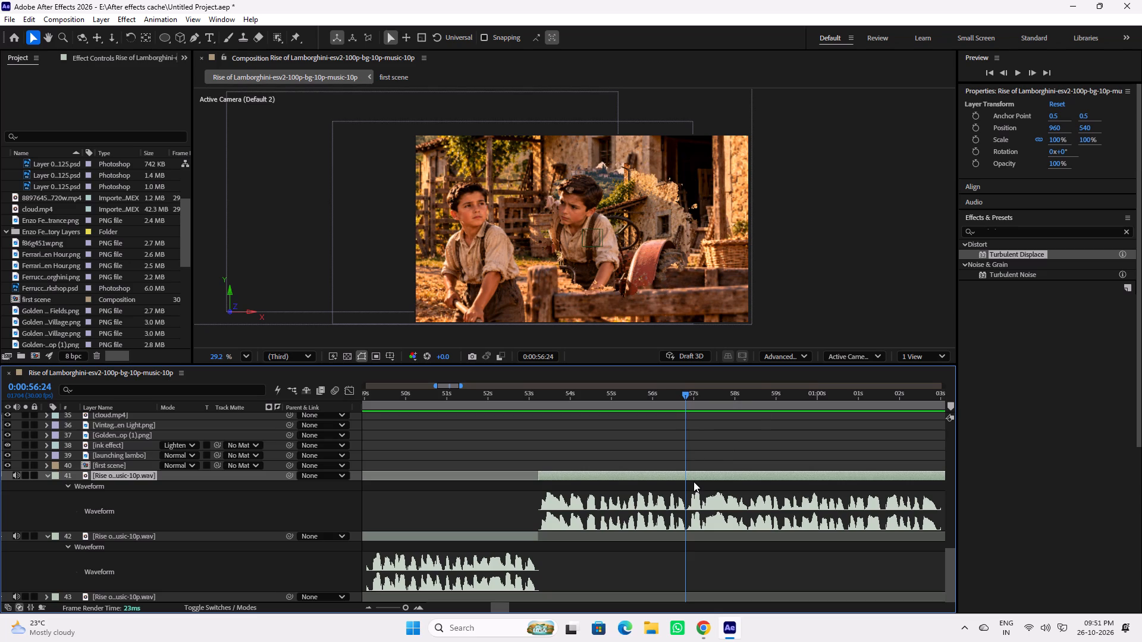
key(ctrl+shift+d)
Delete the audio segment between 0:00:53:07 and 0:00:56:24, and close the gap by moving the remaining audio to start at 0:00:53:07.
click(655, 486)
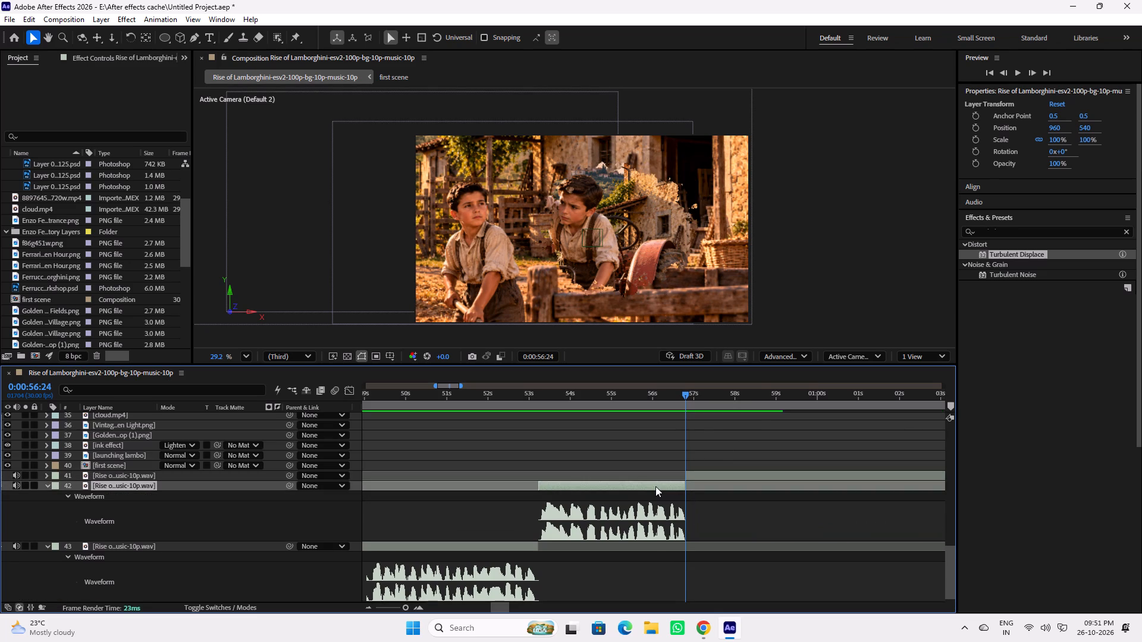
key(Delete)
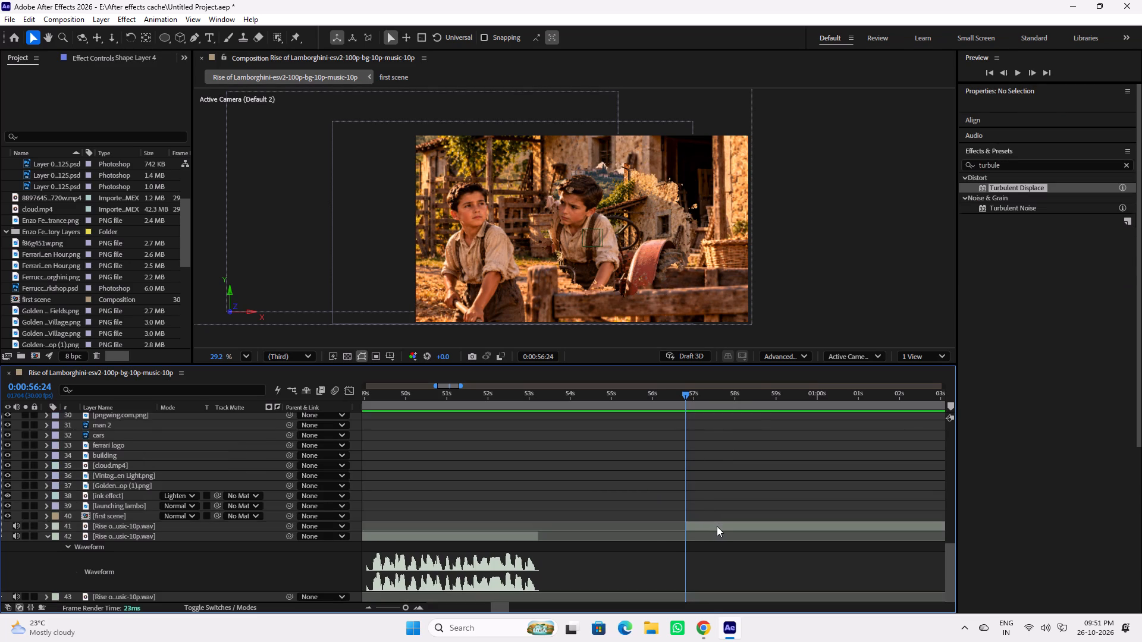
drag(717, 526, 573, 523)
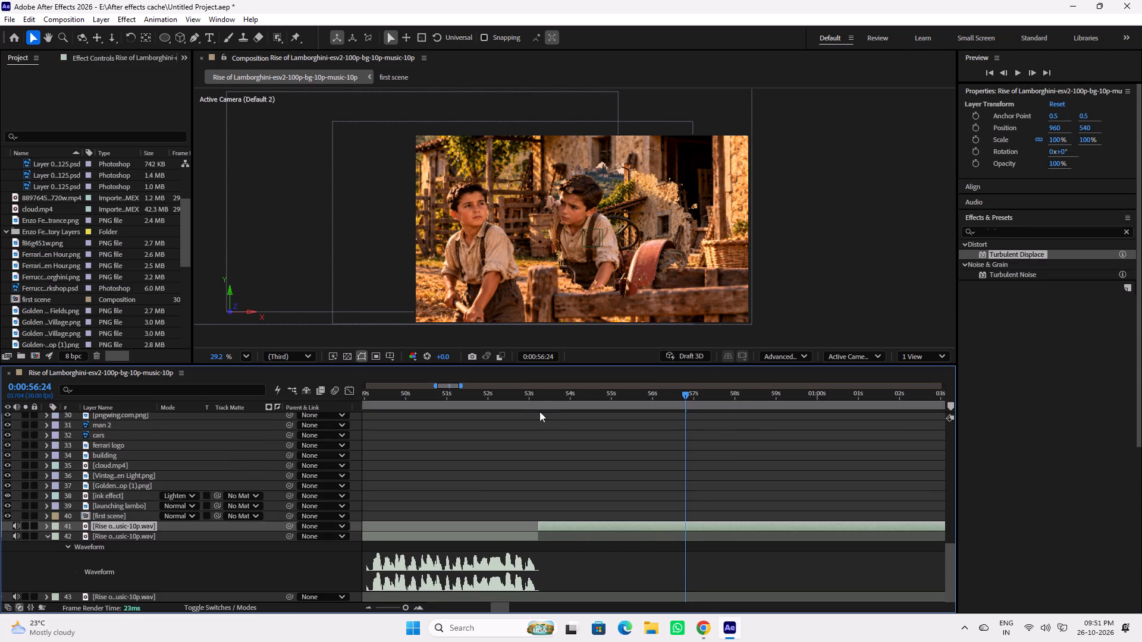
Play the closed-up audio join from 0:00:52:02 and save the project.
drag(523, 396, 491, 398)
key(space)
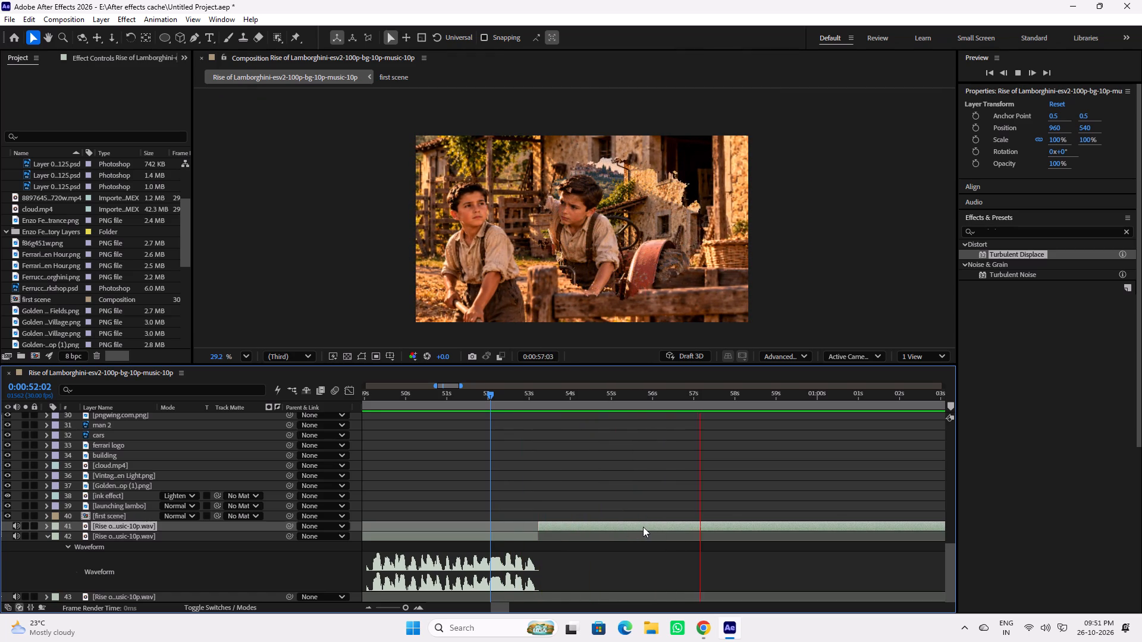
key(space)
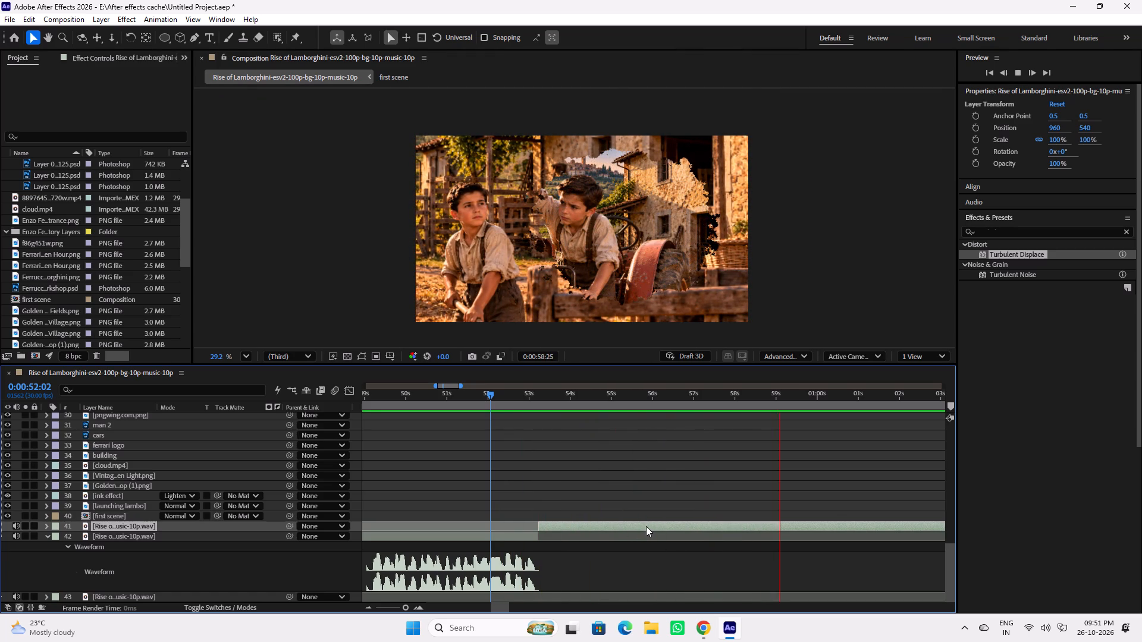
key(ctrl+s)
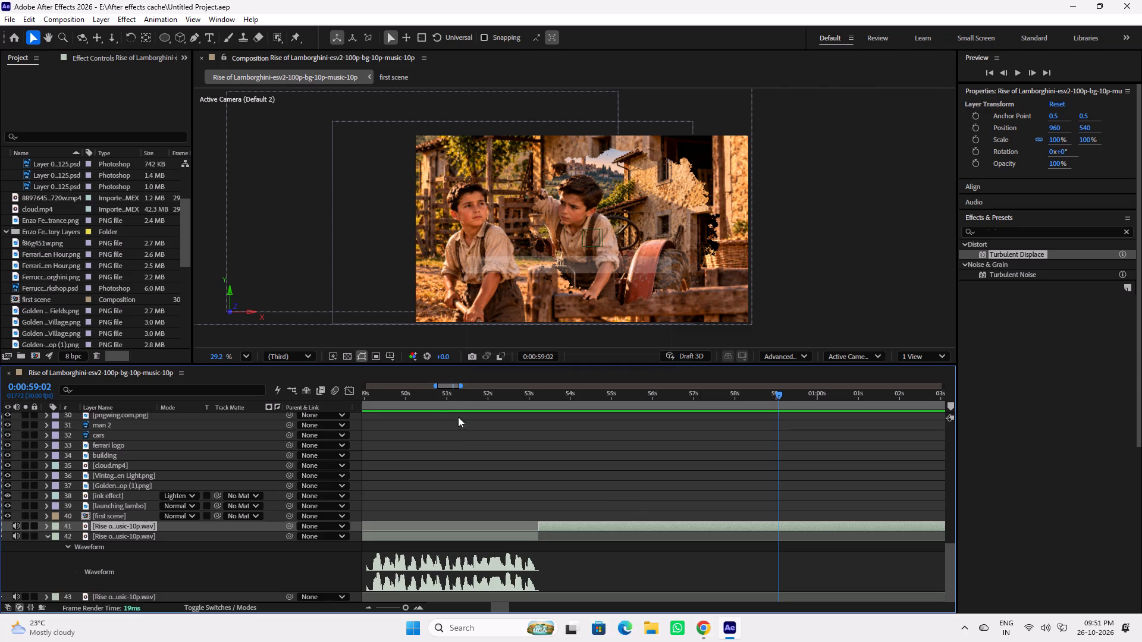
Review the scene with its edited audio from 0:00:44:25 and save the project again.
drag(397, 398, 361, 400)
key(space)
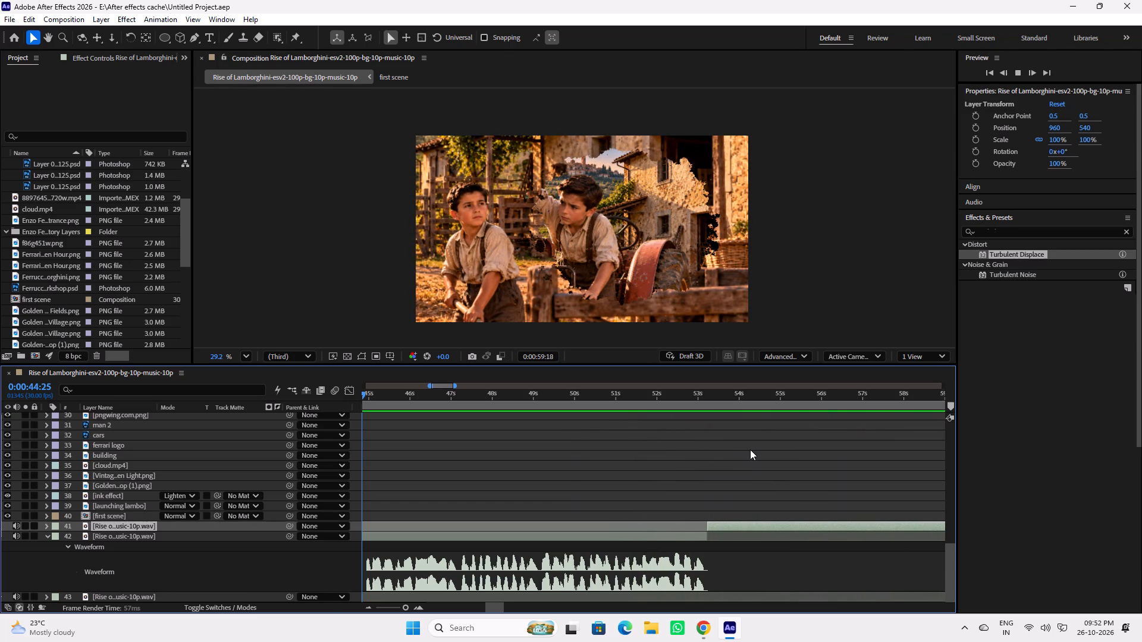
key(space)
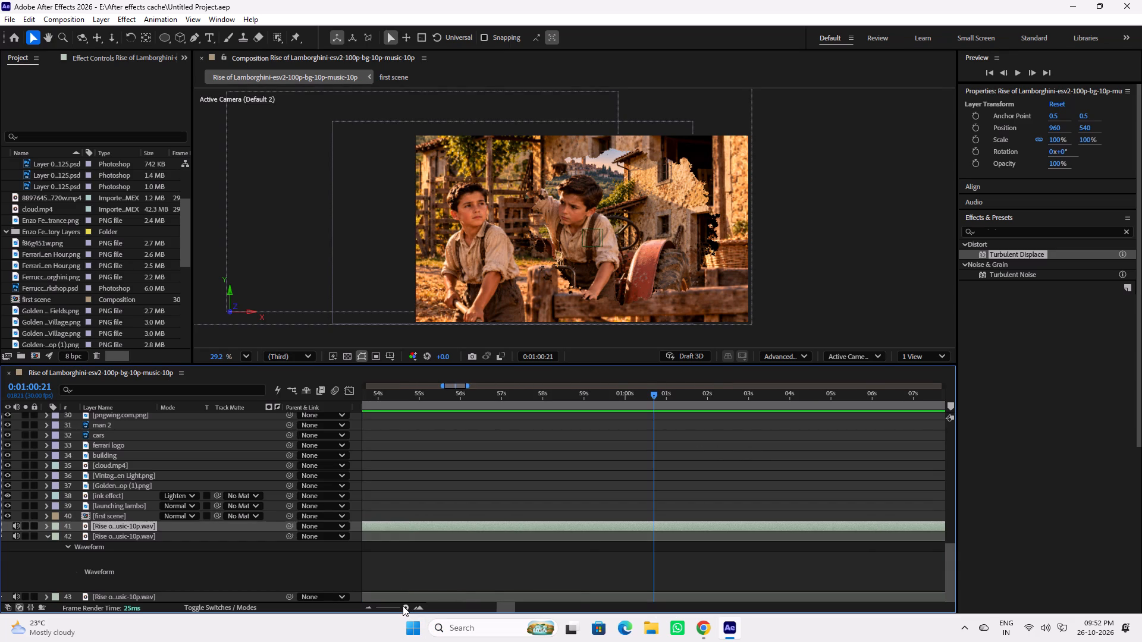
key(ctrl+s)
Replace the waveform display of the audio segment ending at 0:00:53:07 with its Audio Levels property.
scroll(577, 544, up, 5)
scroll(577, 544, down, 6)
drag(507, 609, 500, 610)
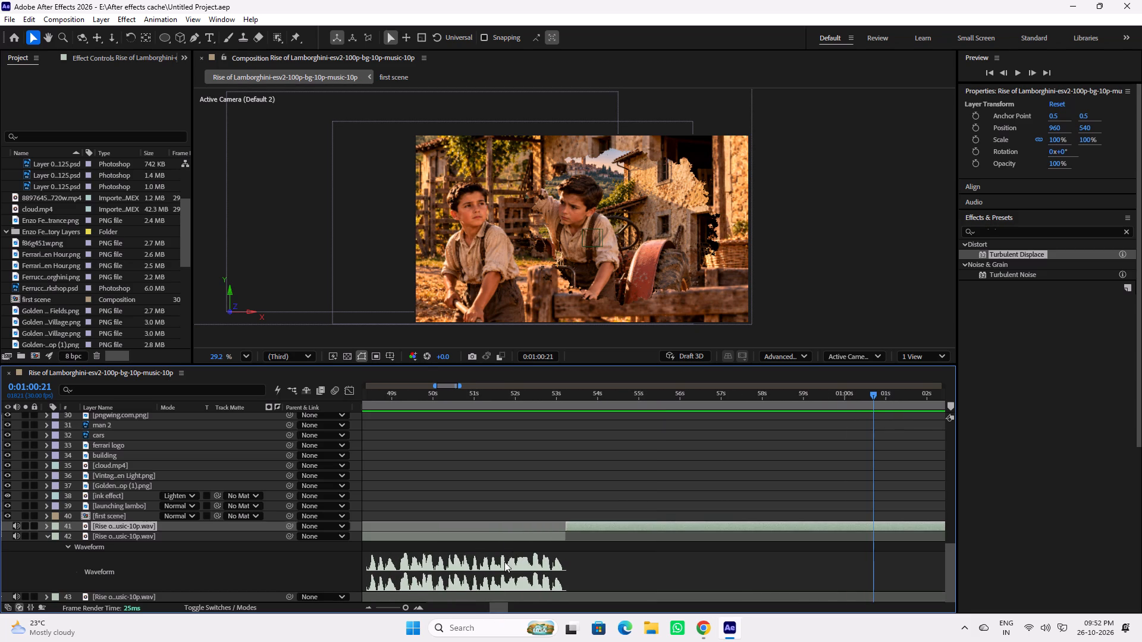
click(513, 535)
key(l)
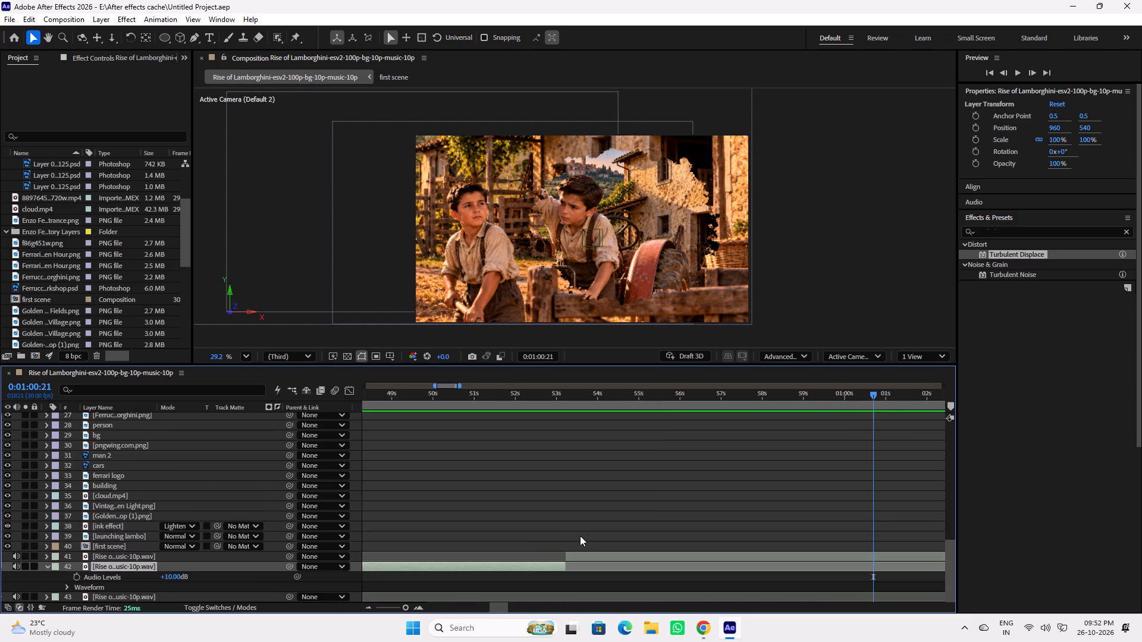
At 0:00:58:09, scale the two Golden image layers matted by Shape Layer 4 down together to 86.8% and 87%.
scroll(587, 535, up, 4)
drag(497, 605, 495, 605)
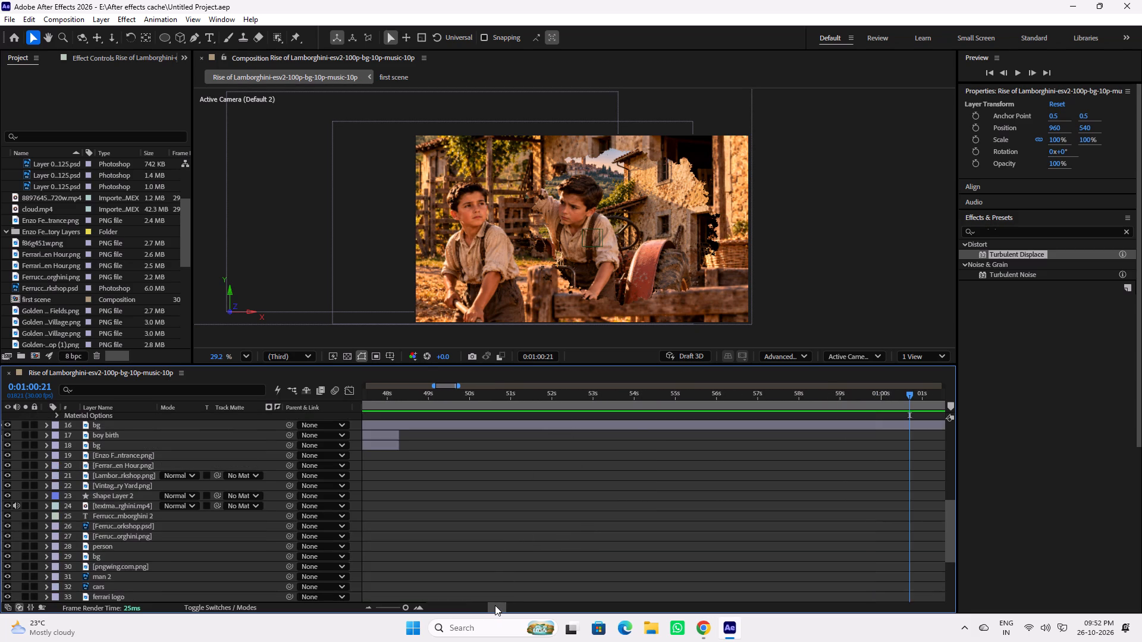
drag(495, 605, 480, 606)
scroll(642, 505, up, 5)
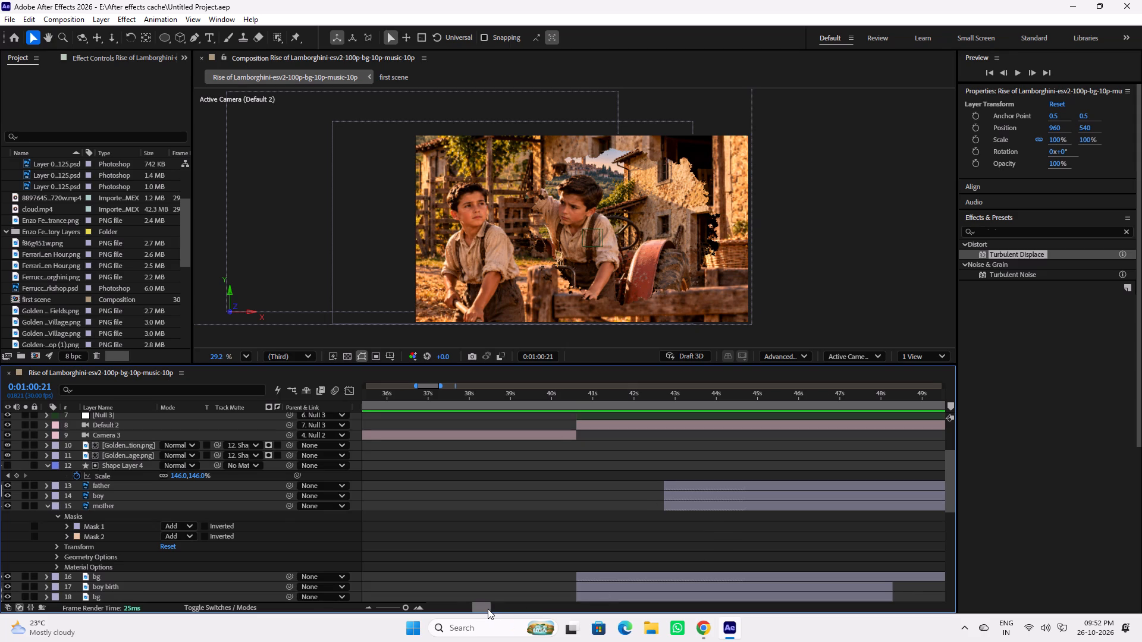
drag(488, 609, 513, 610)
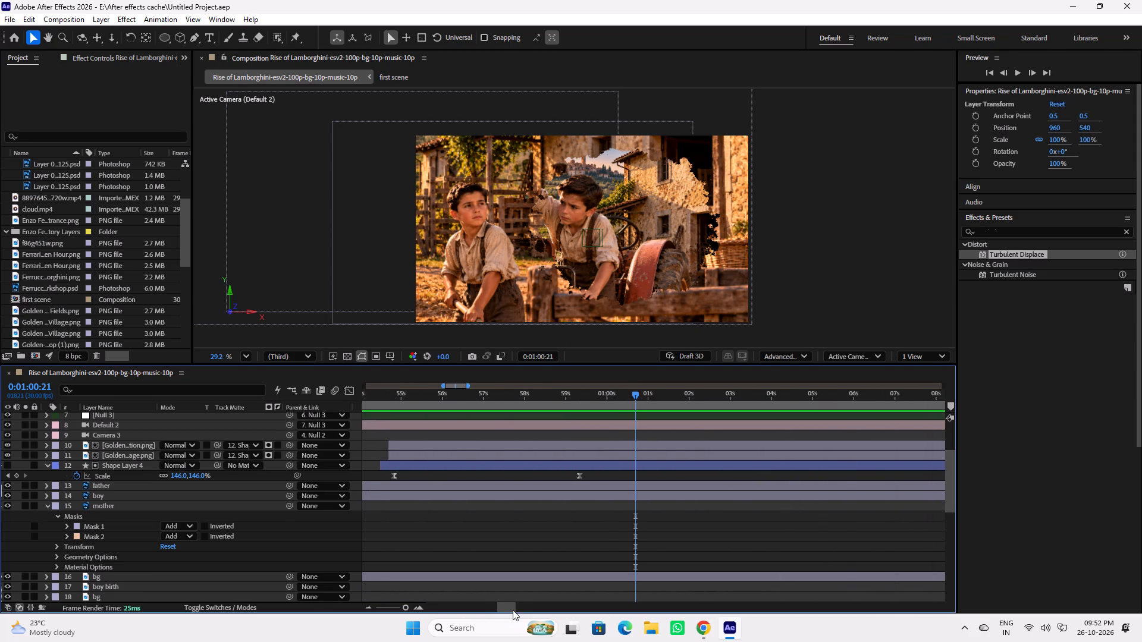
drag(513, 610, 509, 610)
click(403, 609)
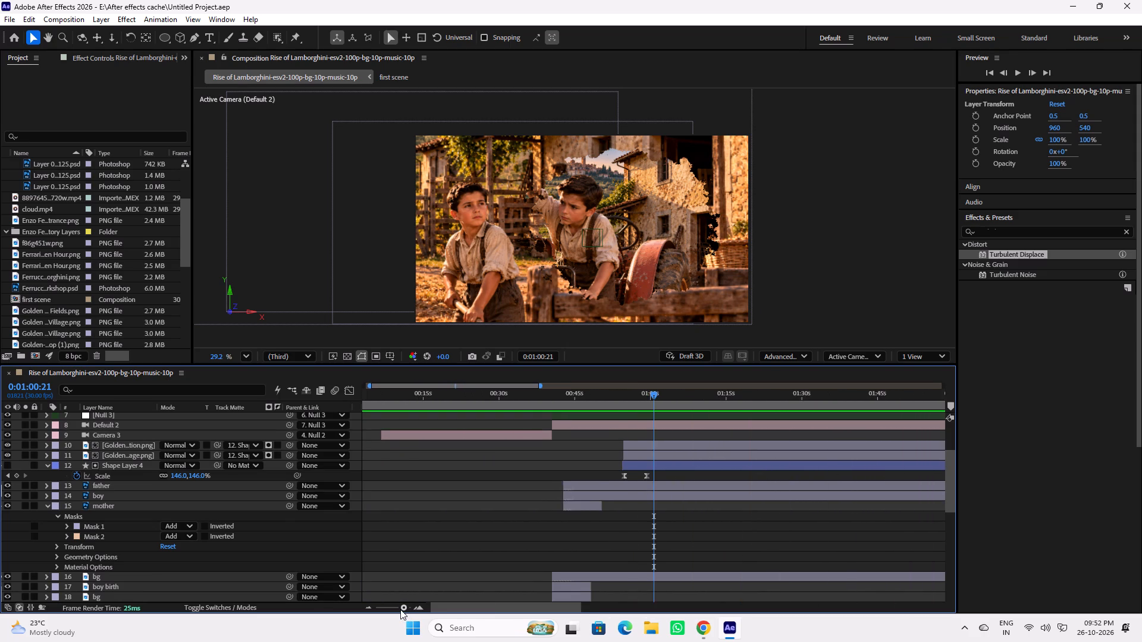
drag(623, 395, 611, 395)
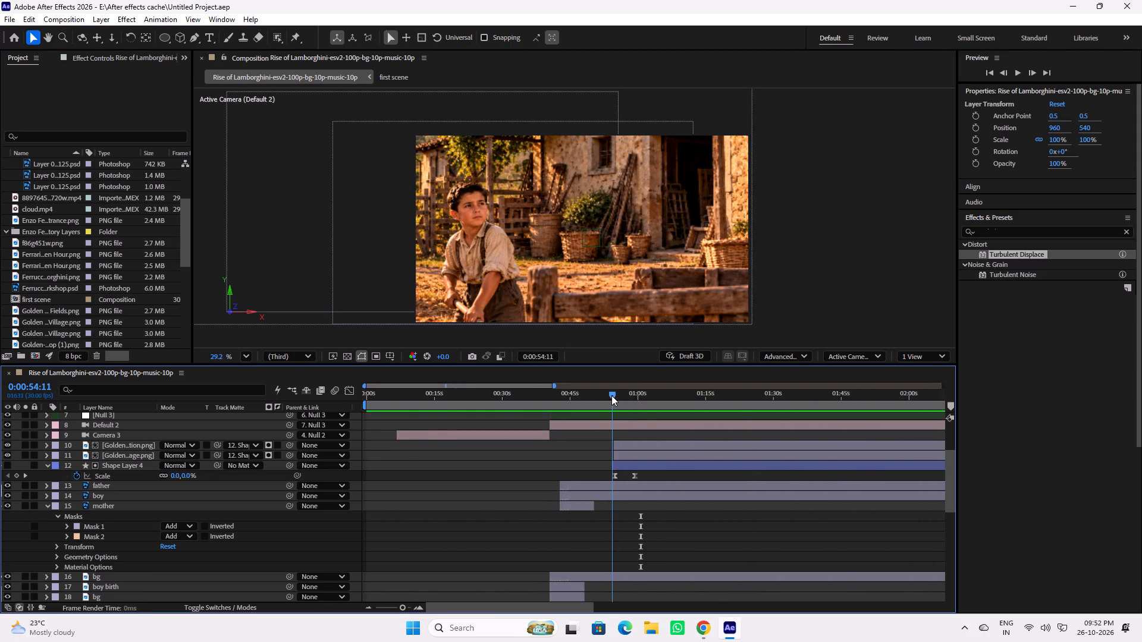
drag(611, 395, 630, 397)
click(642, 445)
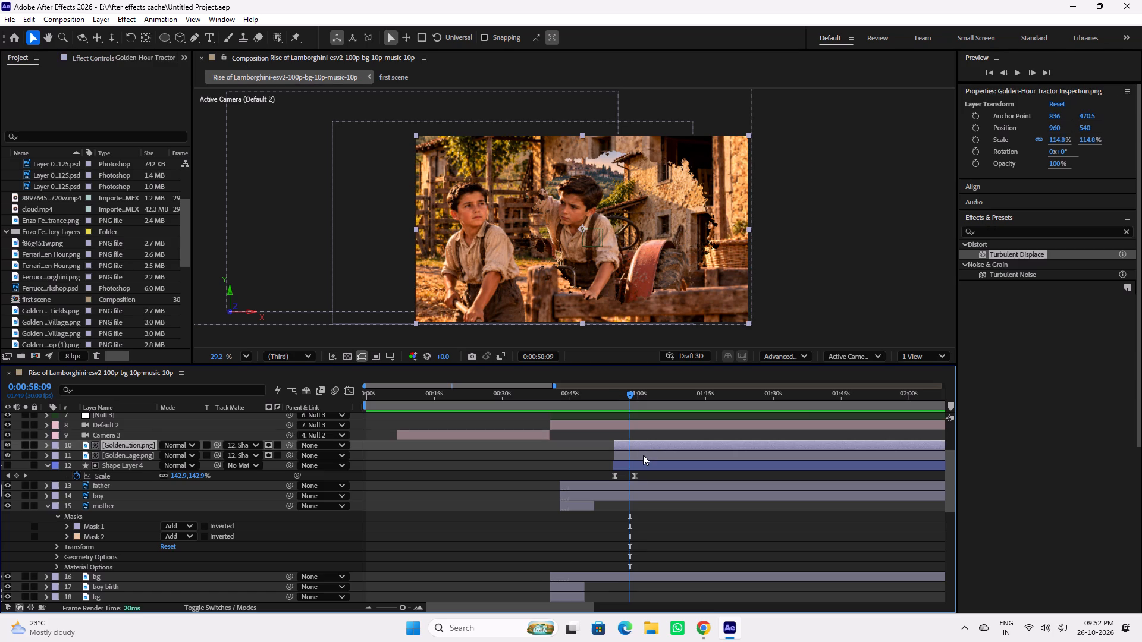
ctrl+click(643, 455)
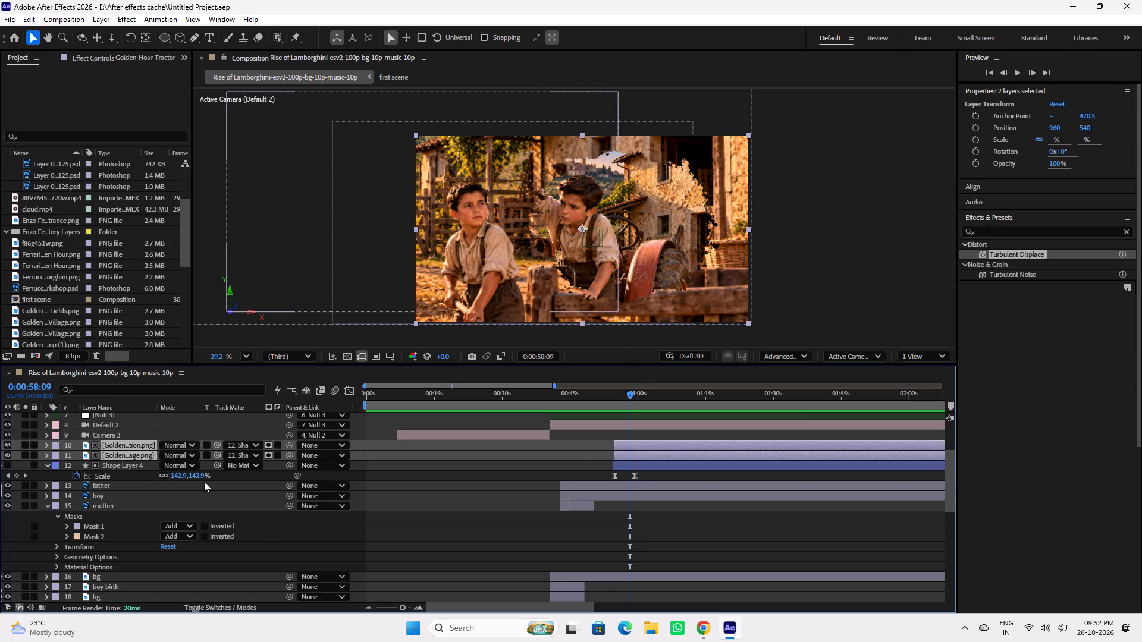
key(s)
drag(198, 456, 192, 457)
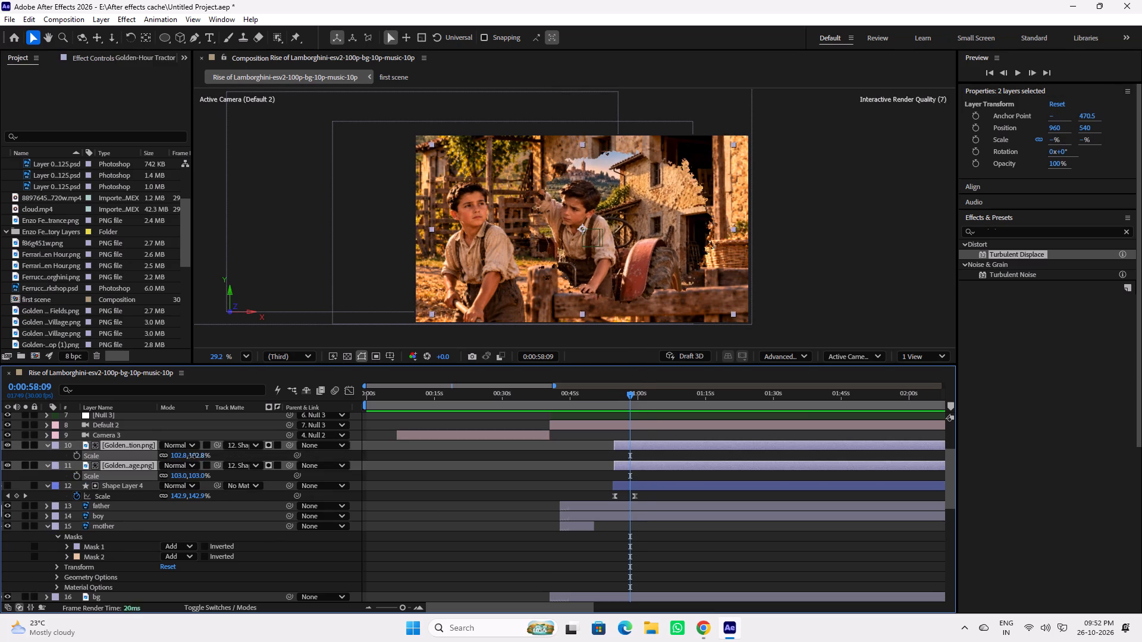
drag(192, 457, 178, 458)
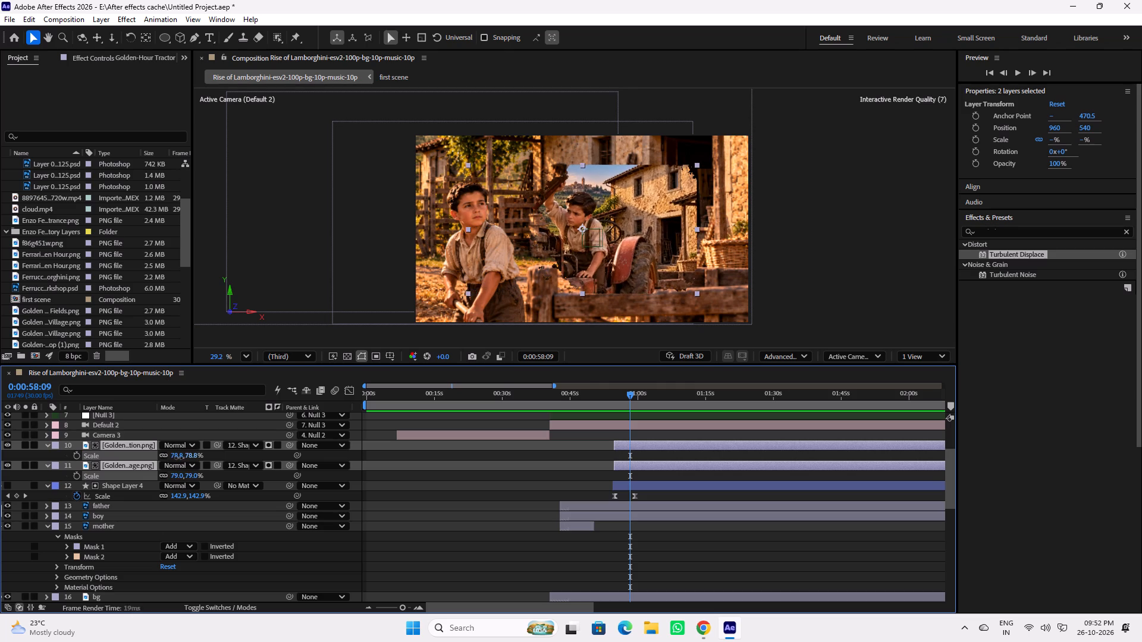
drag(178, 458, 184, 458)
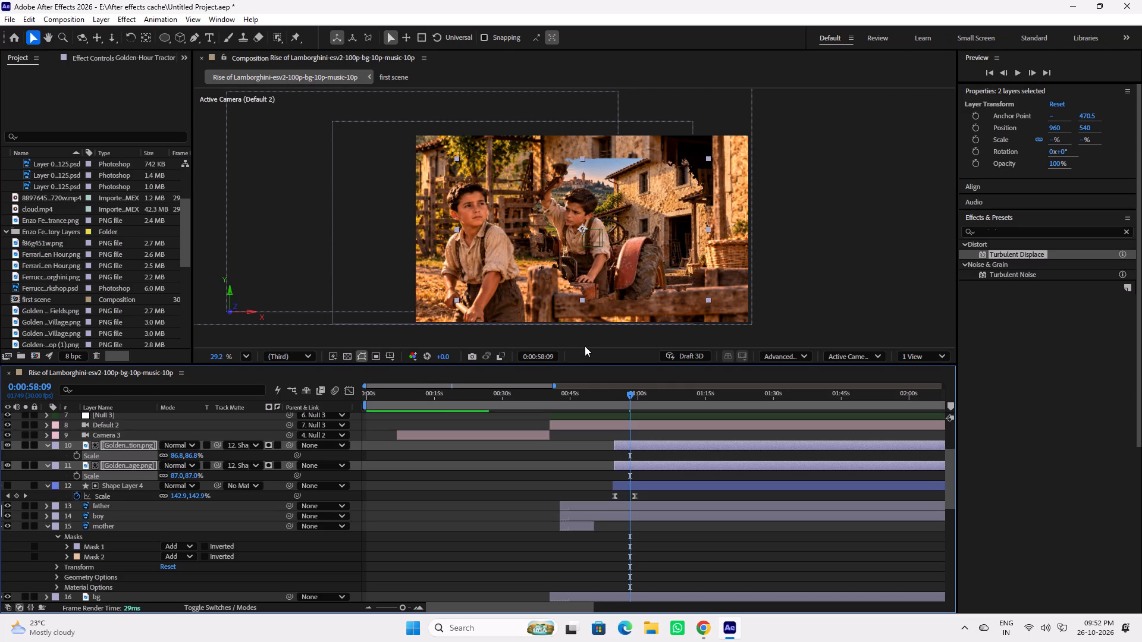
Shift both matted Golden image layers horizontally to an X position of 1206.
key(Right)
key(Right)
key(Right)
key(Right)
key(Right)
key(Right)
key(Right)
key(Right)
key(Right)
key(Right)
key(Right)
key(Right)
key(Right)
key(Right)
key(Right)
key(Right)
key(Right)
key(Right)
key(Right)
key(Right)
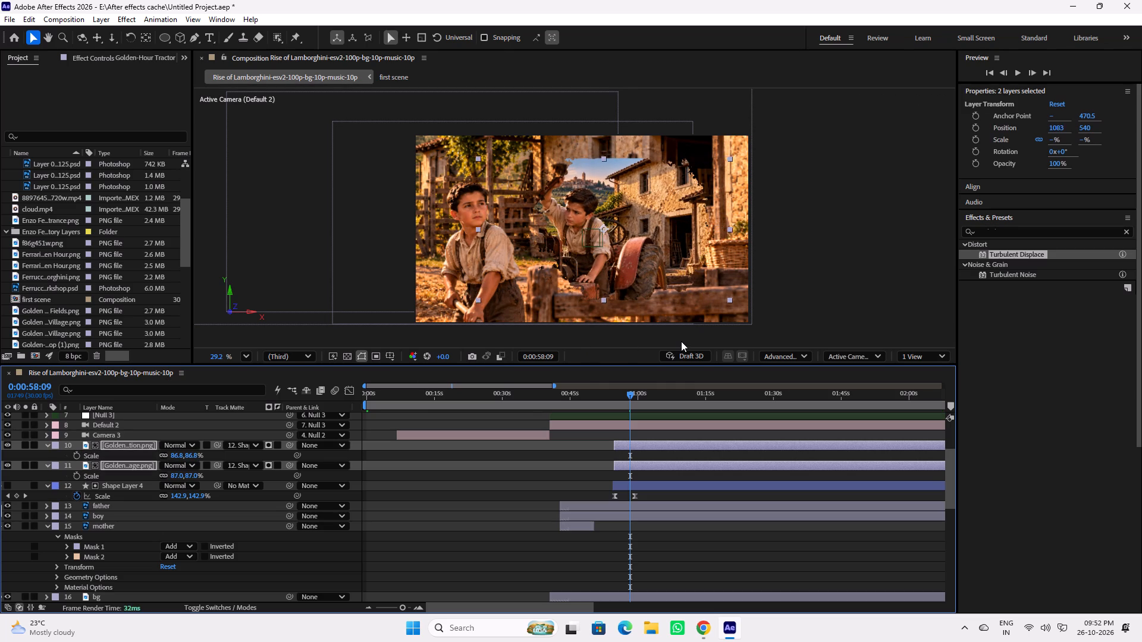
key(Right)
key(Right)
key(Right)
key(Right)
key(Right)
key(Right)
key(Right)
key(Right)
key(Right)
key(Right)
key(Right)
key(Right)
key(Right)
key(Right)
key(Right)
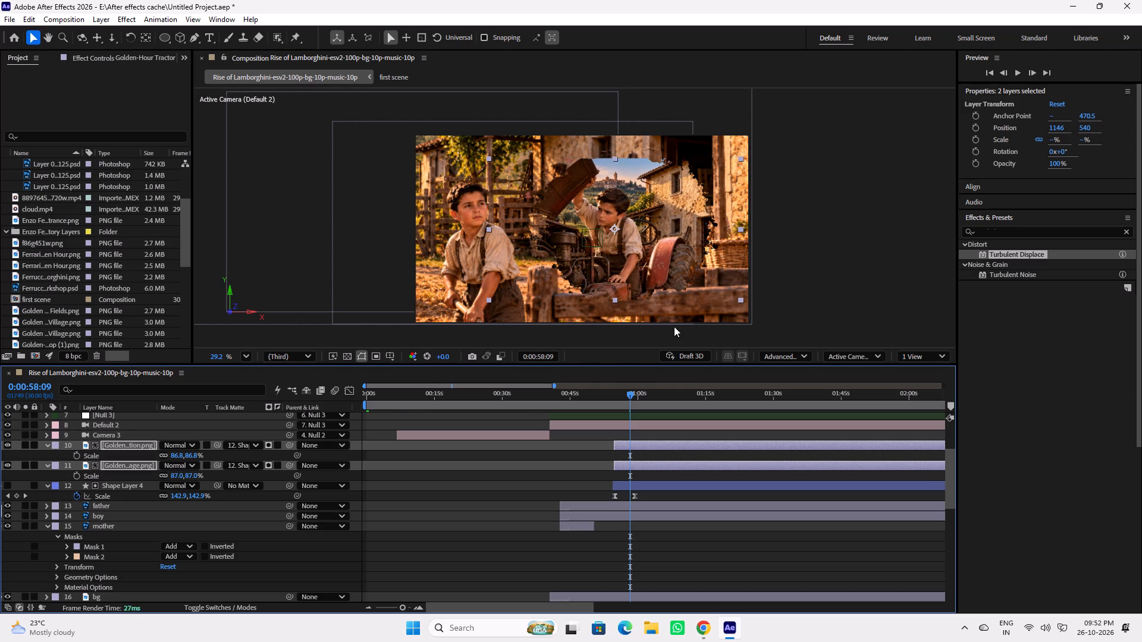
key(Right)
key(Right)
key(Right)
key(Right)
key(Right)
key(Right)
key(Right)
key(Right)
key(Right)
key(Right)
key(Right)
key(Right)
key(Right)
key(Right)
key(Right)
key(Right)
key(Right)
key(Right)
key(Right)
key(Right)
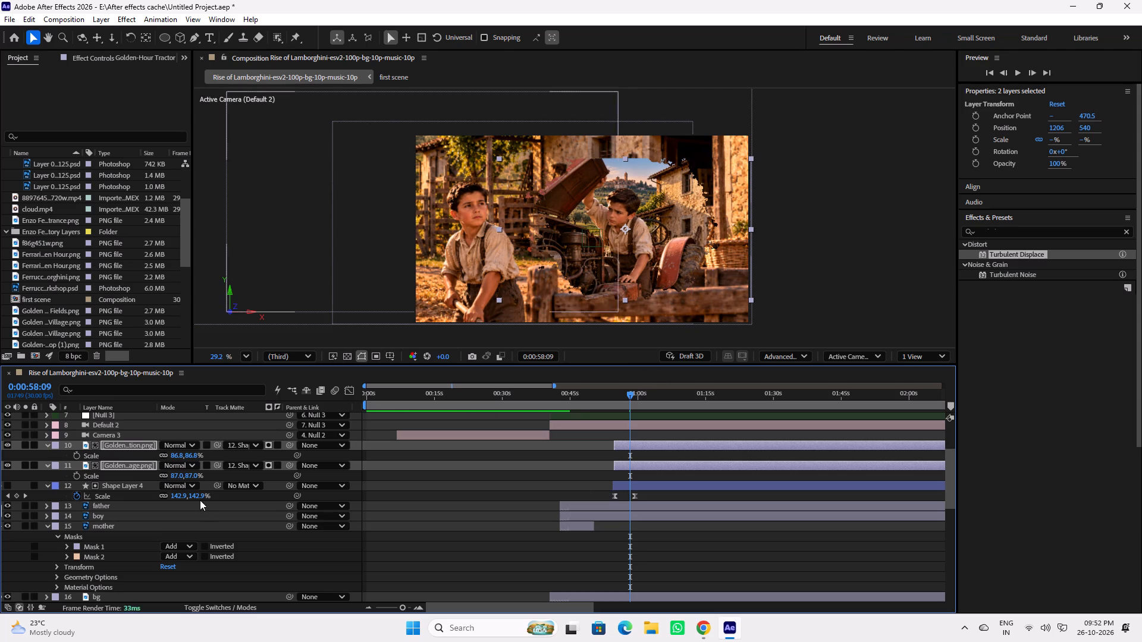
Scale the two matted Golden image layers together to 93.8% and 94%.
click(193, 479)
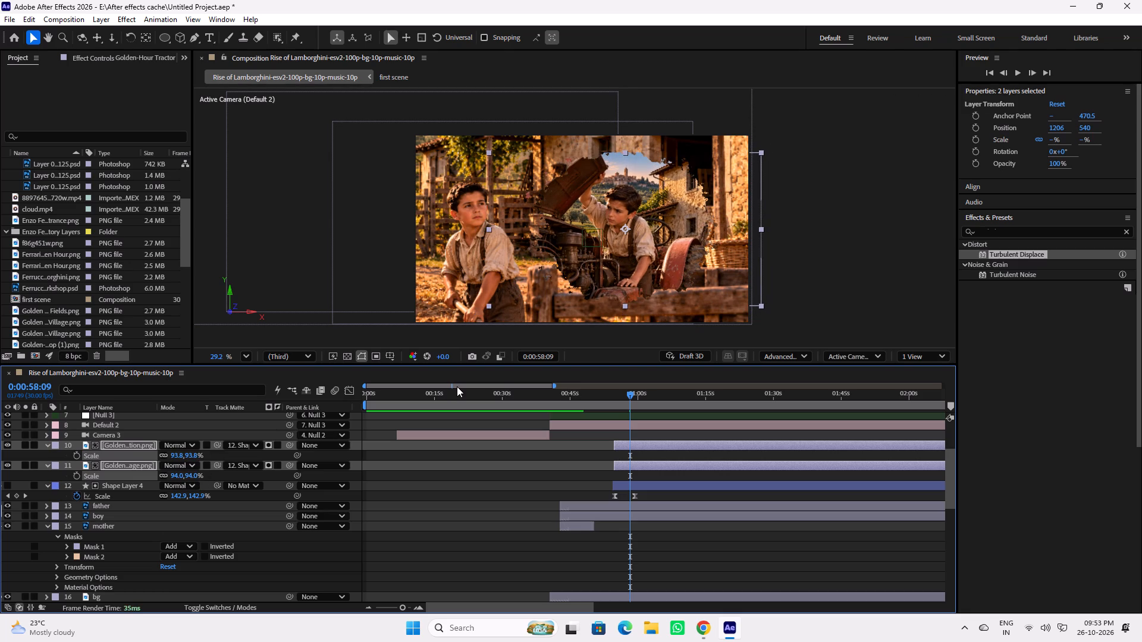
Shift both matted Golden image layers further right to an X position of about 1395.
key(Right)
key(Right)
key(Right)
key(Right)
key(Right)
key(Right)
key(Right)
key(Right)
key(Right)
key(Right)
key(Right)
key(Right)
key(Right)
key(Right)
key(Right)
key(Right)
key(Right)
key(Right)
key(Right)
key(Right)
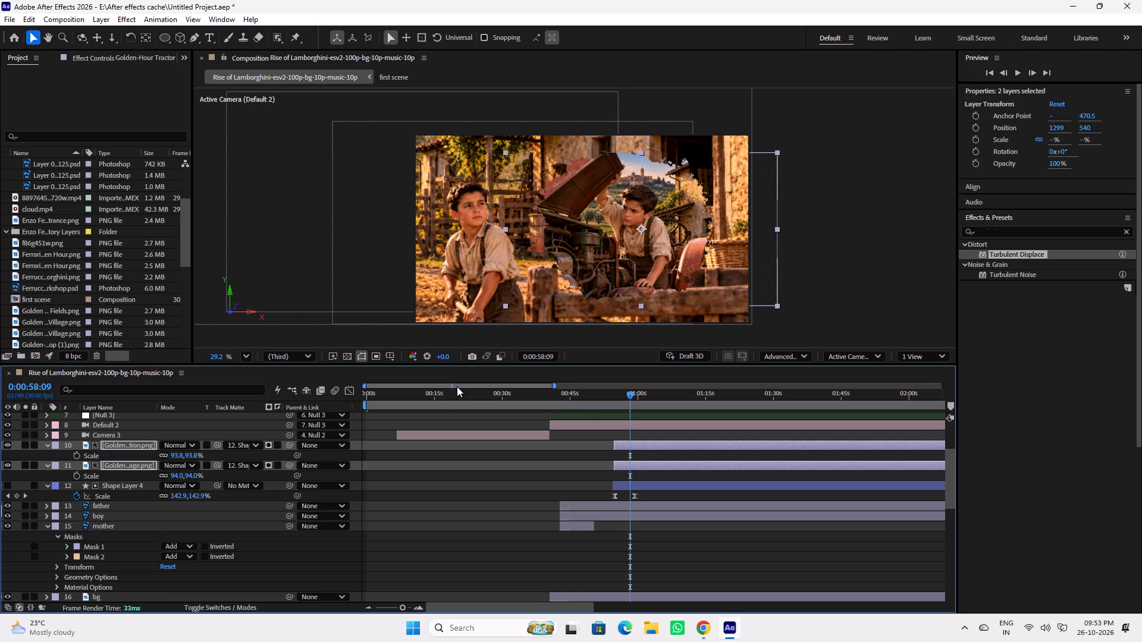
key(Right)
key(Right)
key(Right)
key(Right)
key(Right)
key(Right)
key(Right)
key(Right)
key(Right)
key(Right)
key(Right)
key(Right)
key(Right)
key(Right)
key(Right)
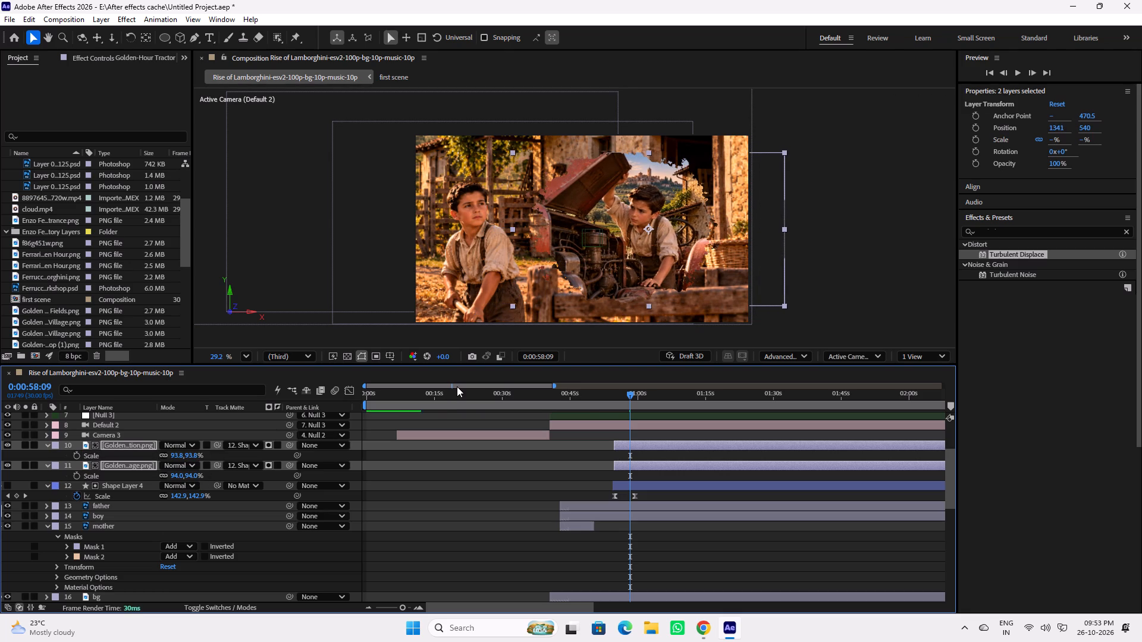
key(Right)
key(Right)
key(Right)
key(Right)
key(Right)
key(Right)
key(Right)
key(Right)
key(Right)
key(Right)
key(Right)
key(Right)
key(Right)
key(Right)
key(Right)
key(Right)
key(Right)
key(Right)
key(Right)
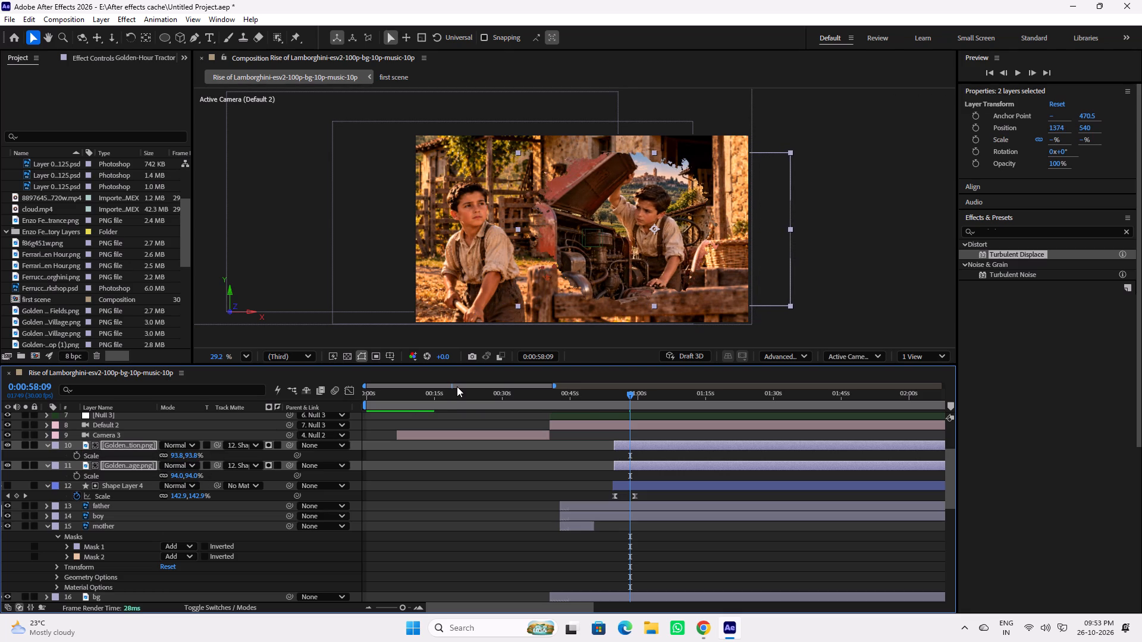
Raise both matted Golden image layers to a Y position of about 477 and deselect them.
key(Up)
key(Up)
key(Up)
key(Up)
key(Up)
key(Up)
key(Up)
key(Up)
key(Up)
key(Up)
key(Up)
key(Up)
key(Up)
key(Up)
key(Up)
key(Up)
key(Up)
key(Up)
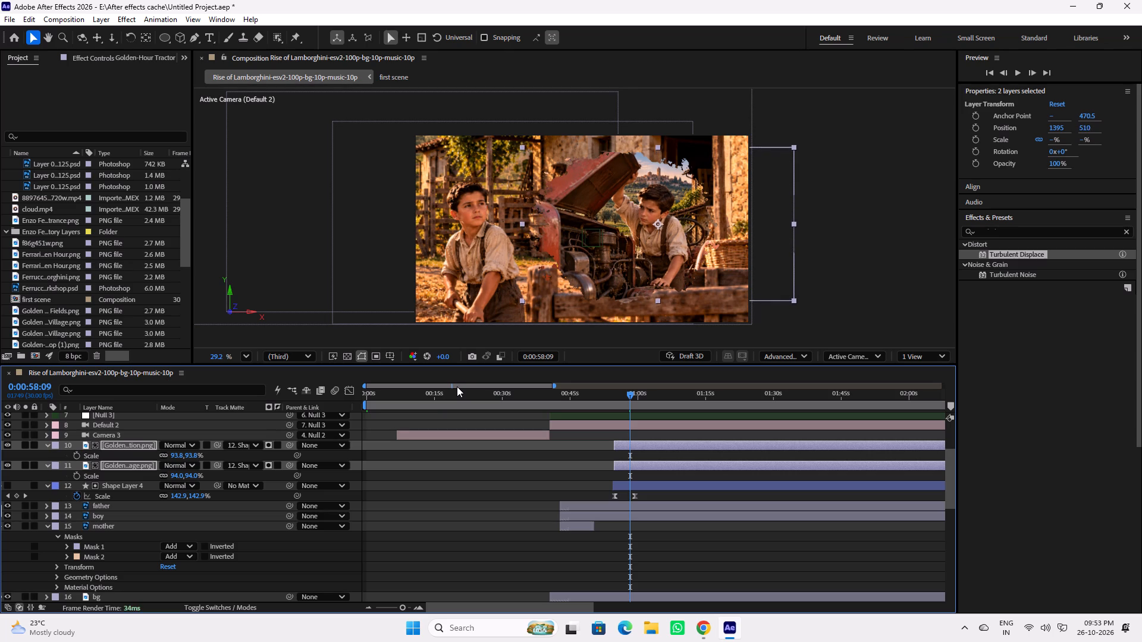
key(Up)
key(Up)
key(Up)
key(Up)
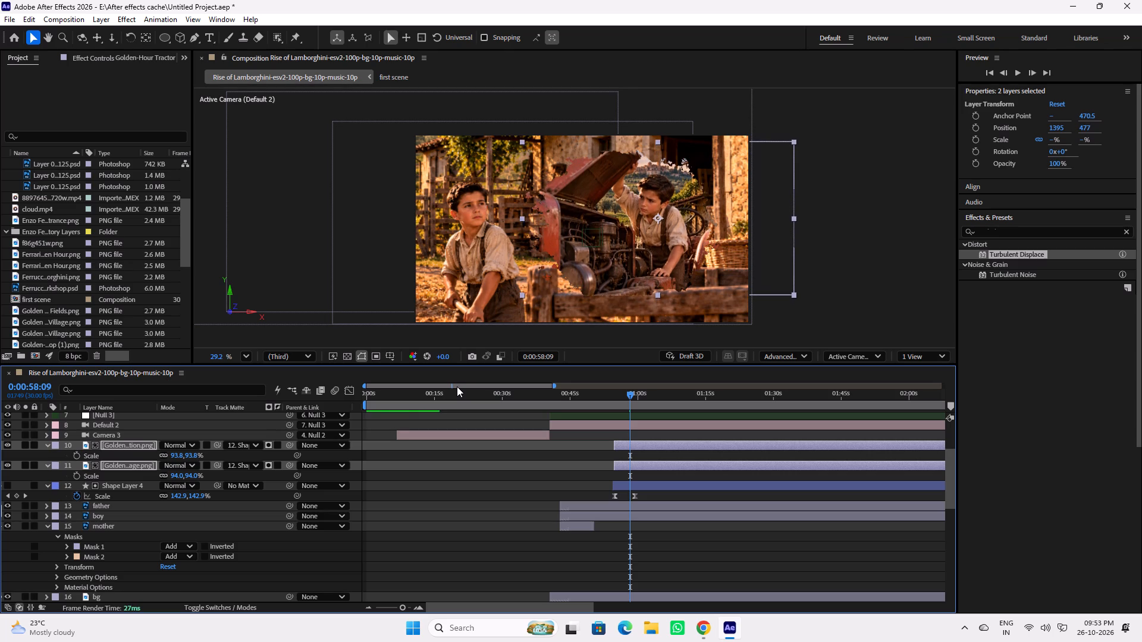
click(718, 553)
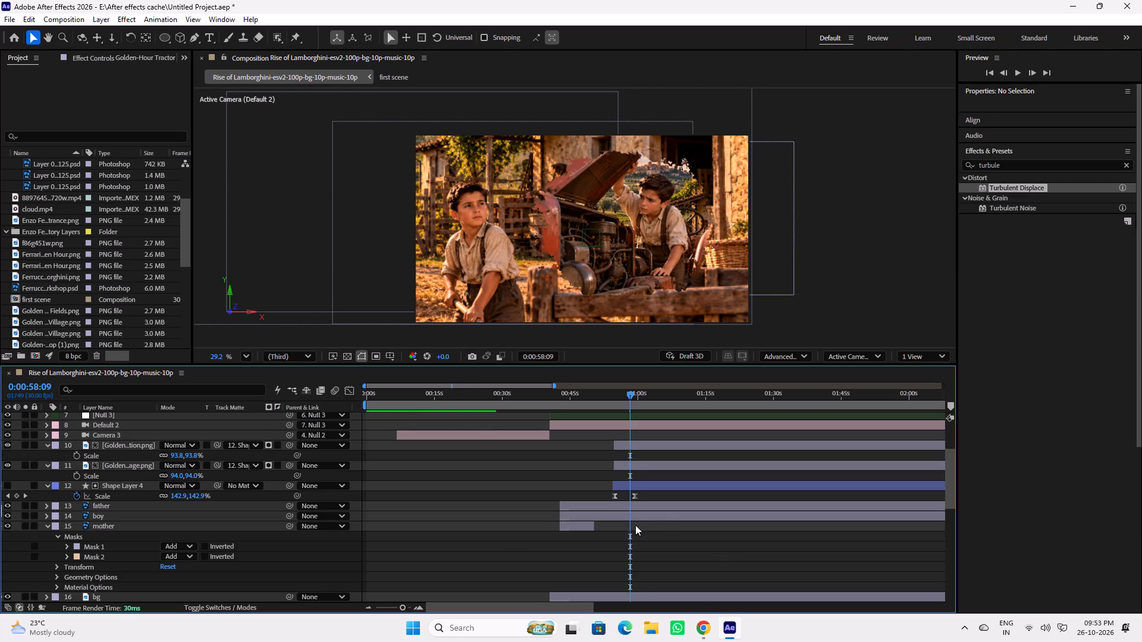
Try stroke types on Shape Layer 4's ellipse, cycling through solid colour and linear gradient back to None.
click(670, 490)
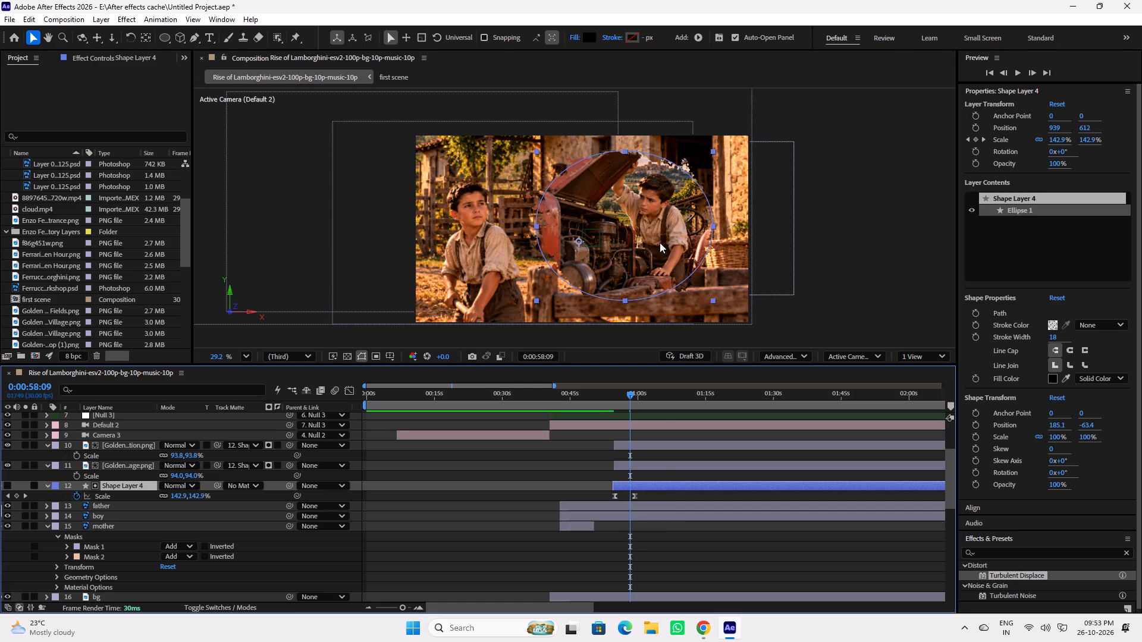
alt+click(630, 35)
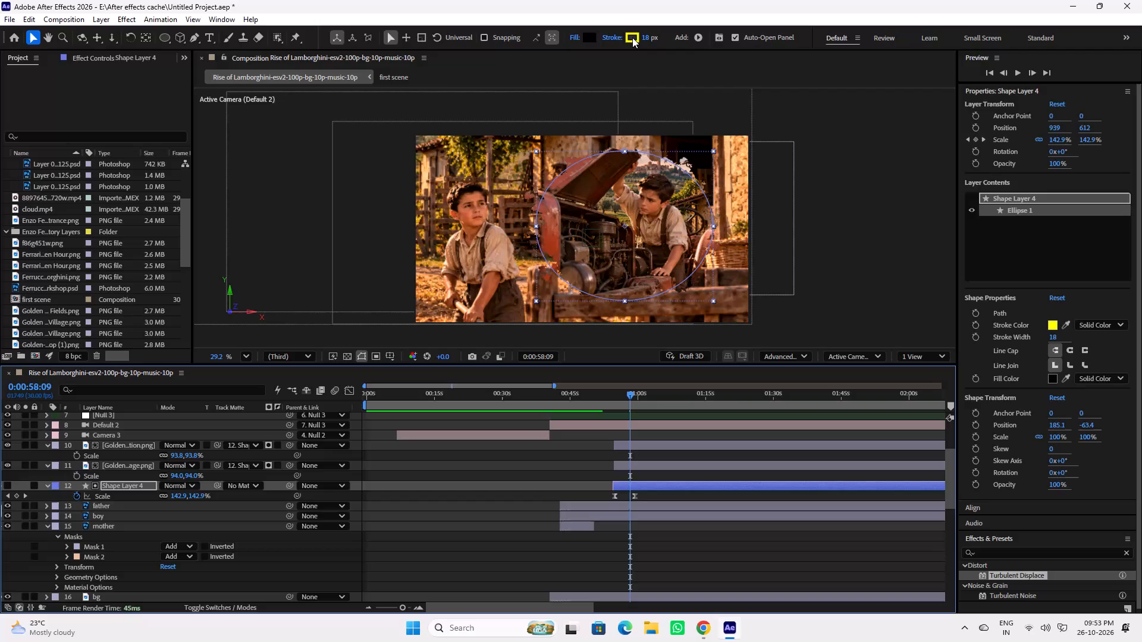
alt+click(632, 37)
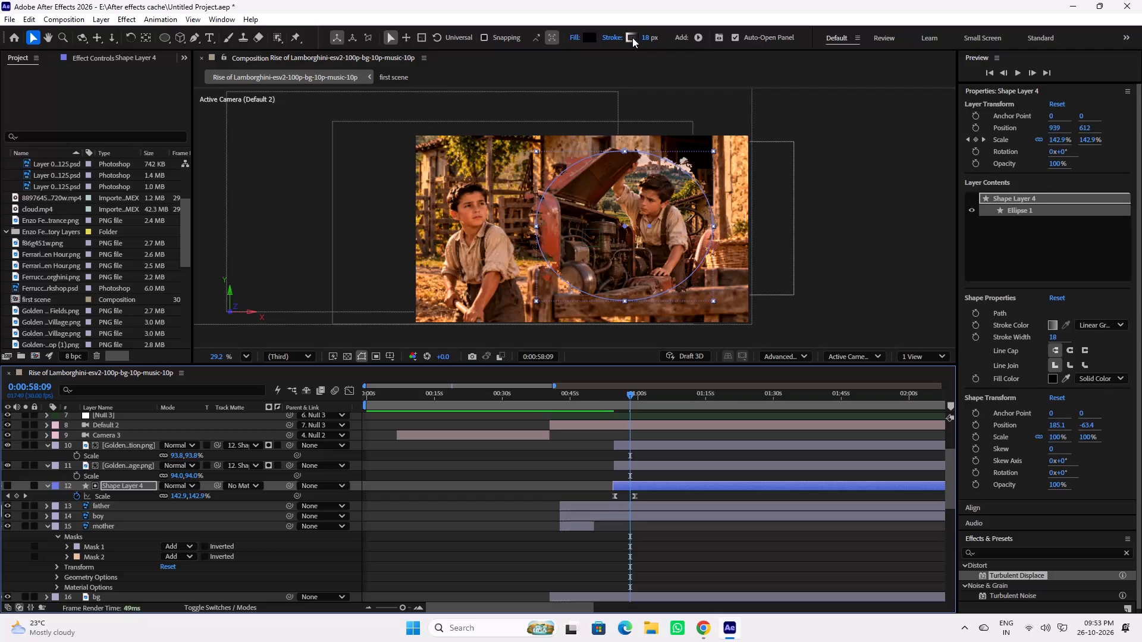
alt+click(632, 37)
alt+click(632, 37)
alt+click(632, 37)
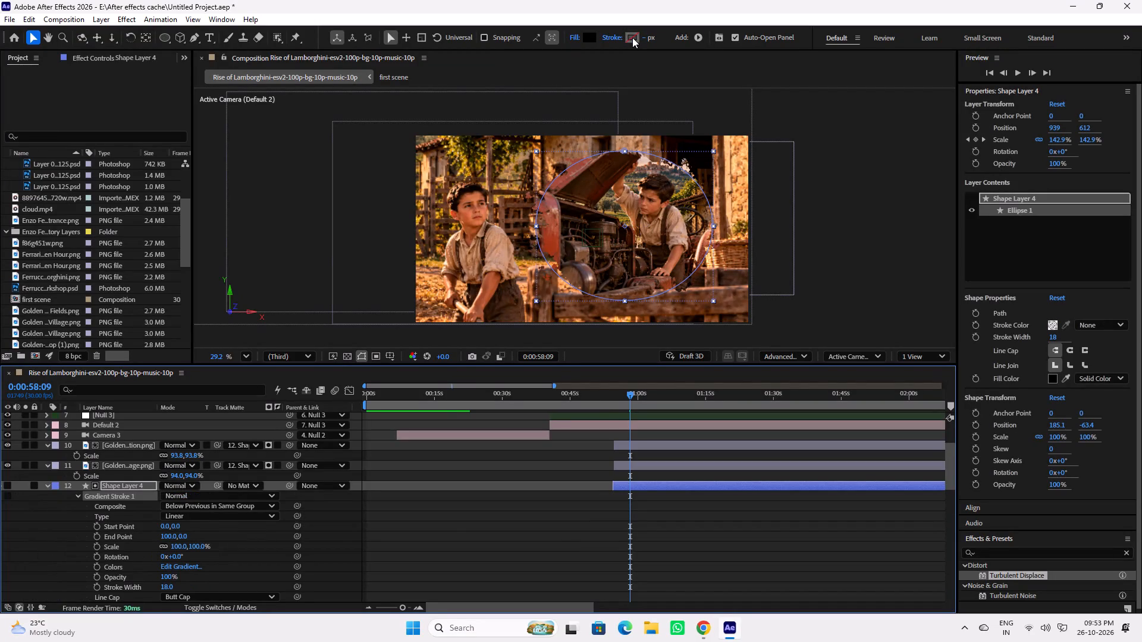
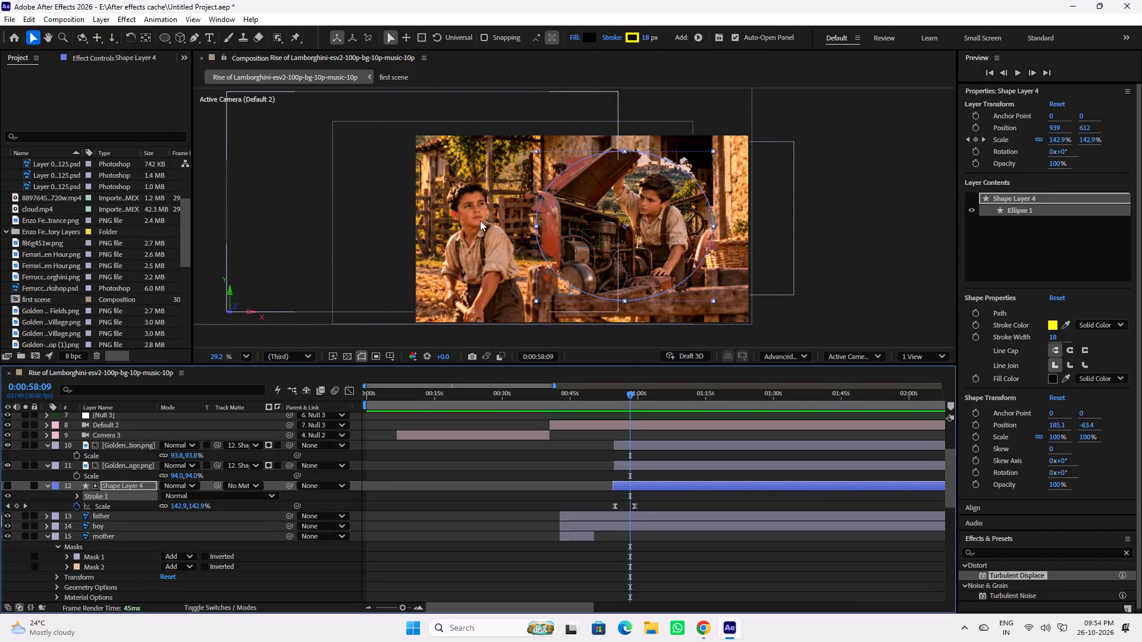
Review the circular matte reveal by scrubbing between about 0:54 and 1:02, and preview it from 0:00:54:07.
drag(628, 396, 616, 396)
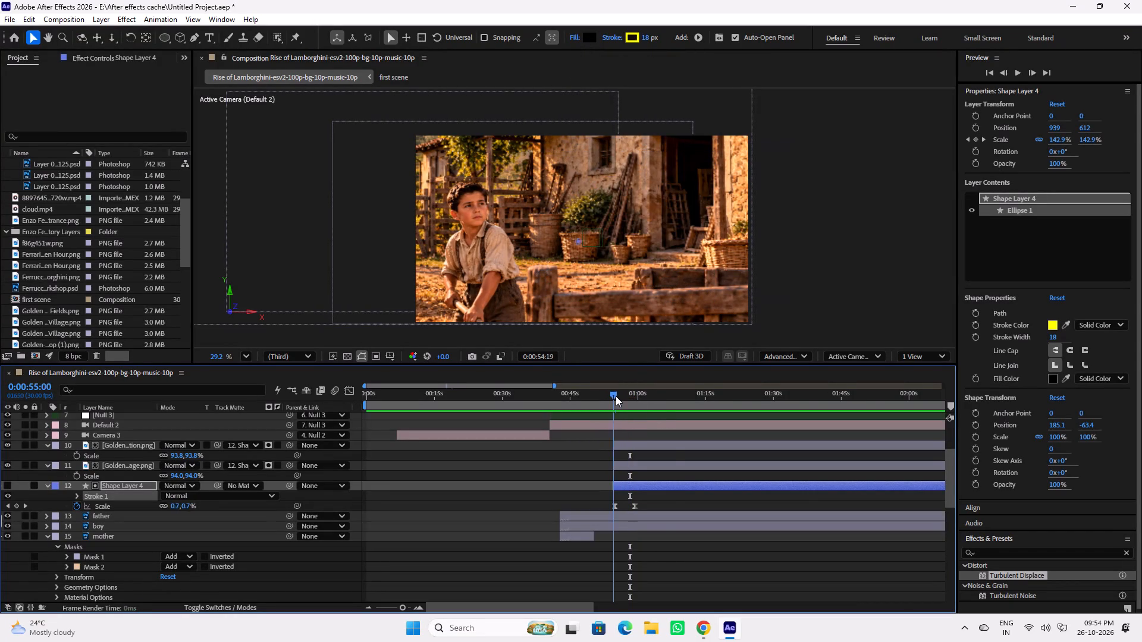
drag(616, 396, 630, 396)
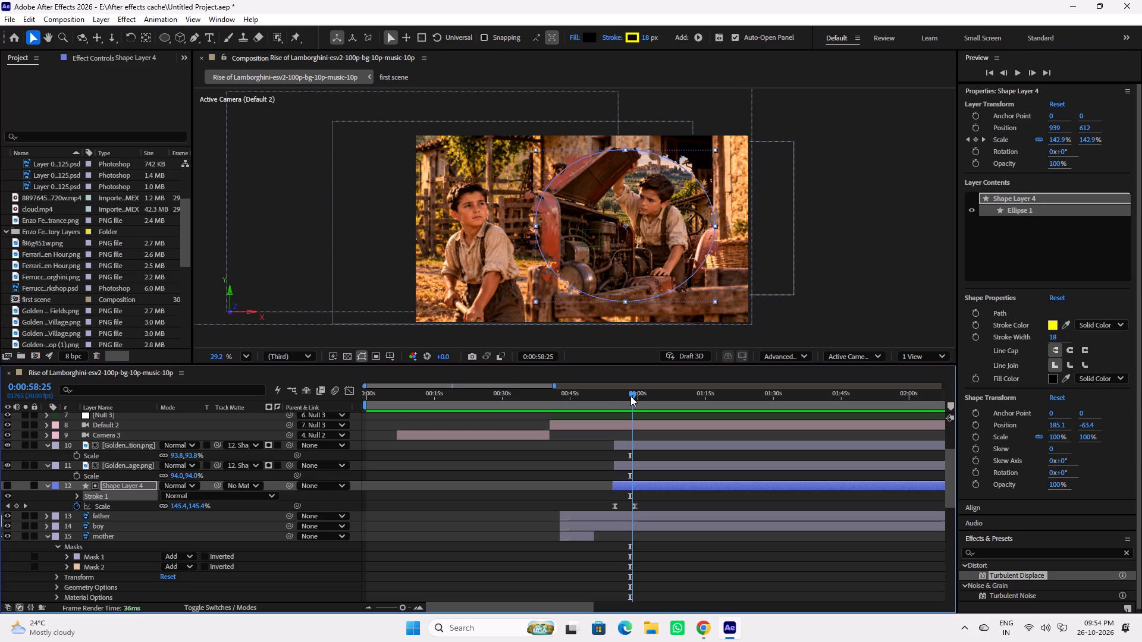
drag(630, 396, 629, 396)
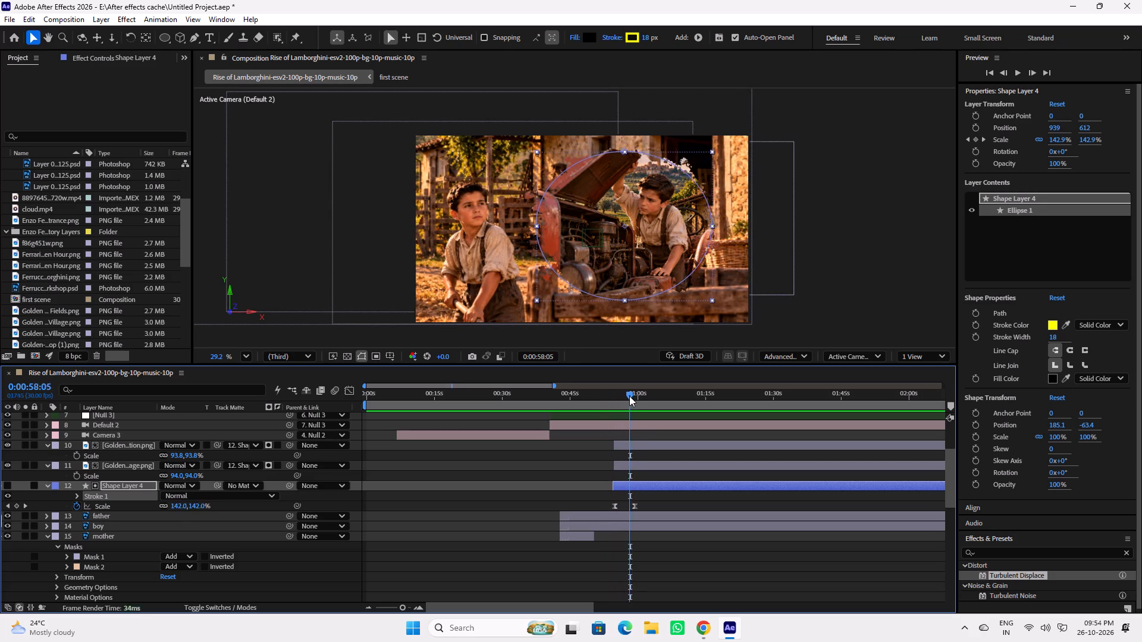
drag(629, 396, 649, 396)
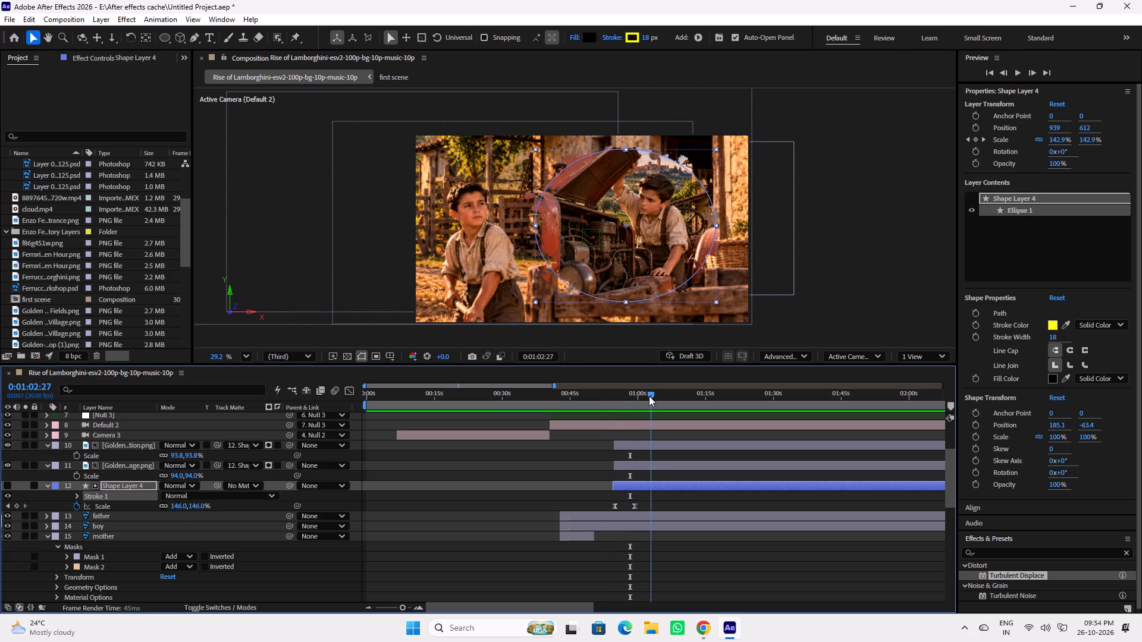
drag(649, 396, 613, 396)
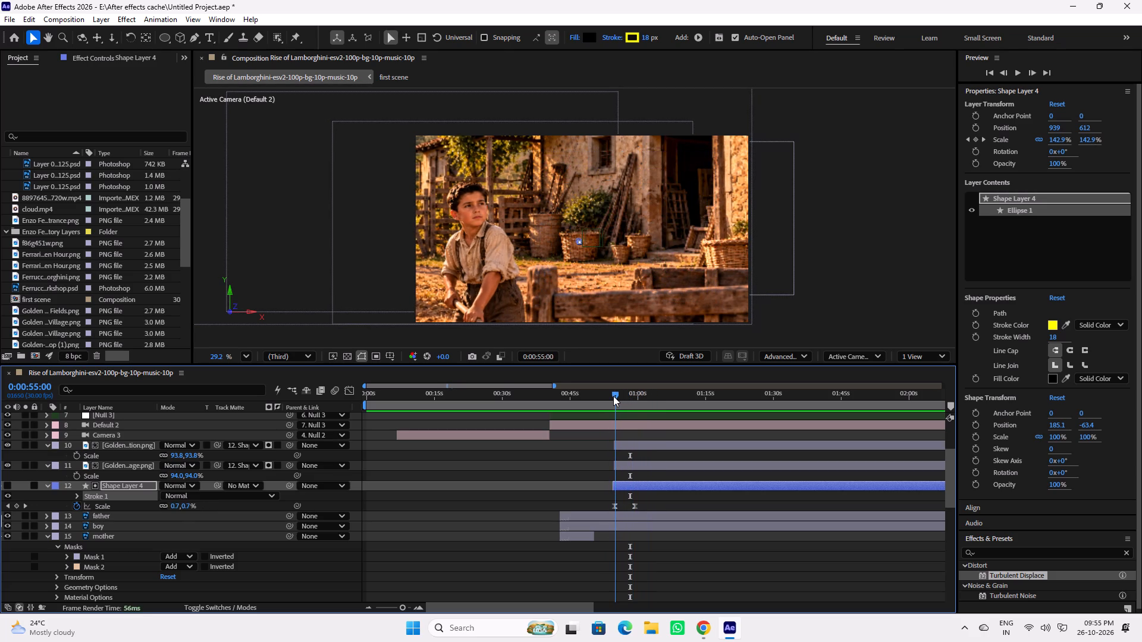
drag(613, 396, 625, 396)
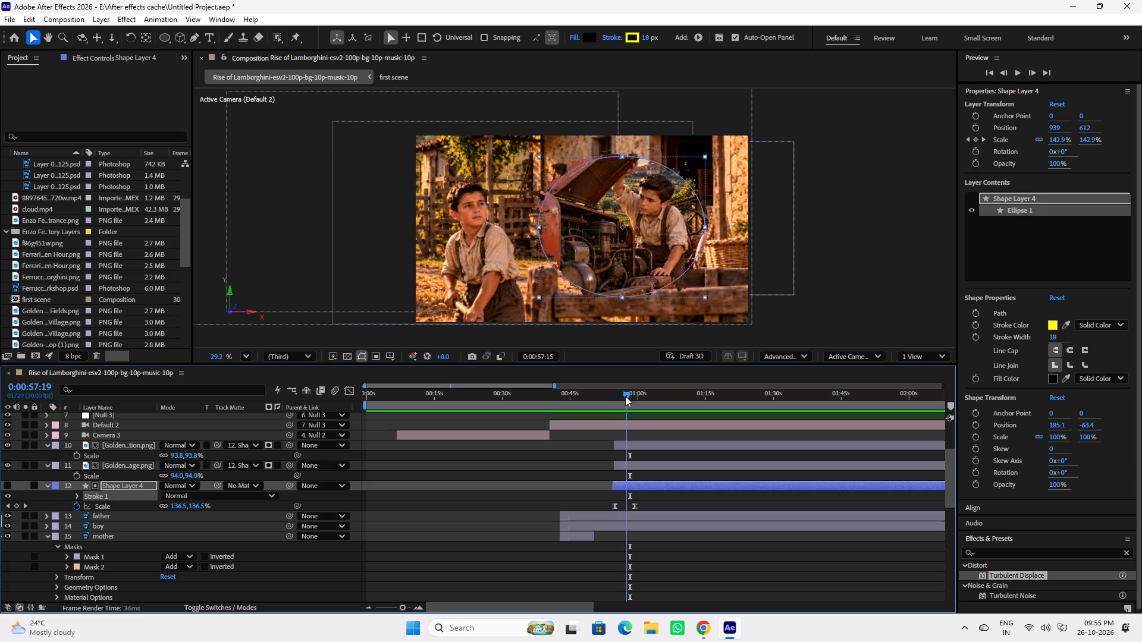
drag(625, 396, 610, 396)
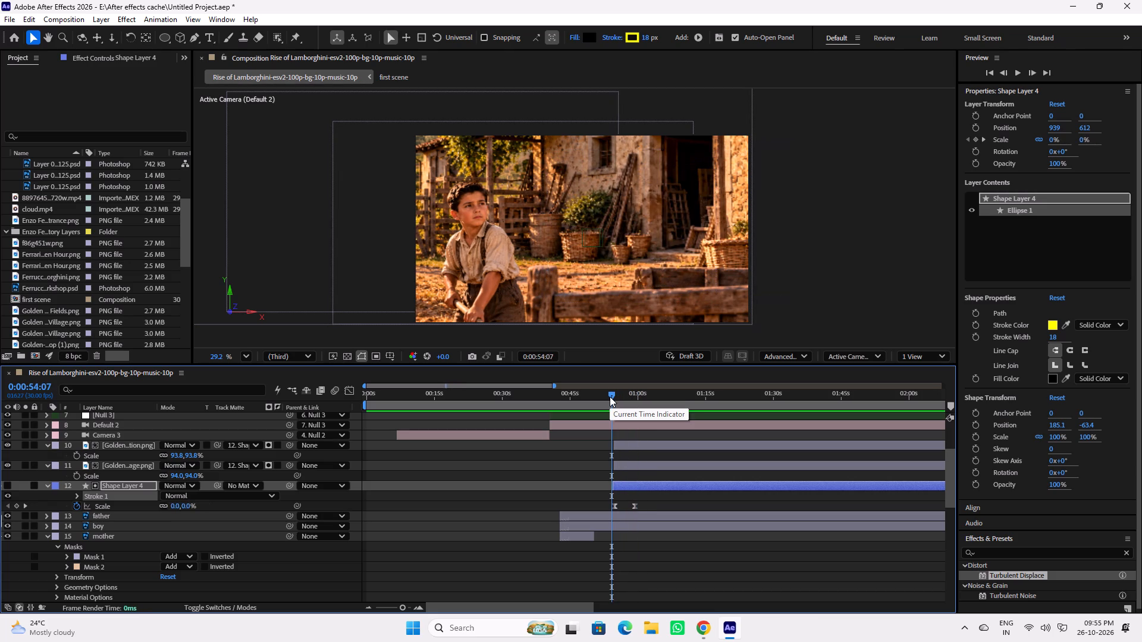
key(space)
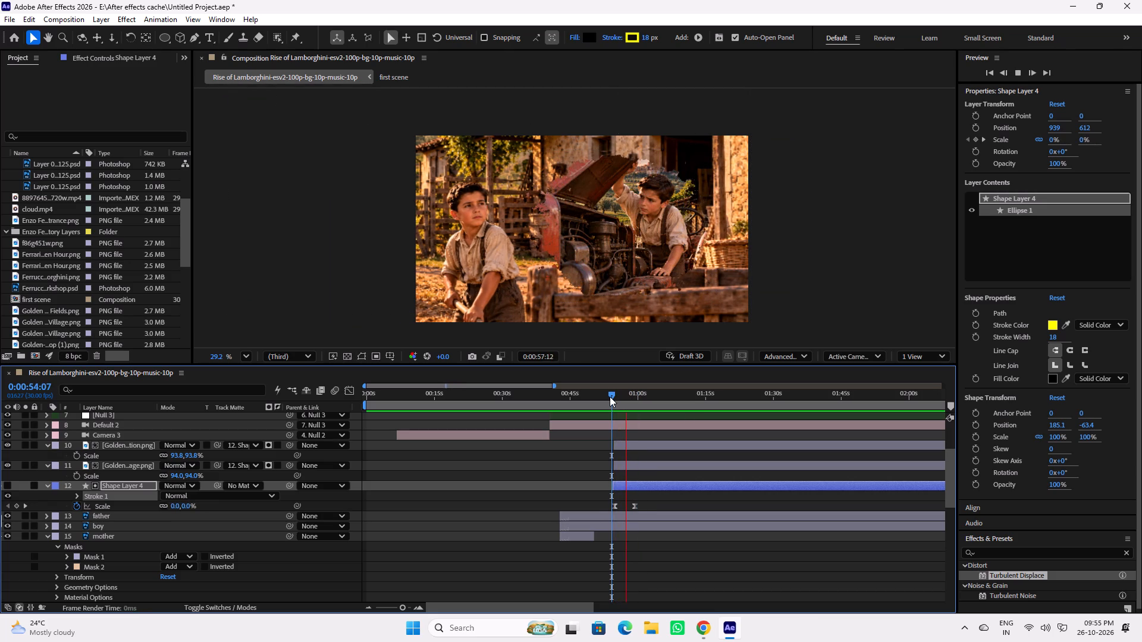
key(space)
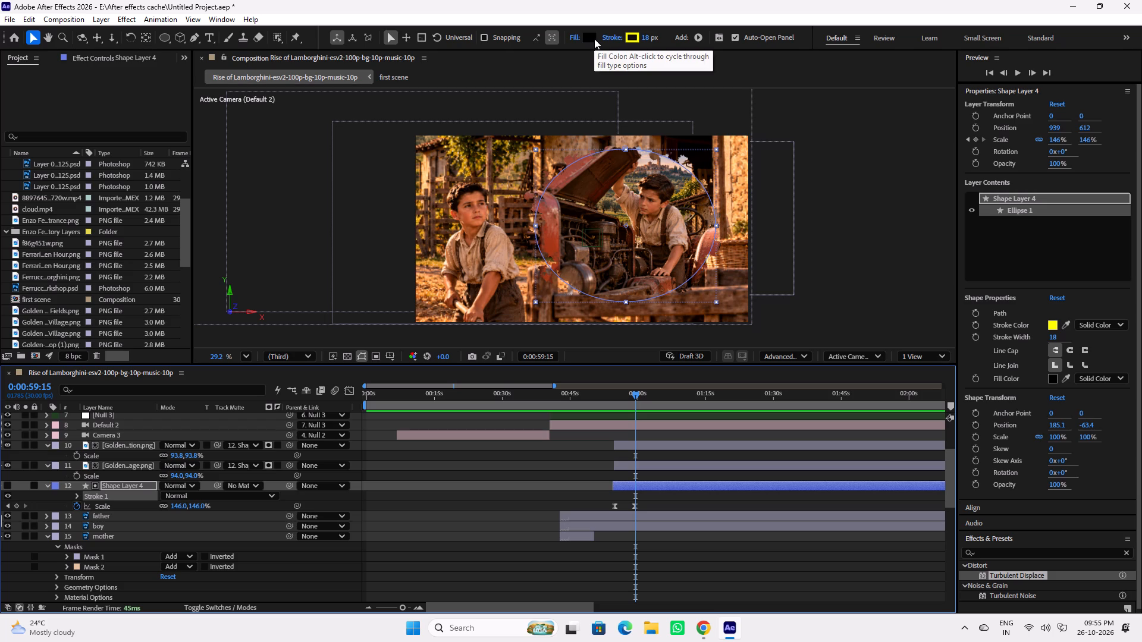
Set Shape Layer 4's ellipse stroke width to 0 px and its stroke type to None, then deselect and collapse the layer.
drag(646, 38, 651, 39)
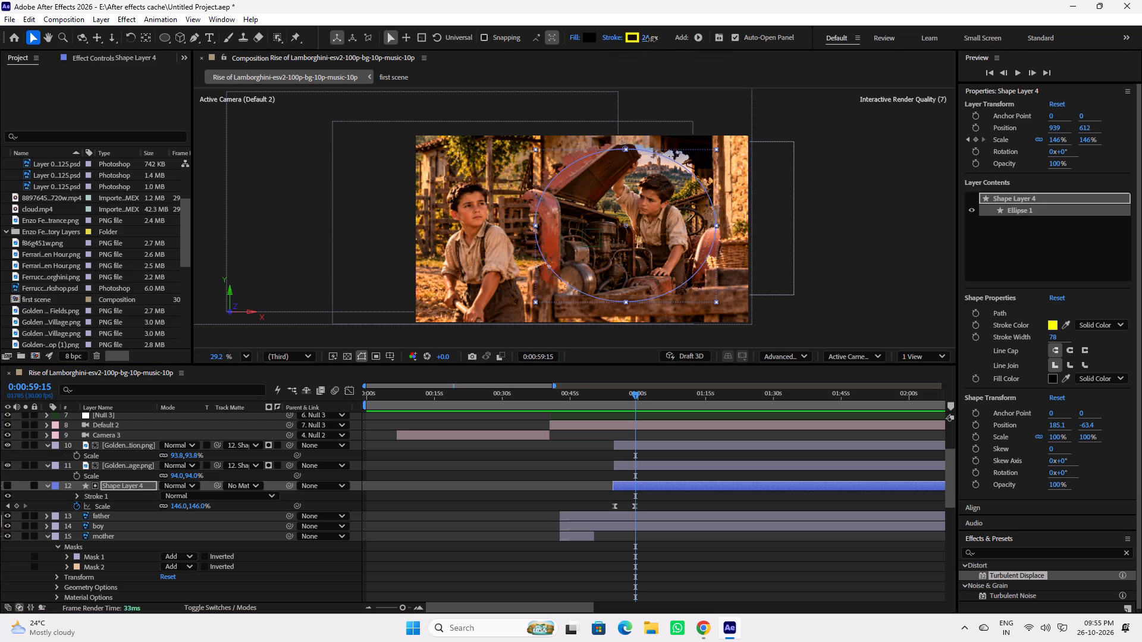
drag(651, 39, 622, 40)
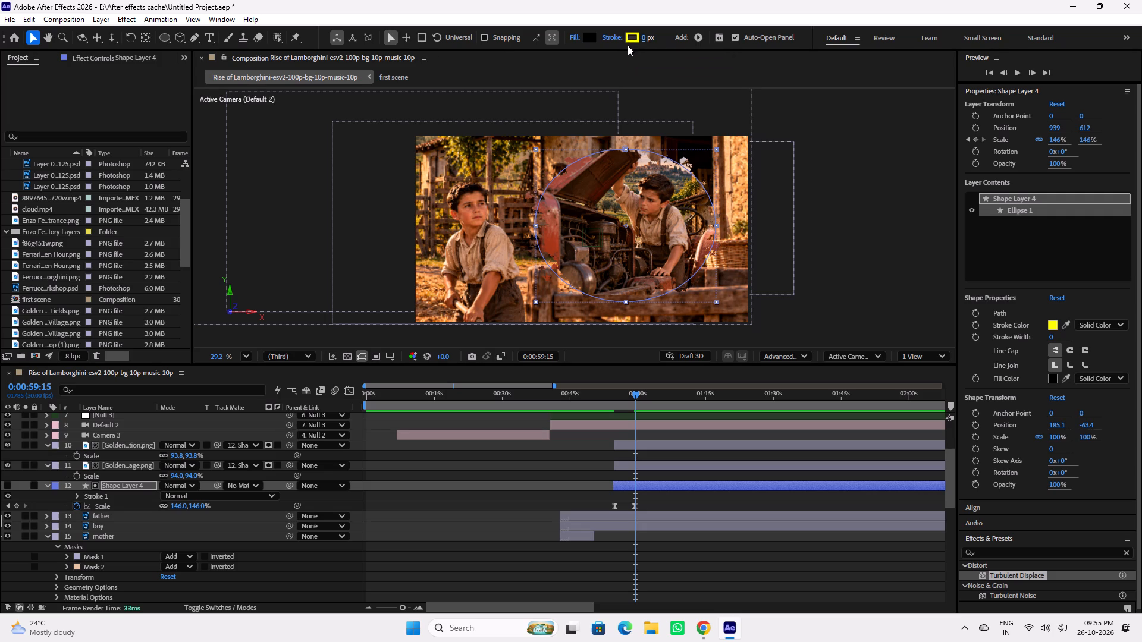
alt+click(629, 37)
alt+click(630, 37)
alt+click(630, 37)
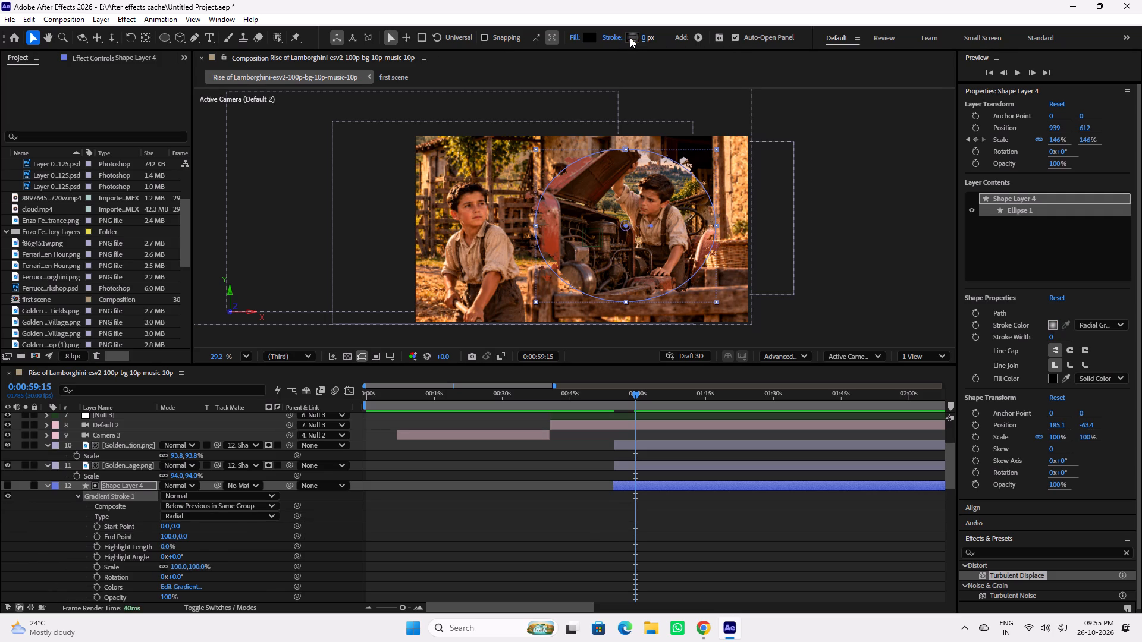
click(581, 541)
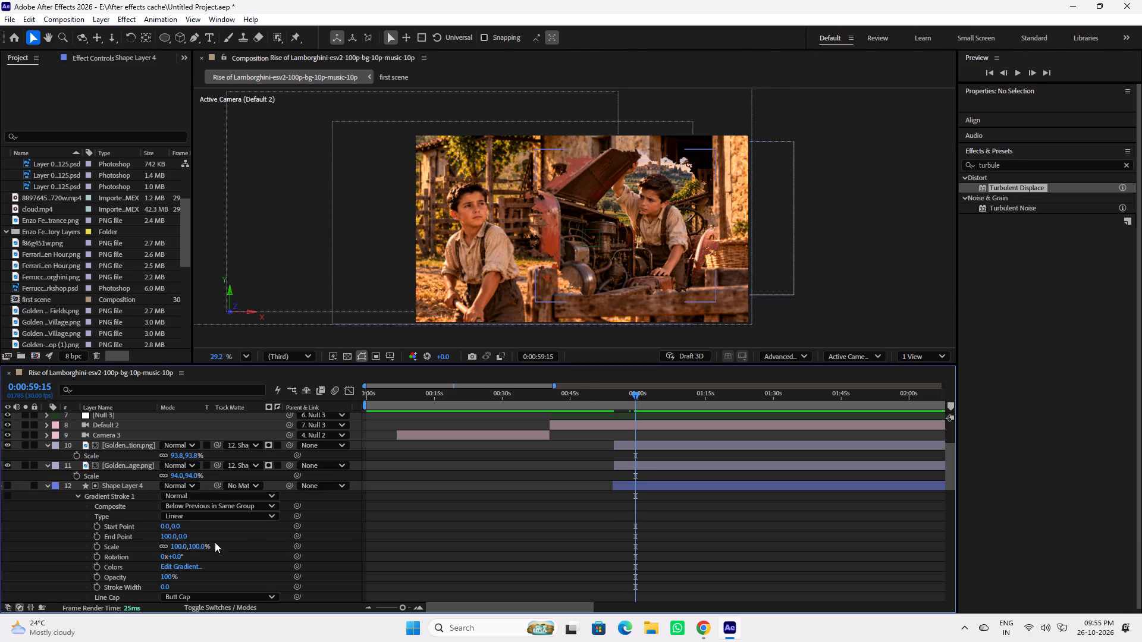
click(45, 487)
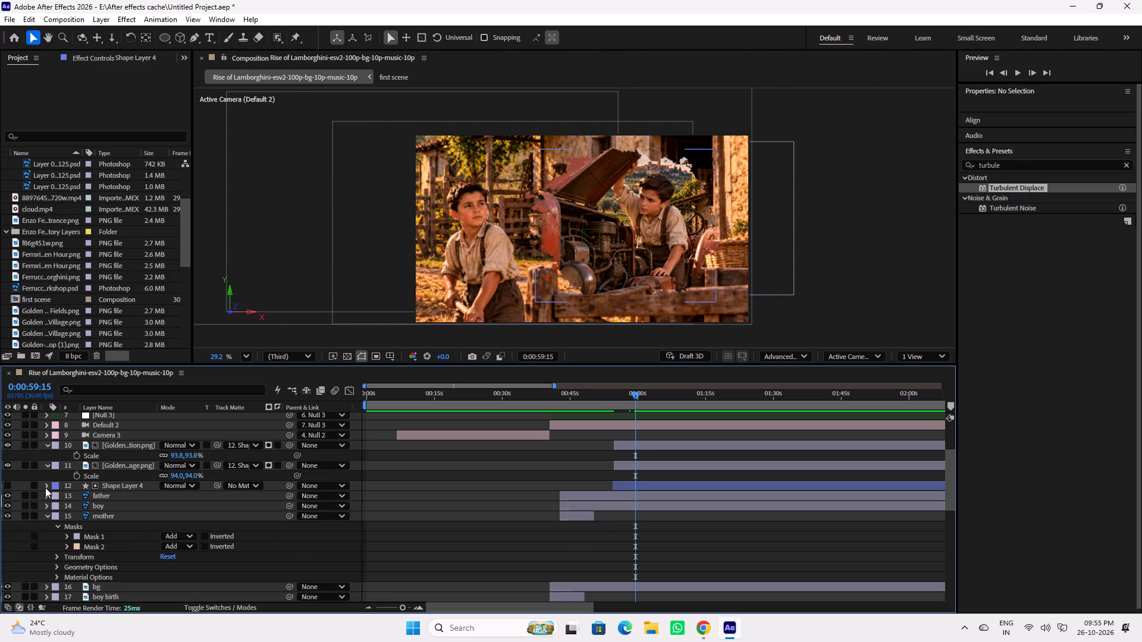
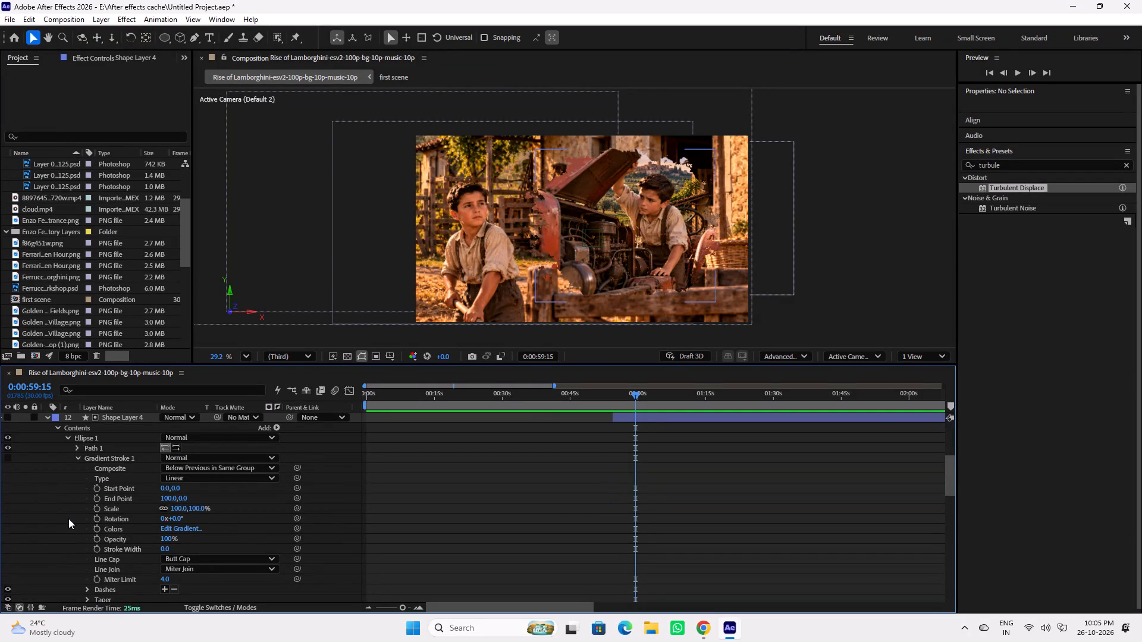
Preview the circular reveal without its stroke, playing from about 0:49, 0:55 and 0:51:18.
scroll(504, 511, up, 3)
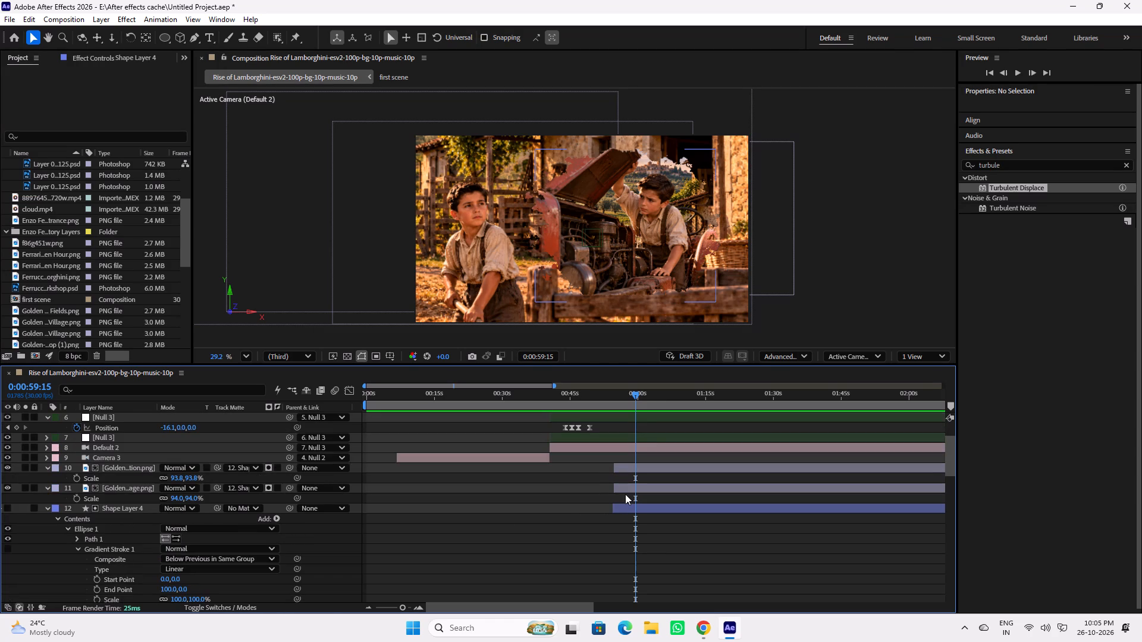
drag(626, 394, 589, 395)
key(space)
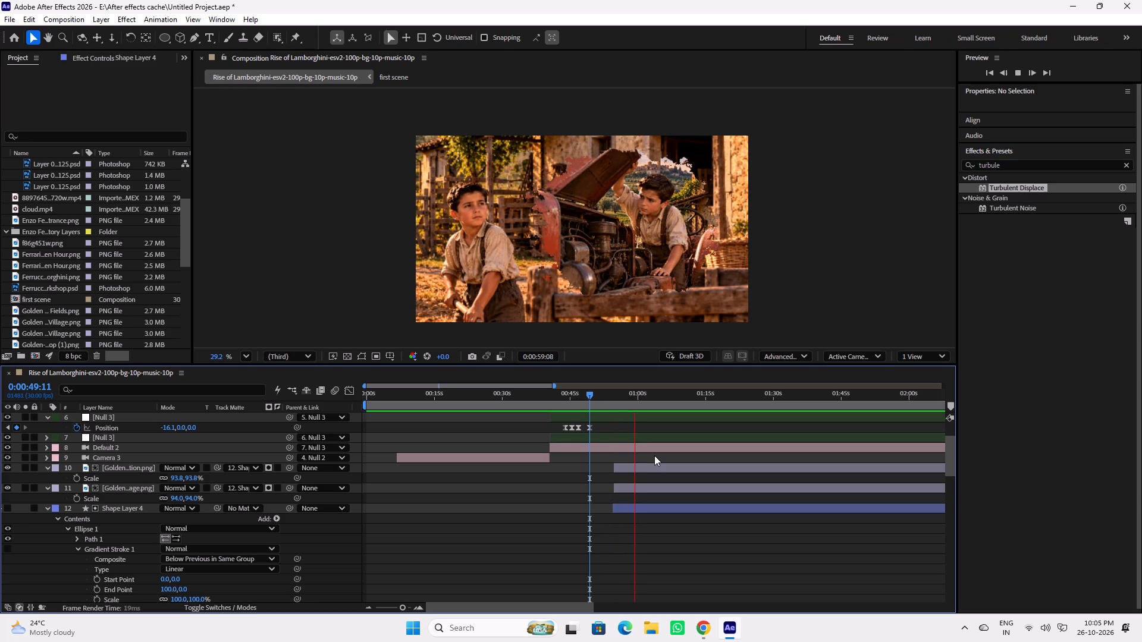
key(space)
drag(629, 396, 618, 395)
key(space)
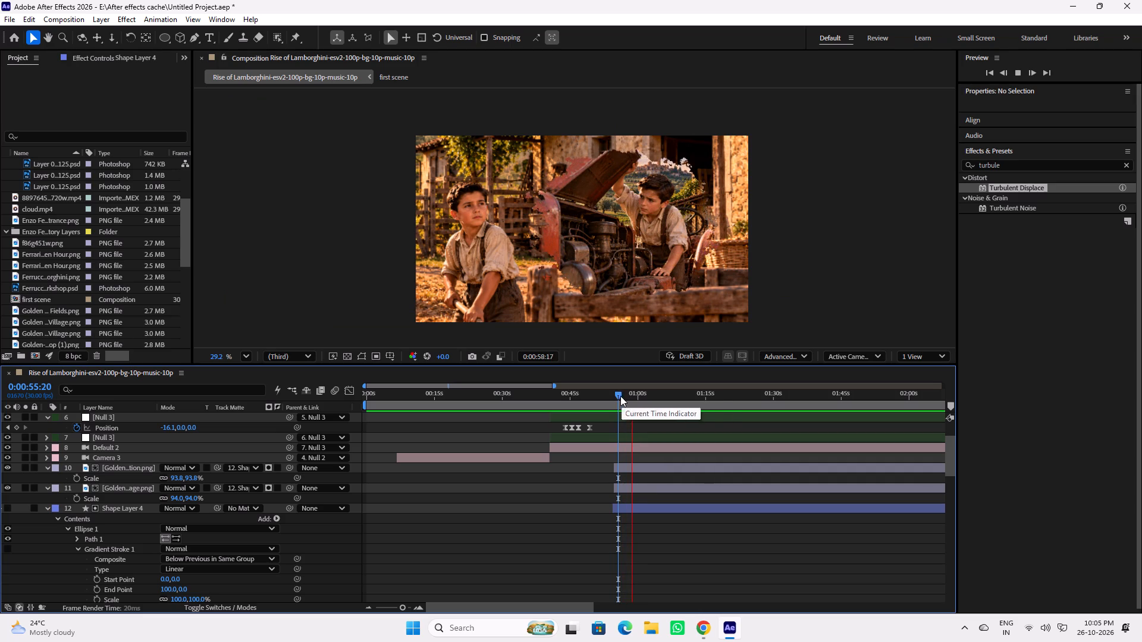
drag(613, 395, 600, 396)
key(space)
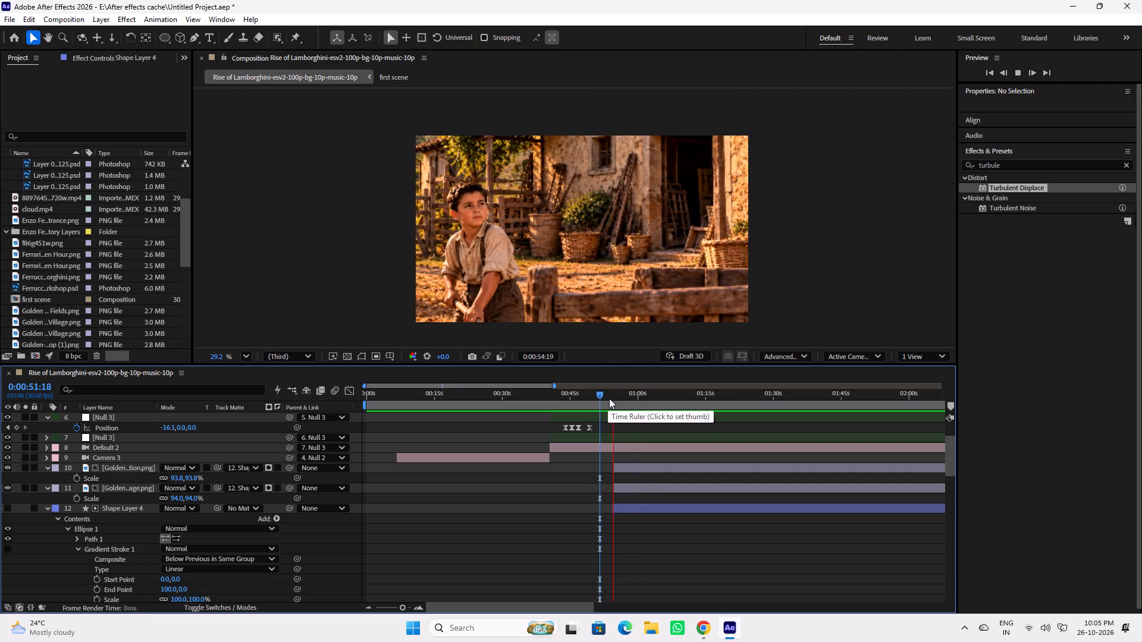
key(space)
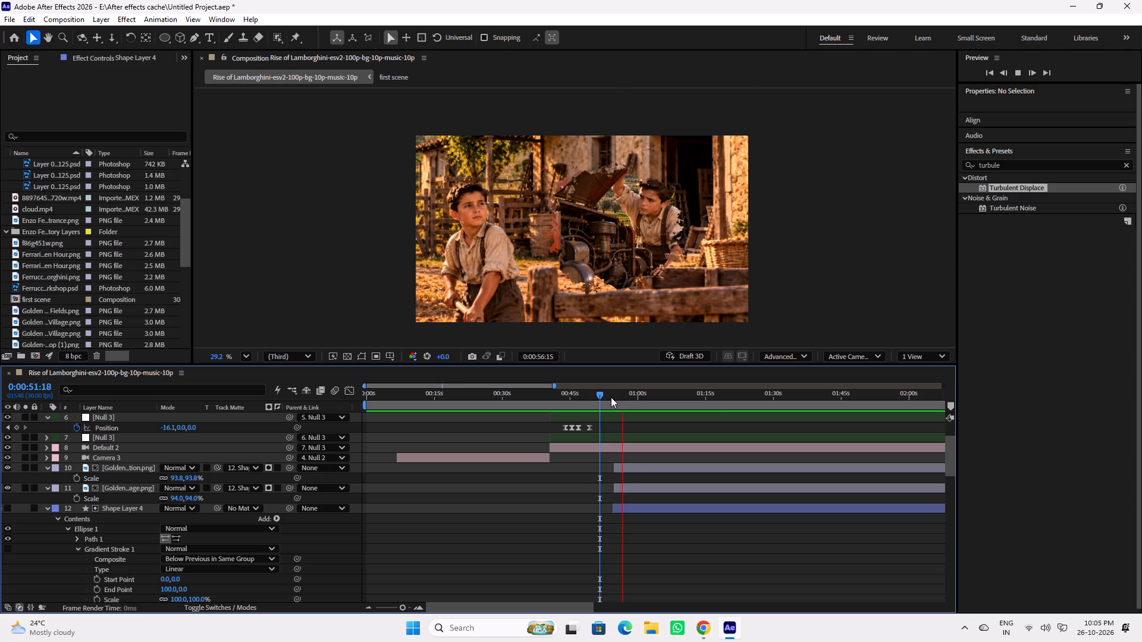
Shift the two Golden image layers and Shape Layer 4 together to start at about 0:50, and preview from 0:47:03.
scroll(623, 473, down, 1)
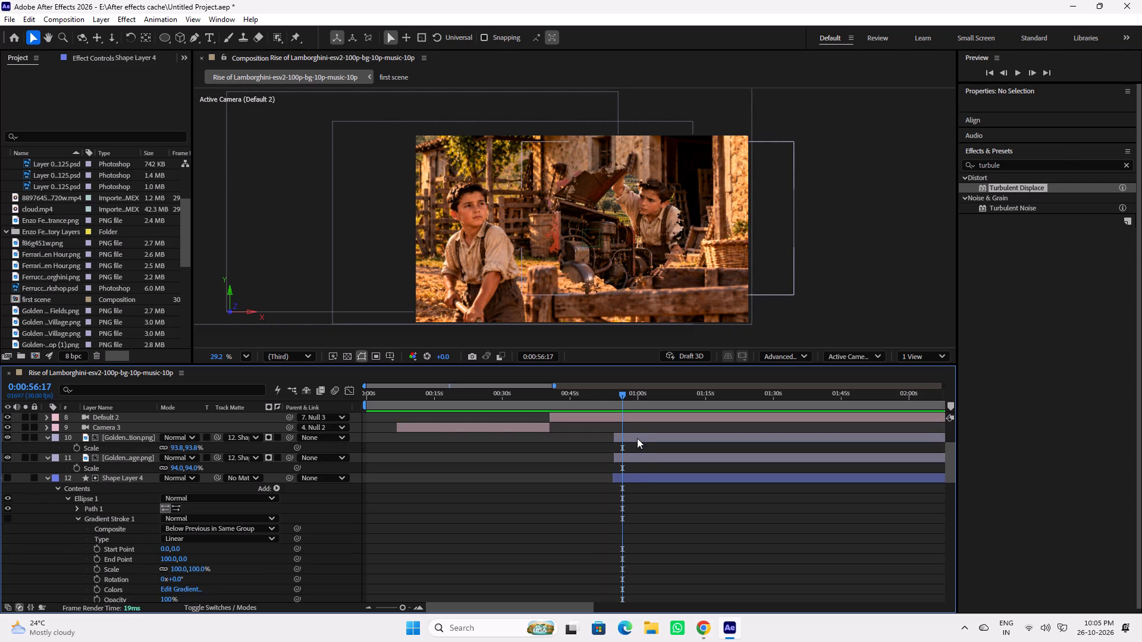
click(637, 438)
ctrl+click(635, 454)
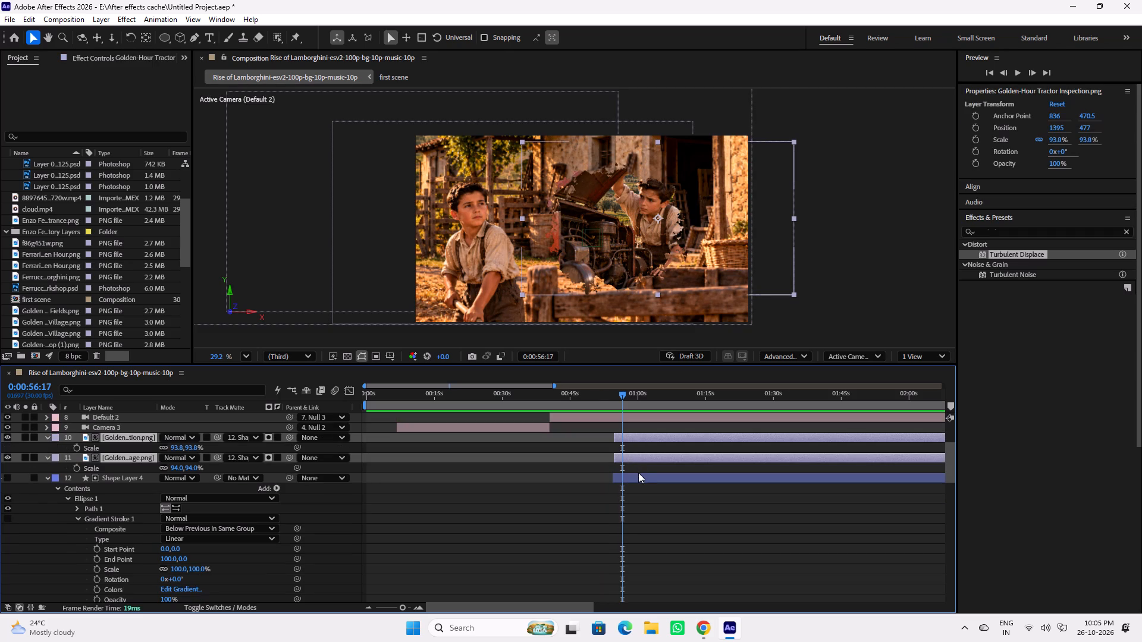
ctrl+click(638, 473)
ctrl+click(638, 474)
drag(639, 441, 638, 440)
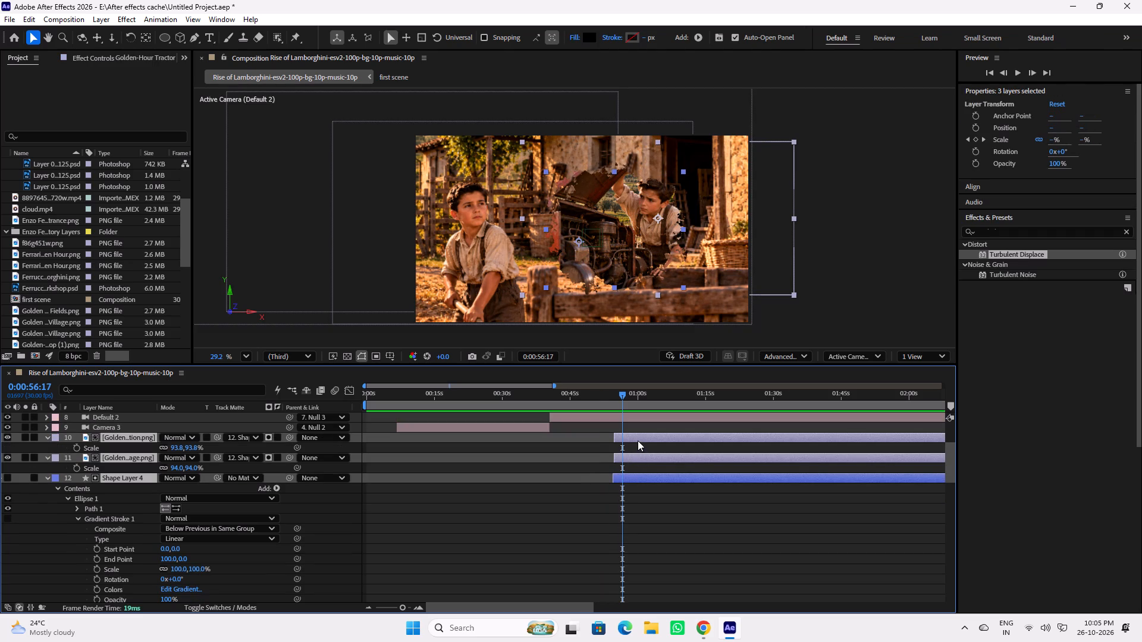
drag(638, 440, 619, 440)
drag(588, 399, 579, 399)
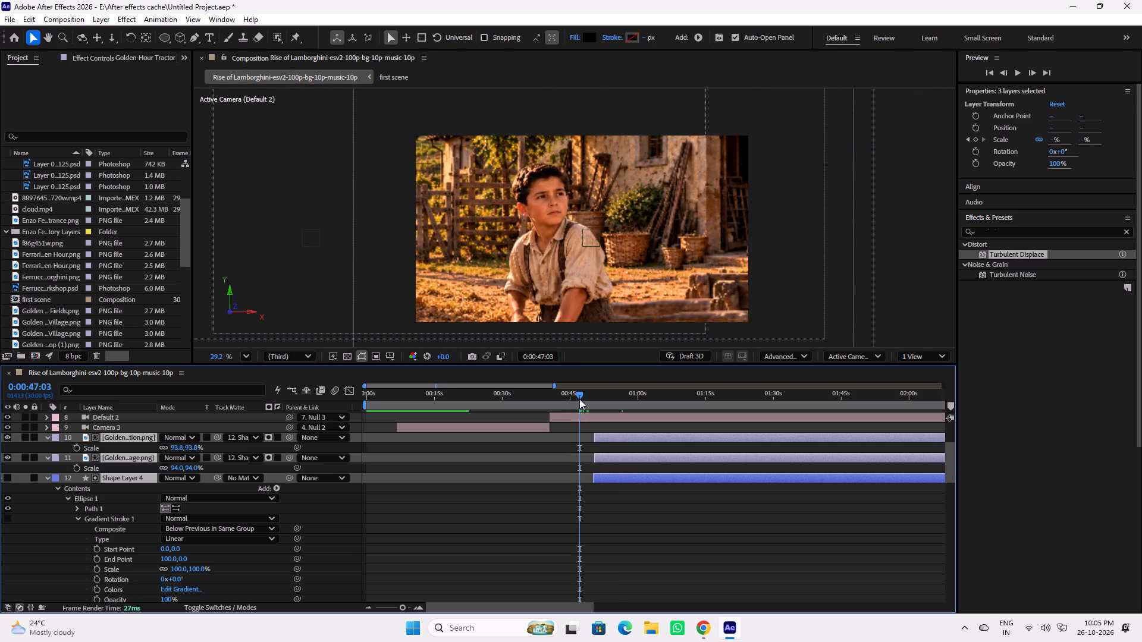
key(space)
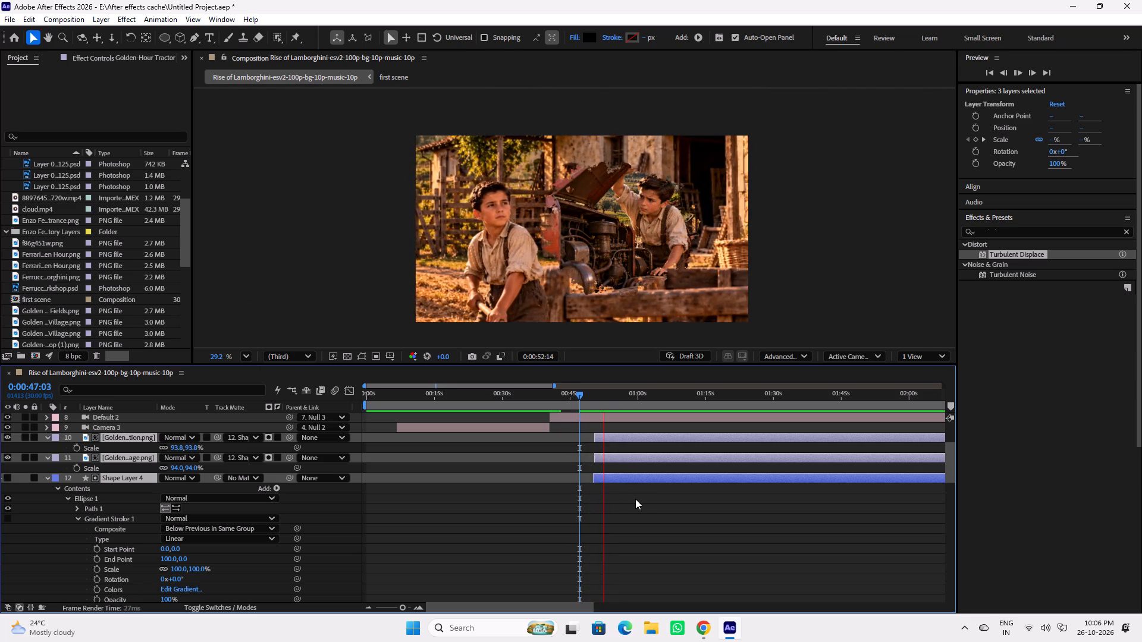
key(space)
Shift the two Golden image layers and Shape Layer 4 slightly later to start at about 0:52, and preview from 0:48:29.
drag(606, 437, 613, 437)
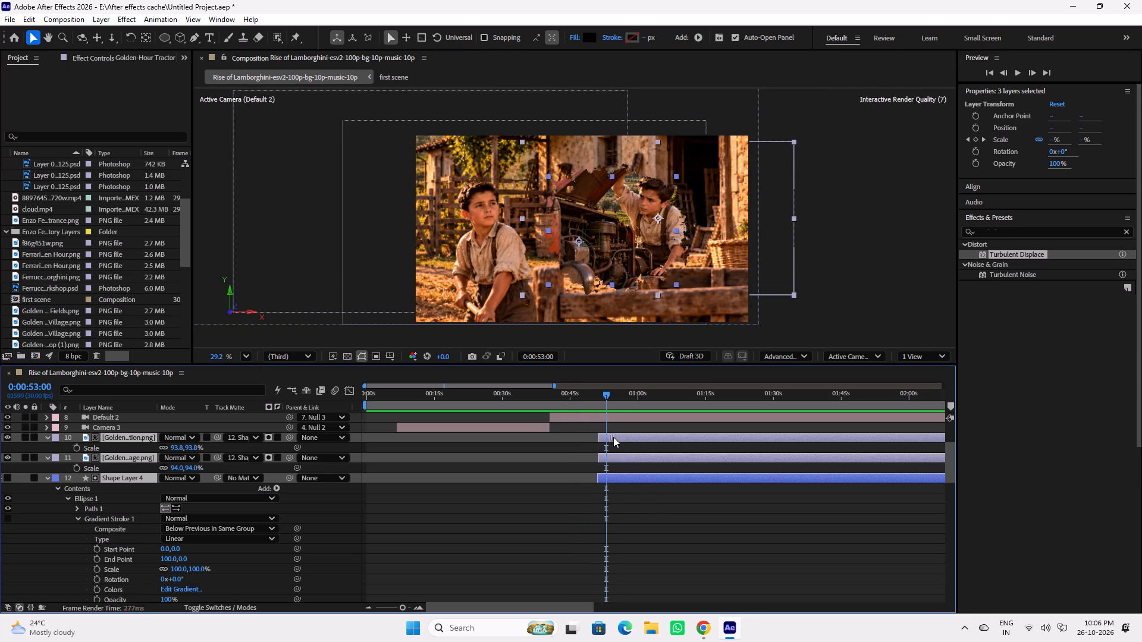
drag(613, 437, 616, 437)
click(588, 394)
key(space)
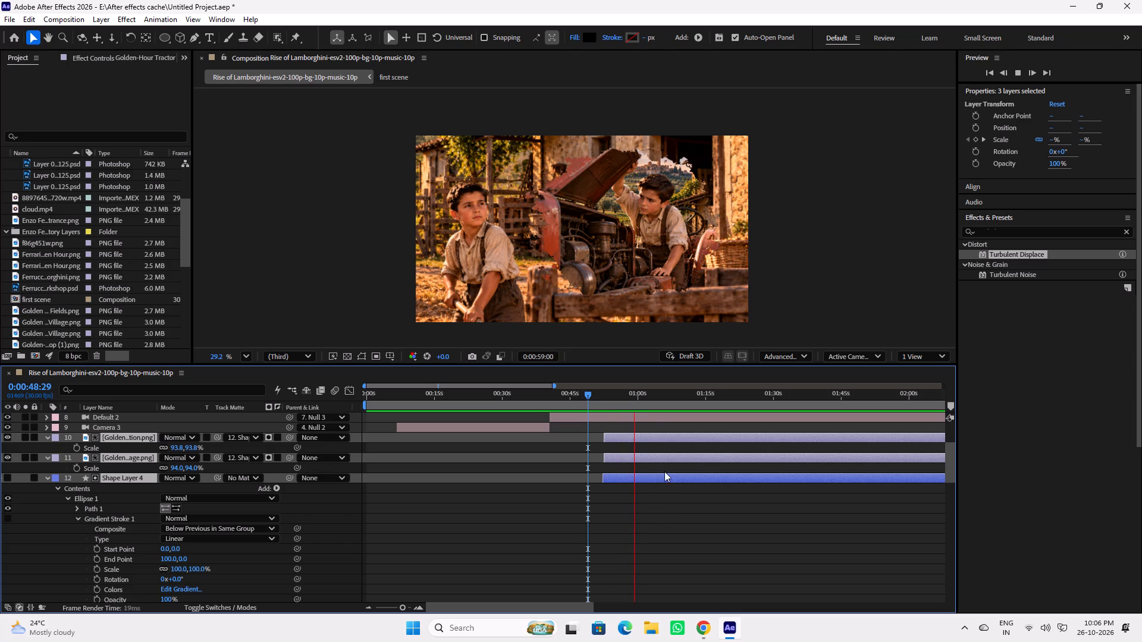
key(space)
Replay short sections between about 0:55 and 1:00 to find where the tractor scene should end against the audio.
drag(637, 396, 642, 396)
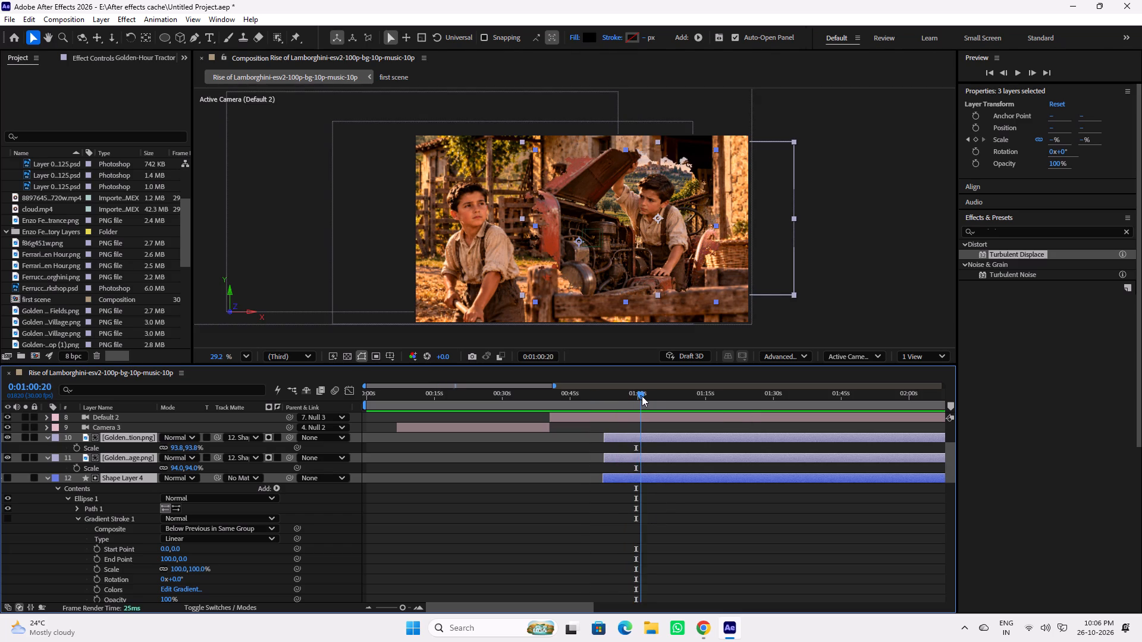
drag(642, 396, 627, 396)
key(space)
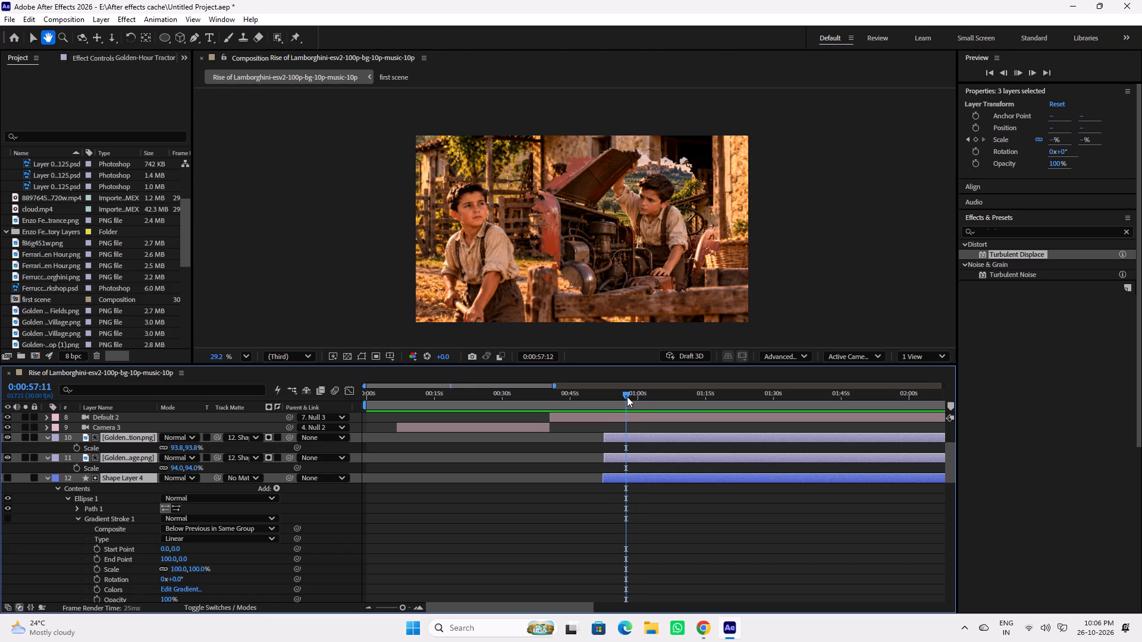
drag(626, 396, 617, 396)
key(space)
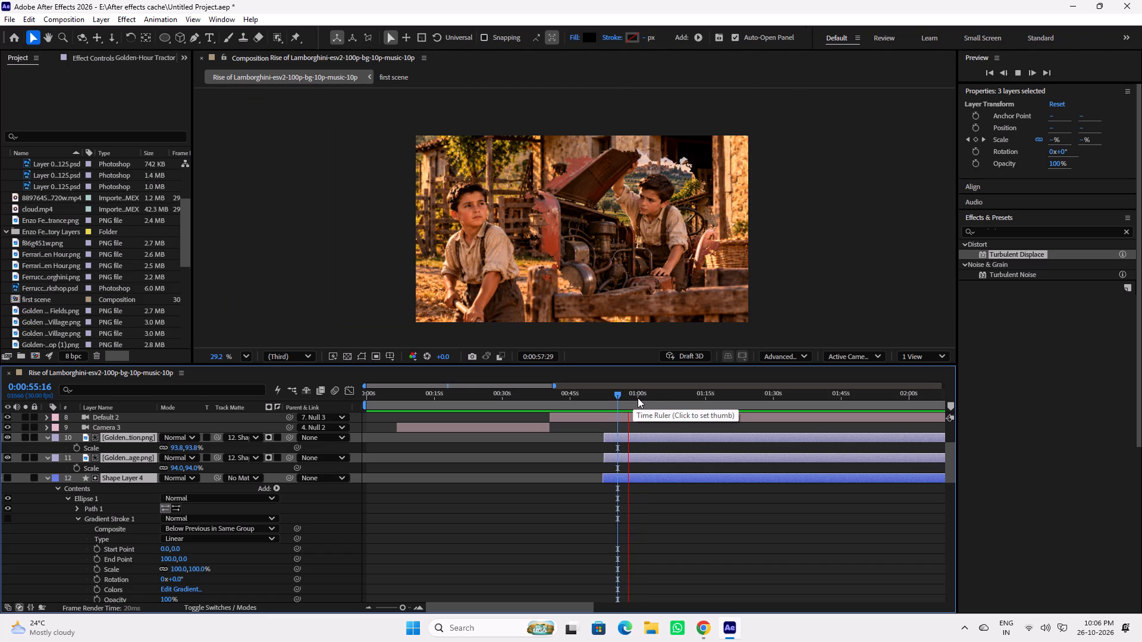
key(space)
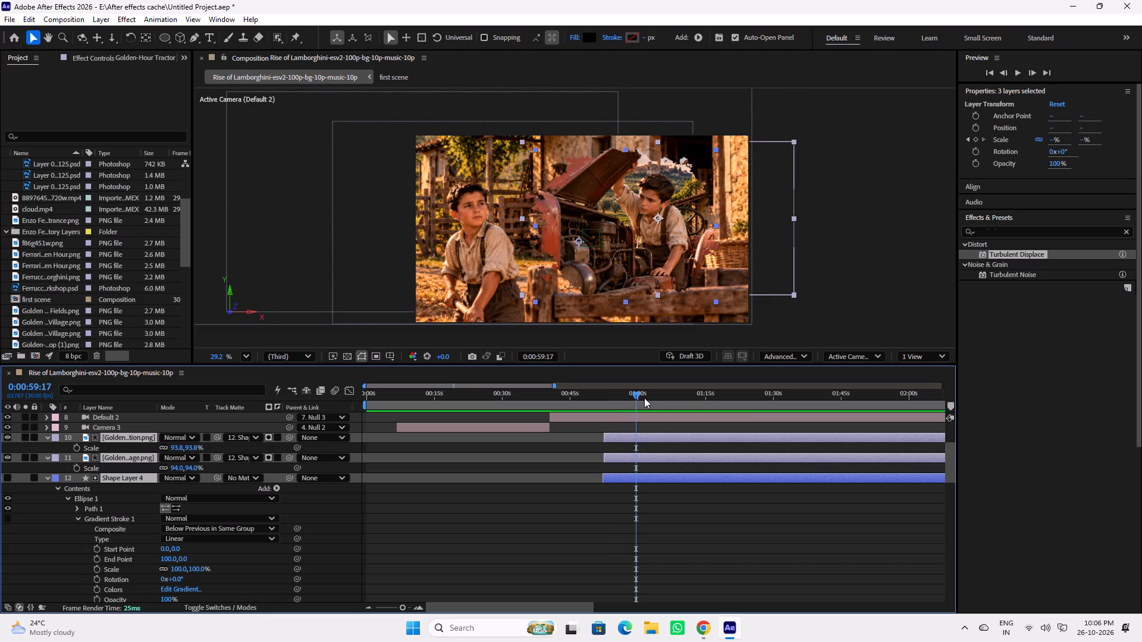
key(space)
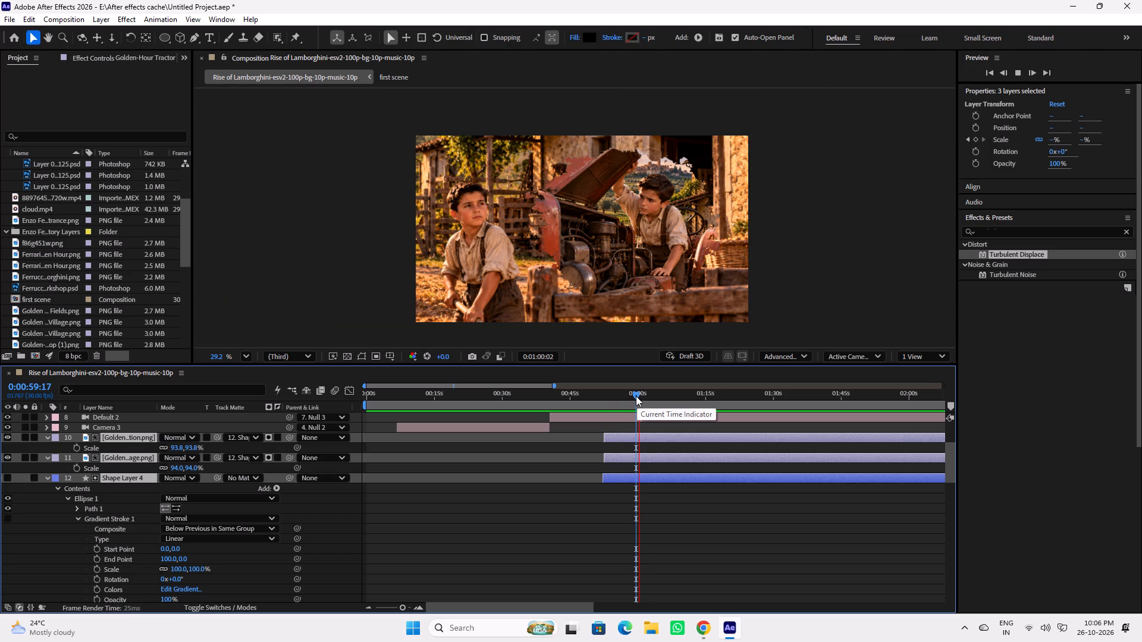
click(636, 396)
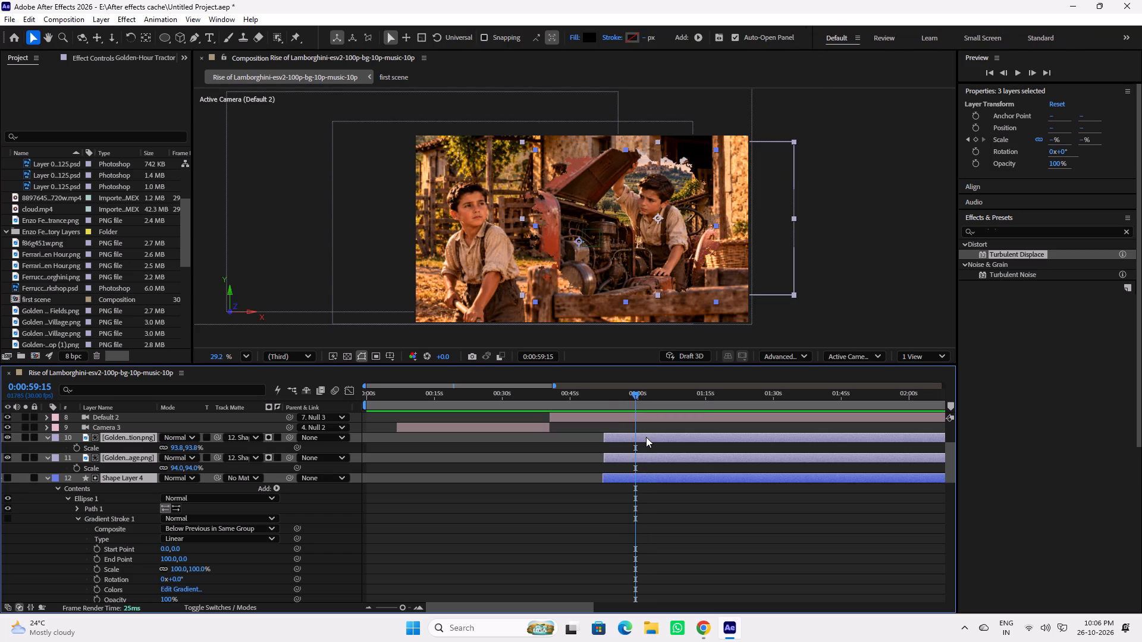
key(space)
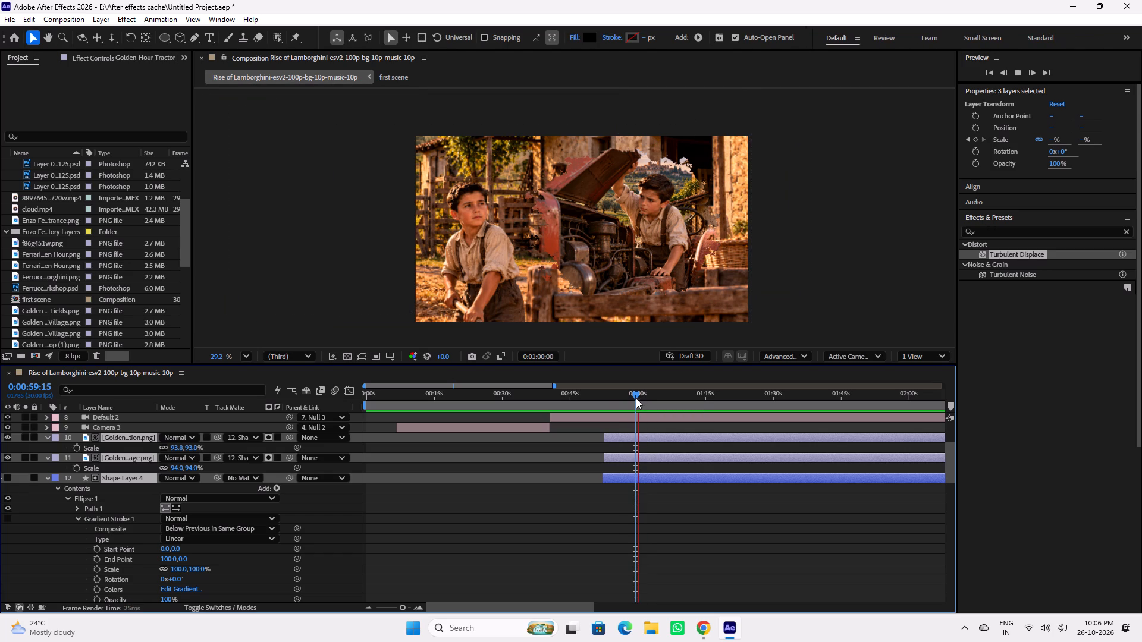
double_click(636, 396)
key(space)
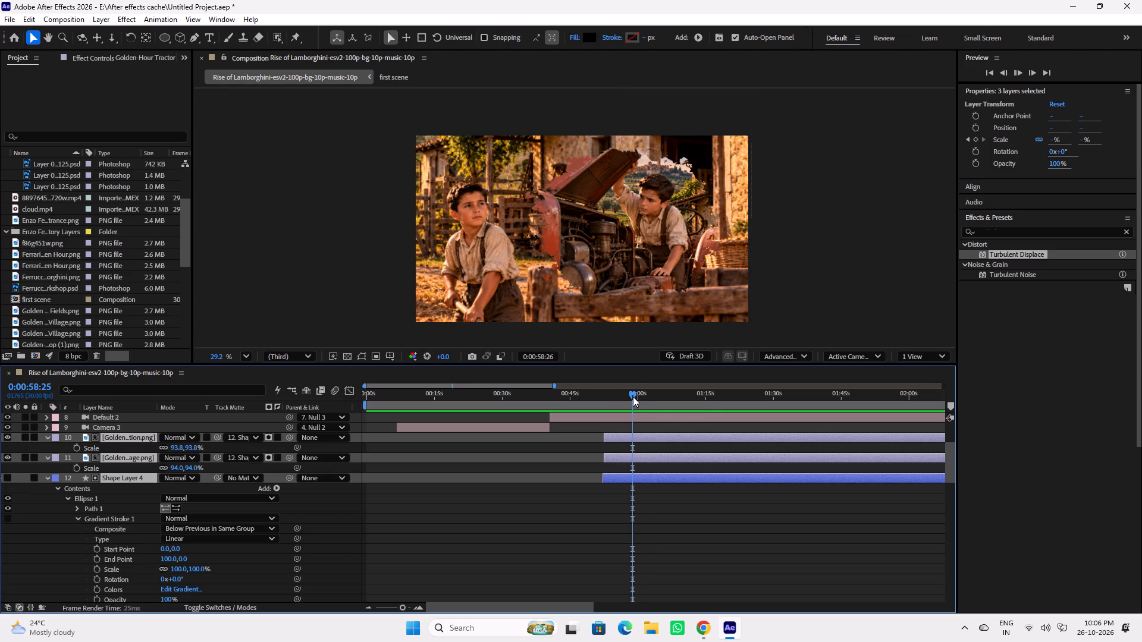
click(633, 396)
key(space)
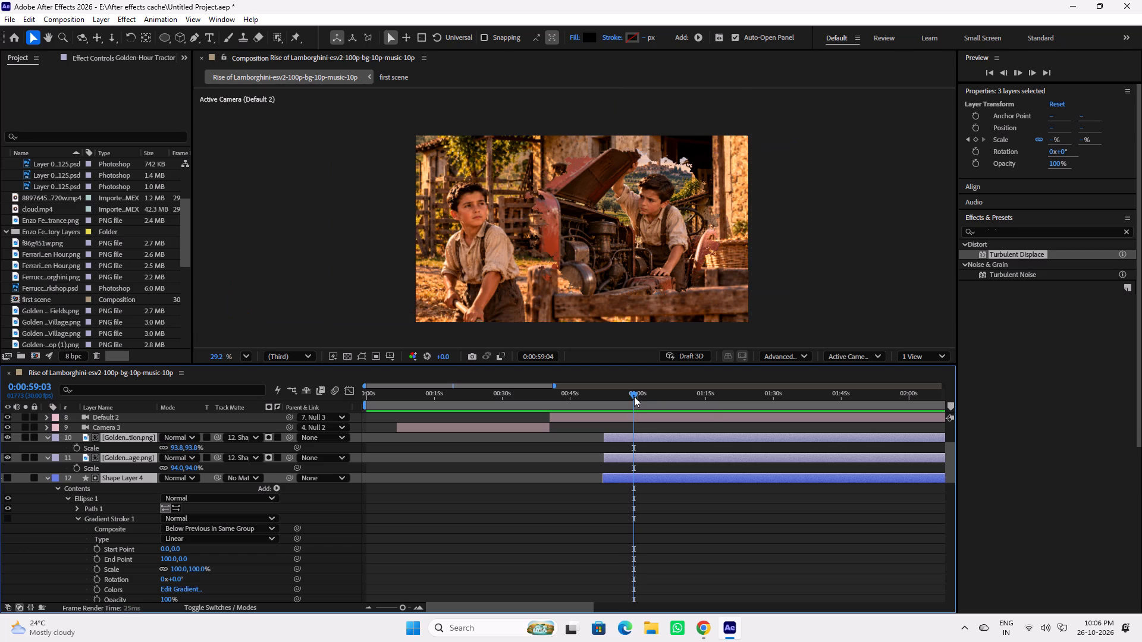
click(634, 396)
Show the waveform of audio layer 41, zoom into the timeline, and set the current time to 0:59:11.
scroll(638, 474, down, 1)
scroll(637, 534, down, 20)
scroll(637, 534, down, 8)
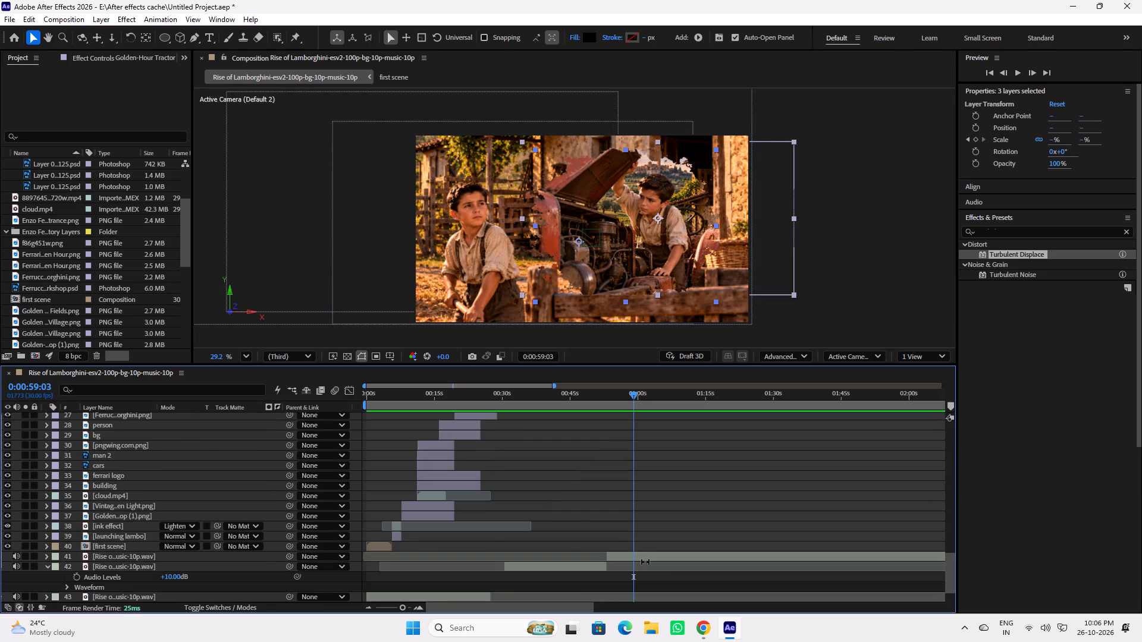
click(646, 558)
text(ll)
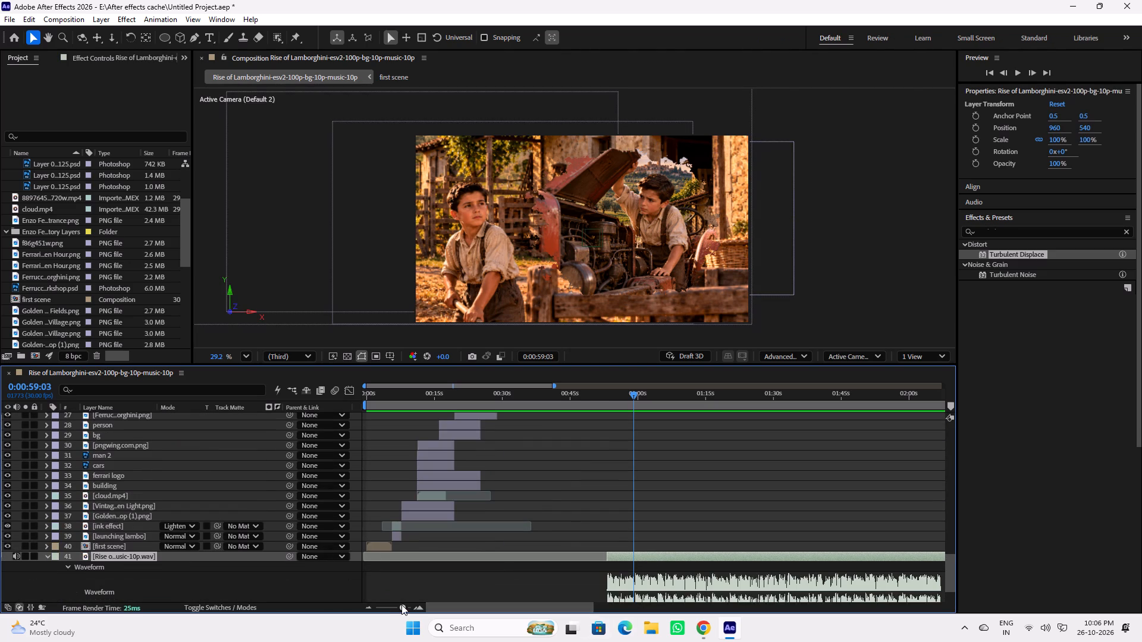
drag(403, 606, 409, 606)
drag(654, 392, 658, 393)
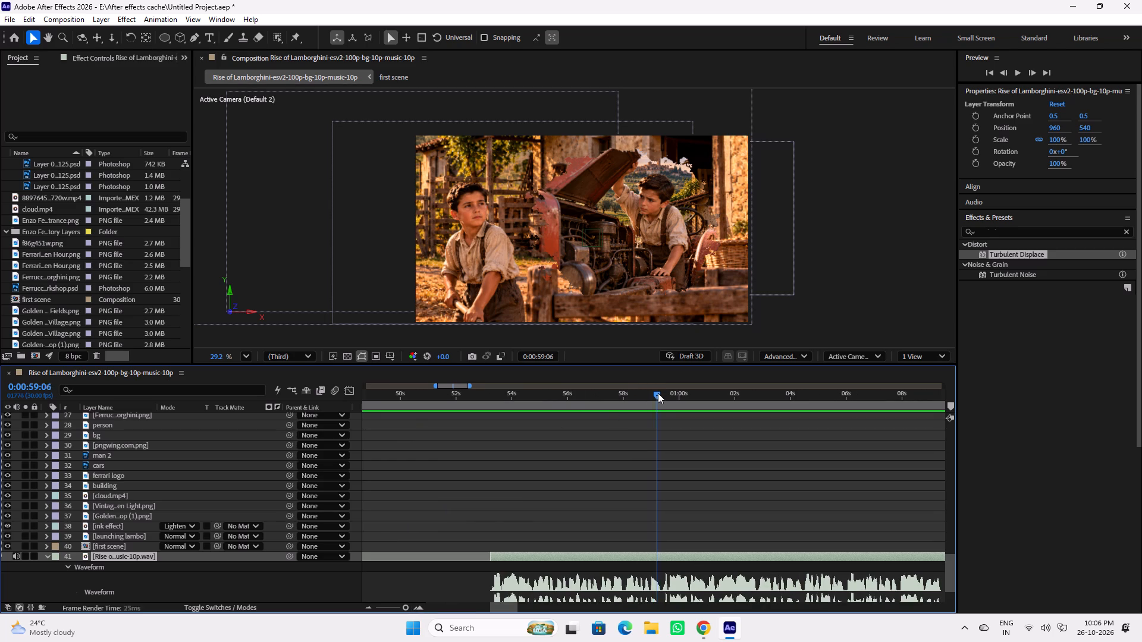
drag(658, 393, 661, 393)
key(space)
click(661, 393)
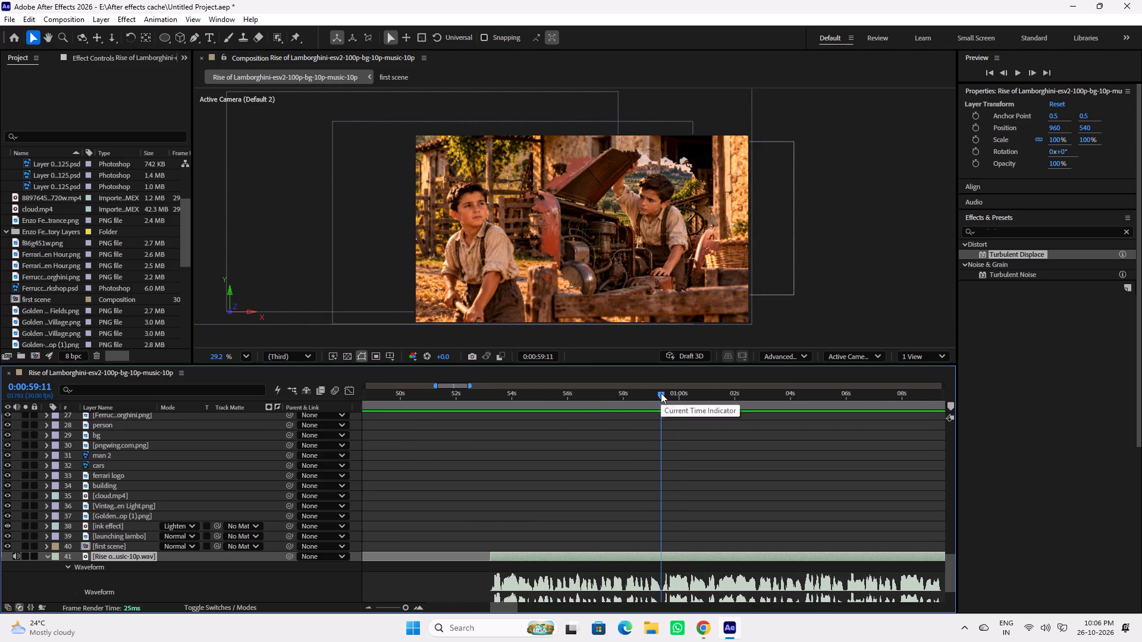
Split the two Golden image layers and Shape Layer 4, along with the still-selected audio layer, at 0:59:11 and delete the later segments.
scroll(669, 462, up, 20)
scroll(669, 462, up, 2)
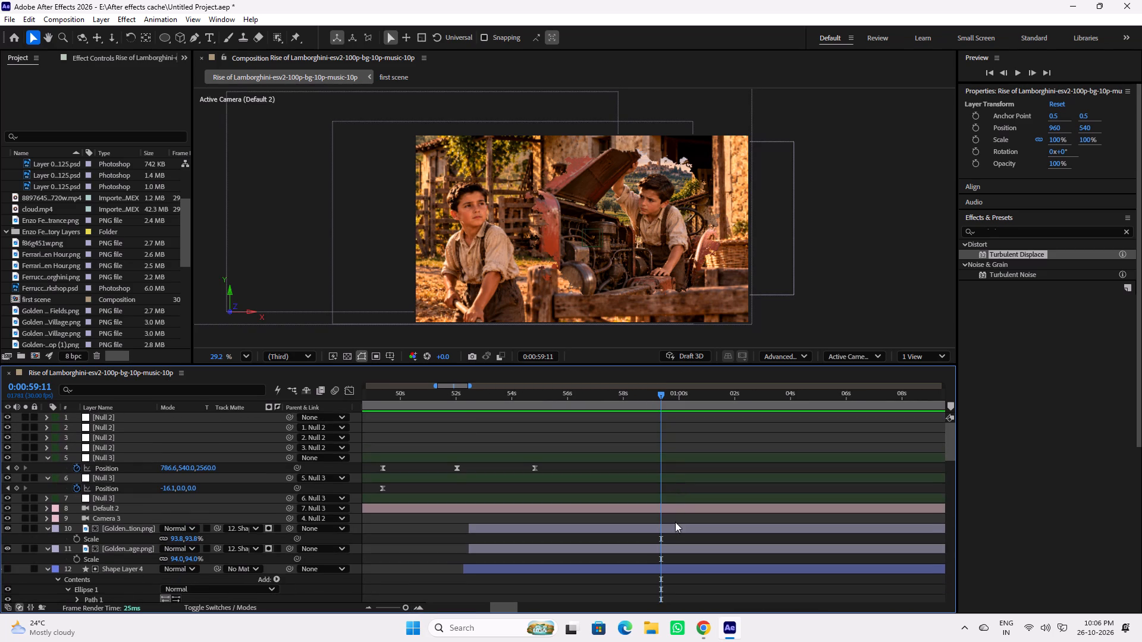
ctrl+click(675, 525)
ctrl+click(676, 547)
ctrl+click(676, 565)
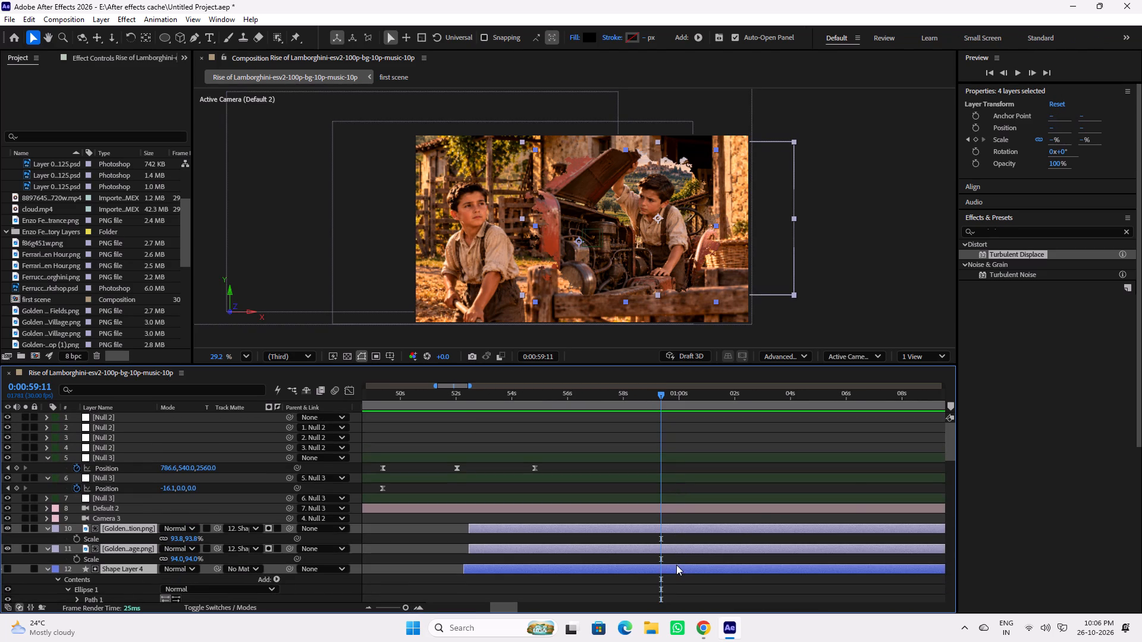
key(ctrl+shift+d)
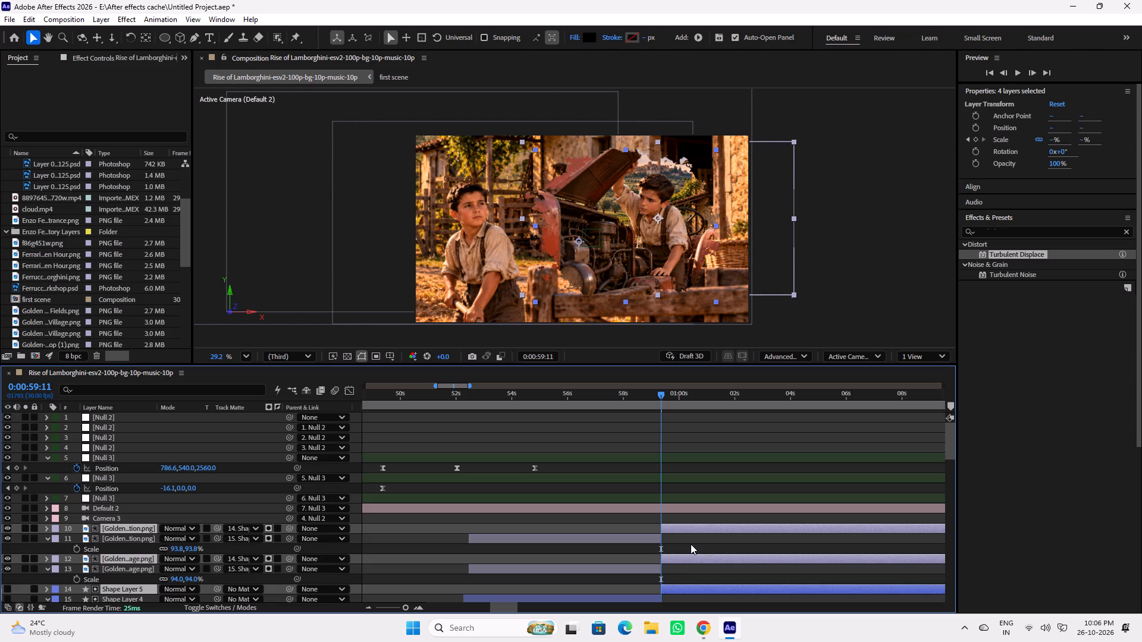
key(Delete)
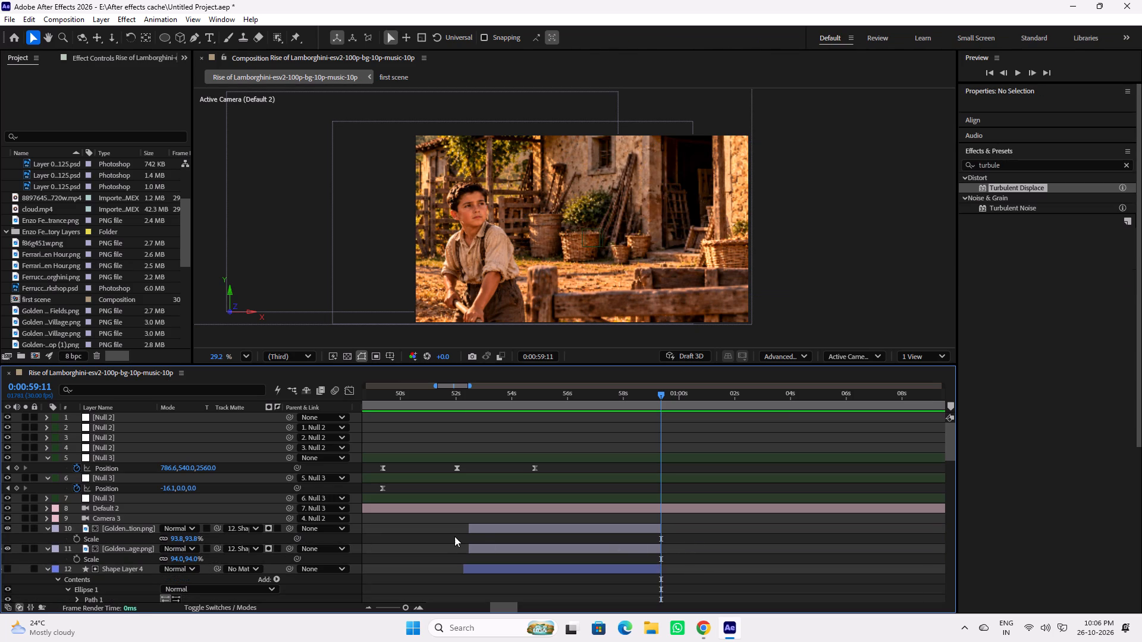
Collapse the revealed properties of all layers in the timeline and deselect everything.
click(448, 536)
key(ctrl+a)
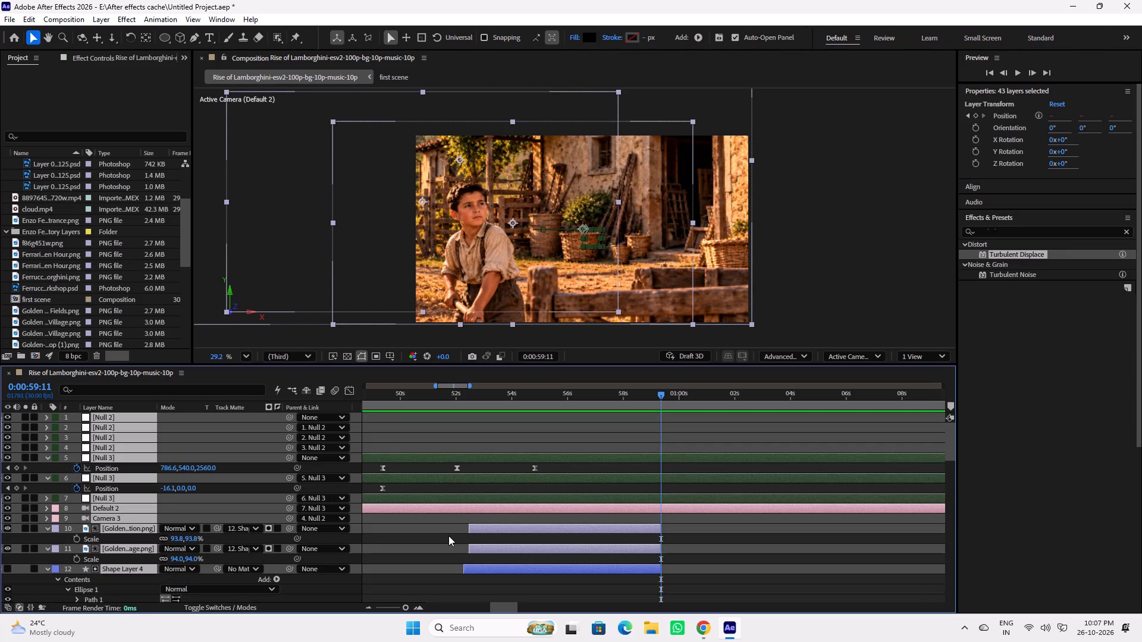
text(uuu)
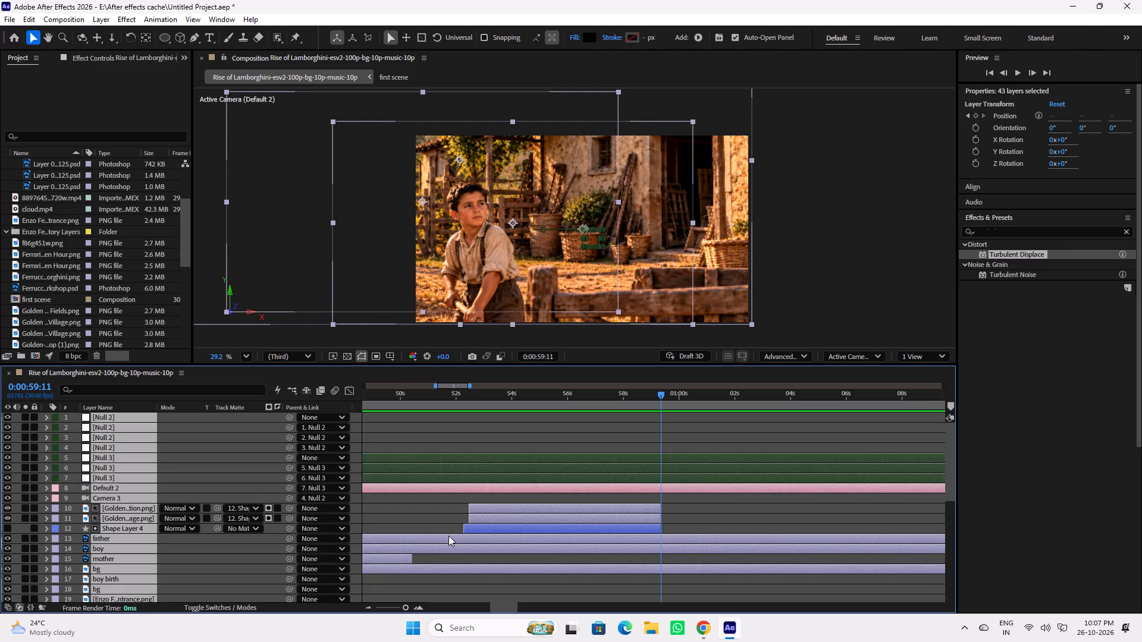
click(706, 505)
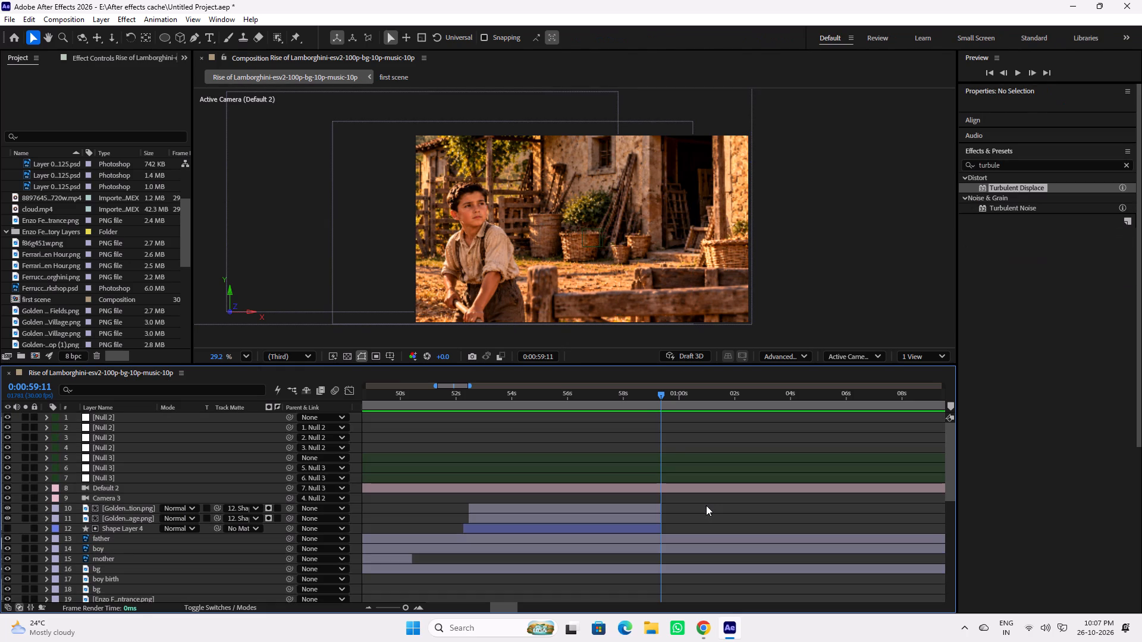
Scrub between about 0:54 and 0:58 to examine the circular reveal of the tractor image.
drag(659, 394, 607, 392)
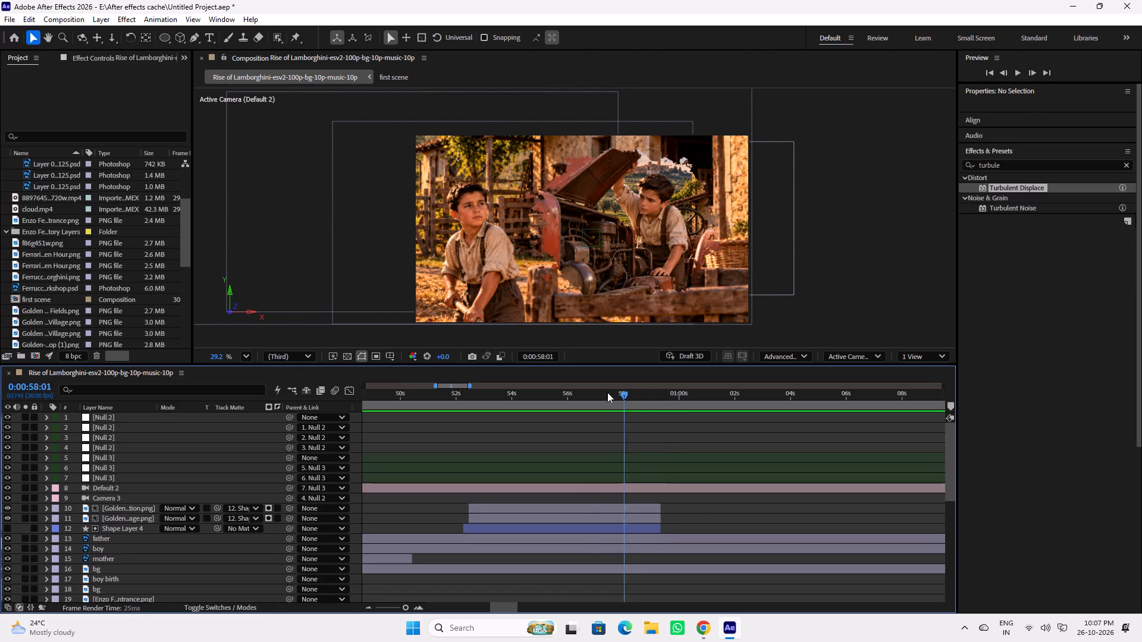
drag(607, 392, 537, 394)
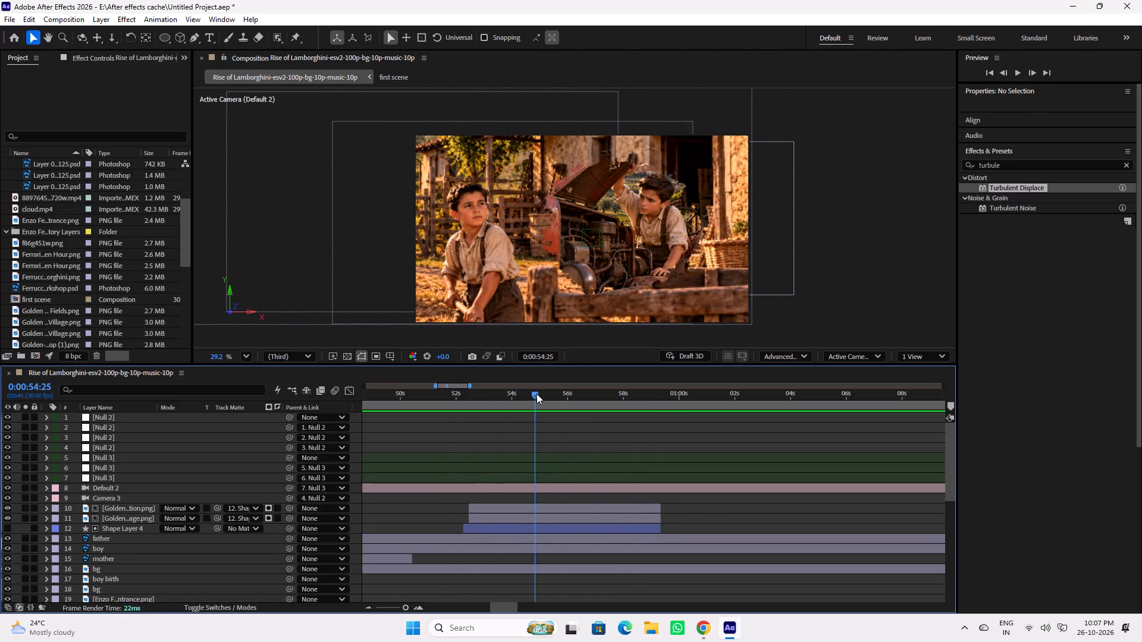
drag(537, 394, 516, 394)
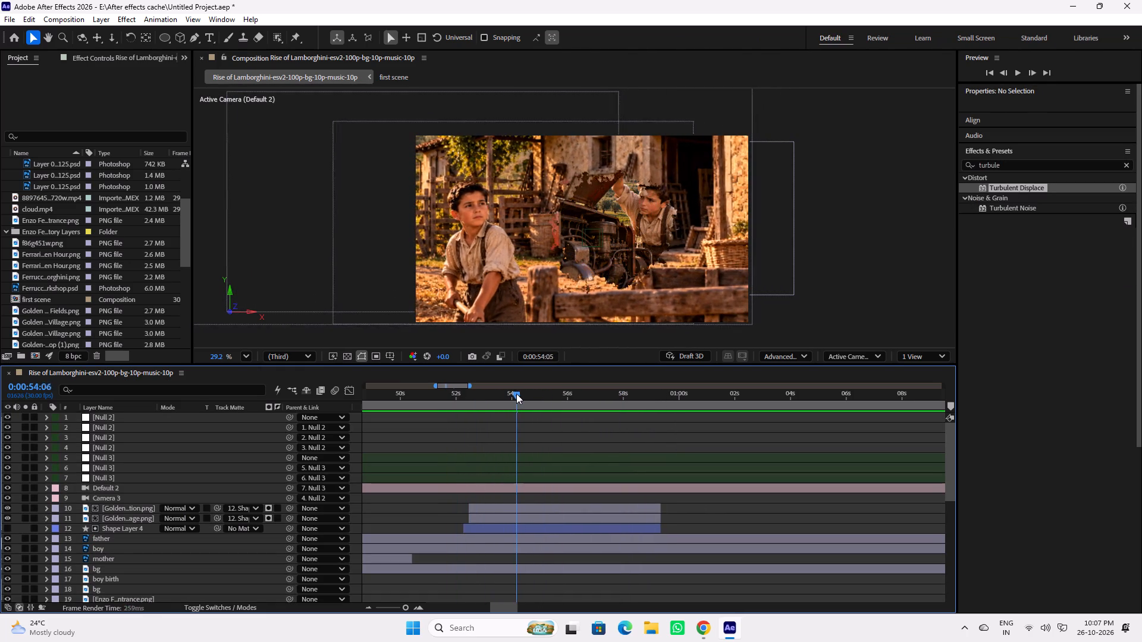
drag(516, 394, 573, 393)
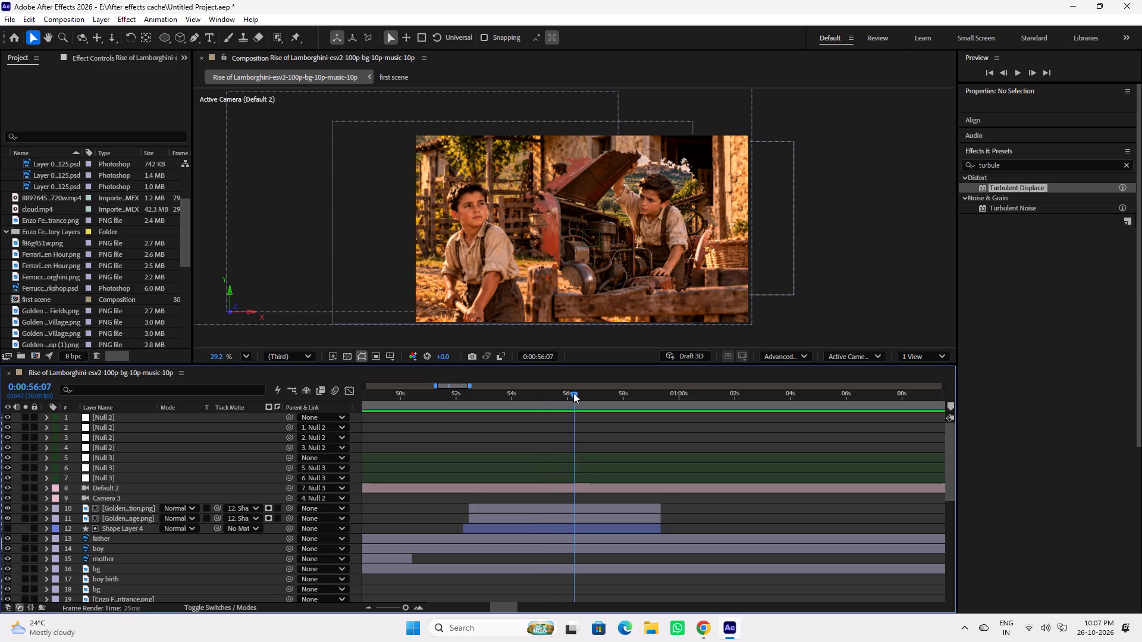
drag(573, 393, 594, 393)
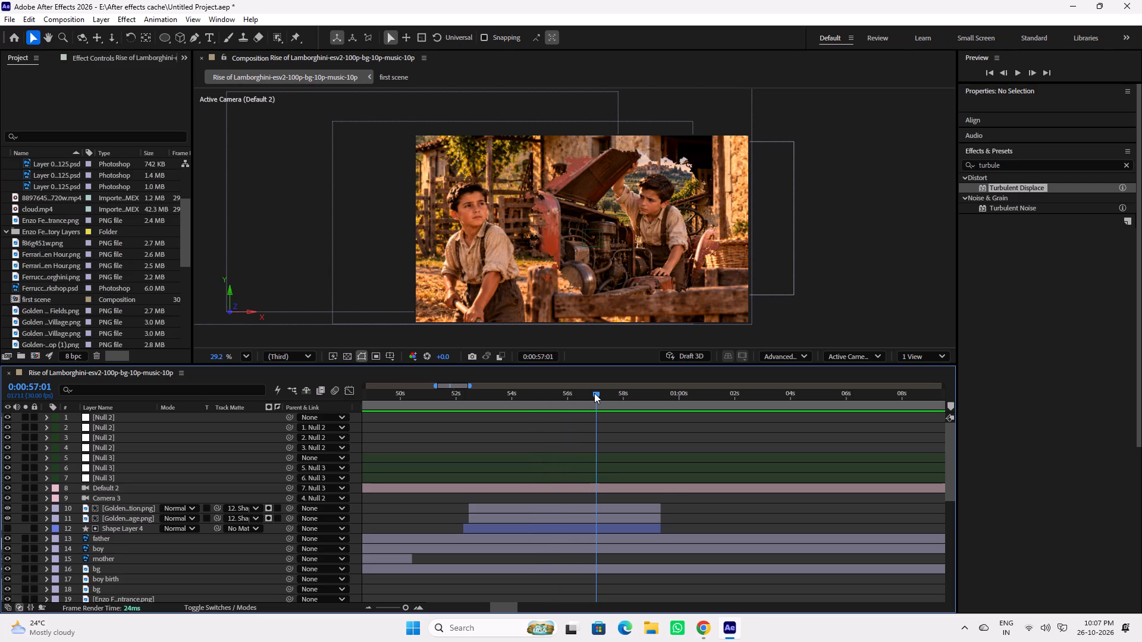
drag(594, 393, 509, 390)
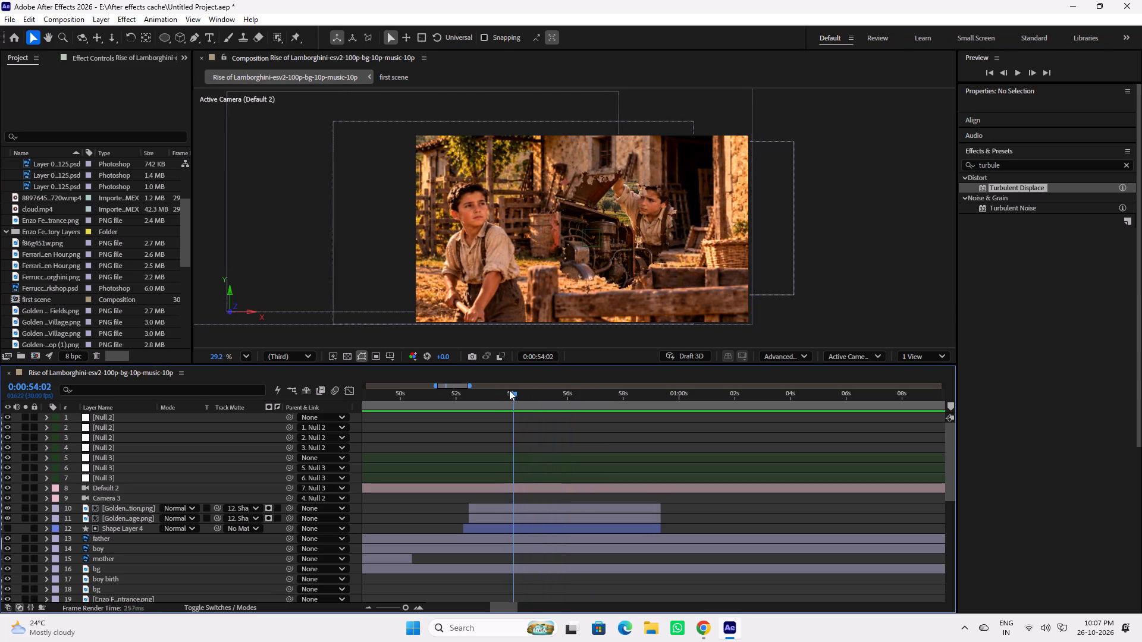
drag(509, 390, 542, 389)
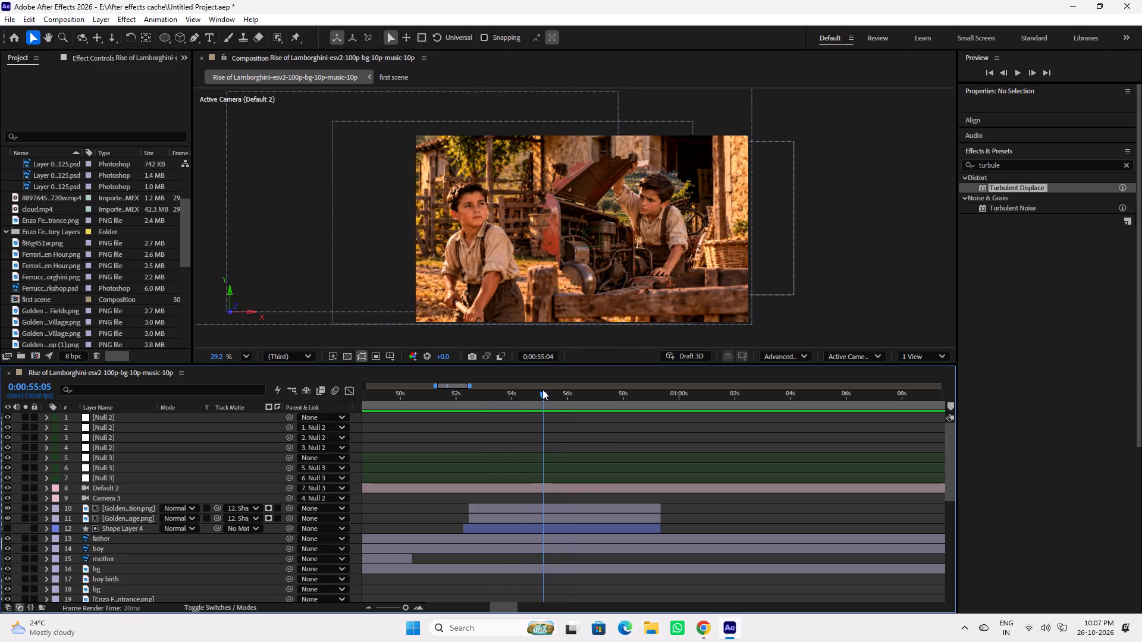
drag(542, 389, 551, 389)
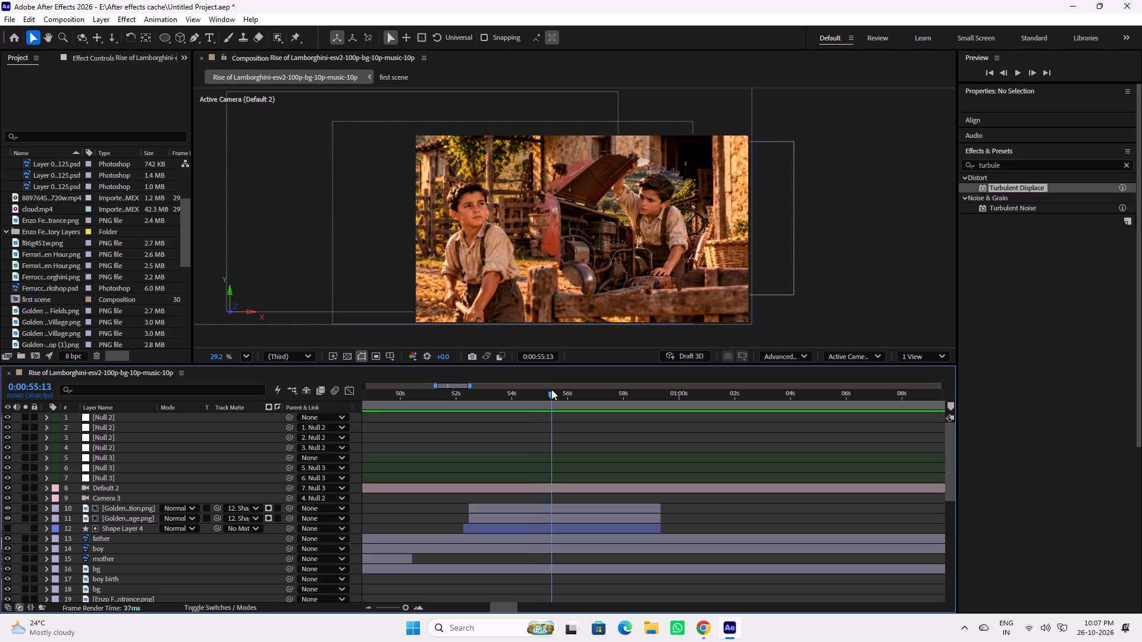
drag(551, 389, 571, 387)
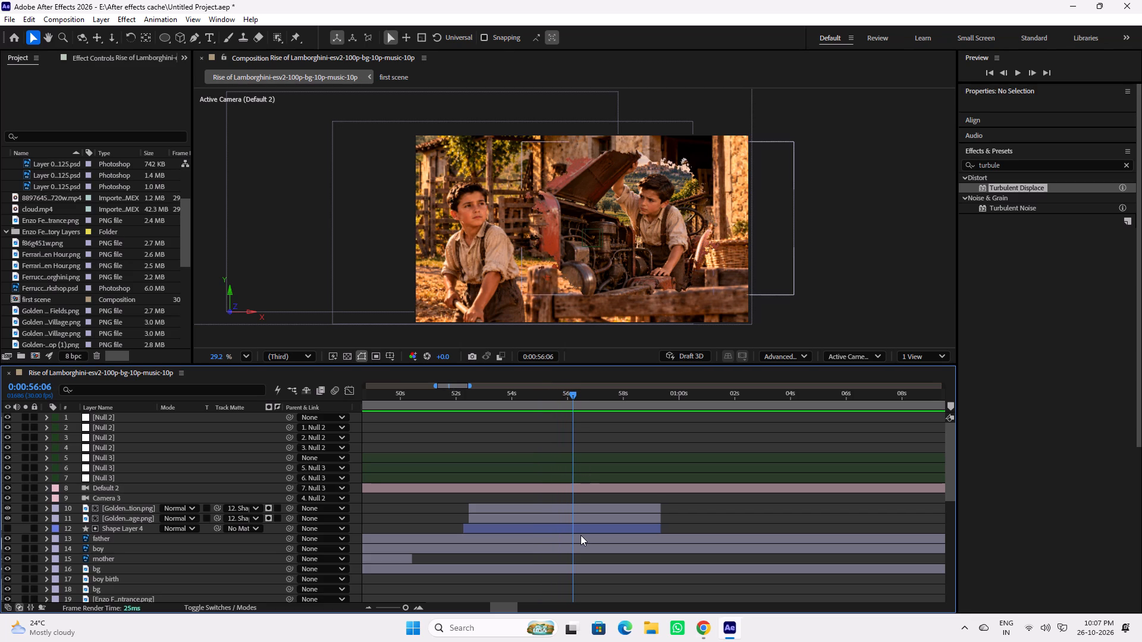
Find the Glow effect by searching for "glow" and apply it to Shape Layer 4.
click(582, 531)
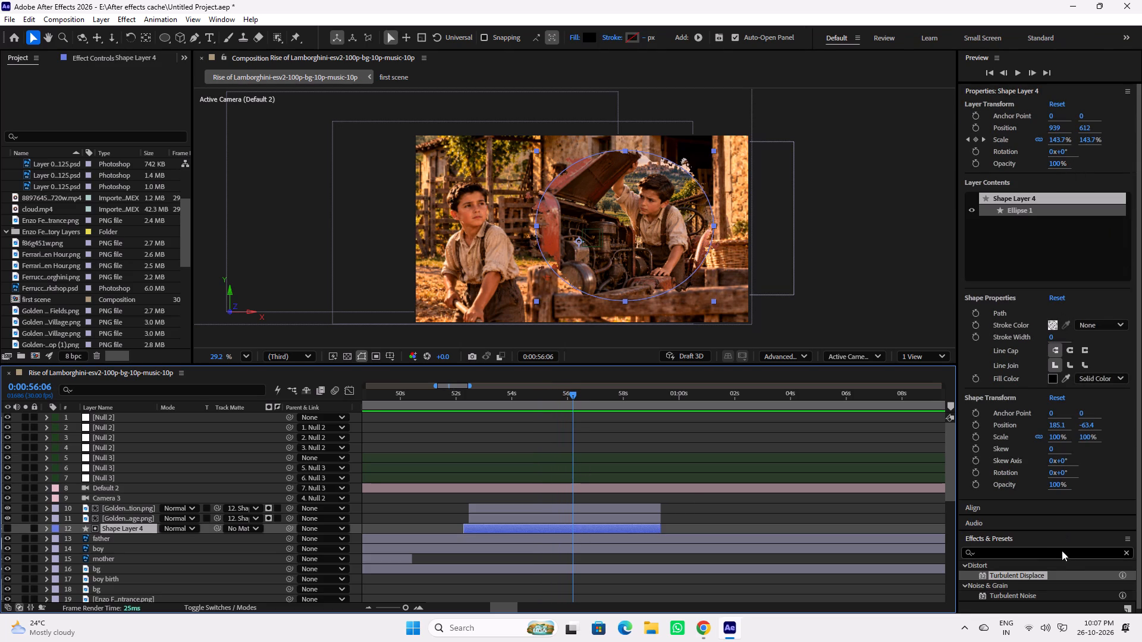
click(1047, 552)
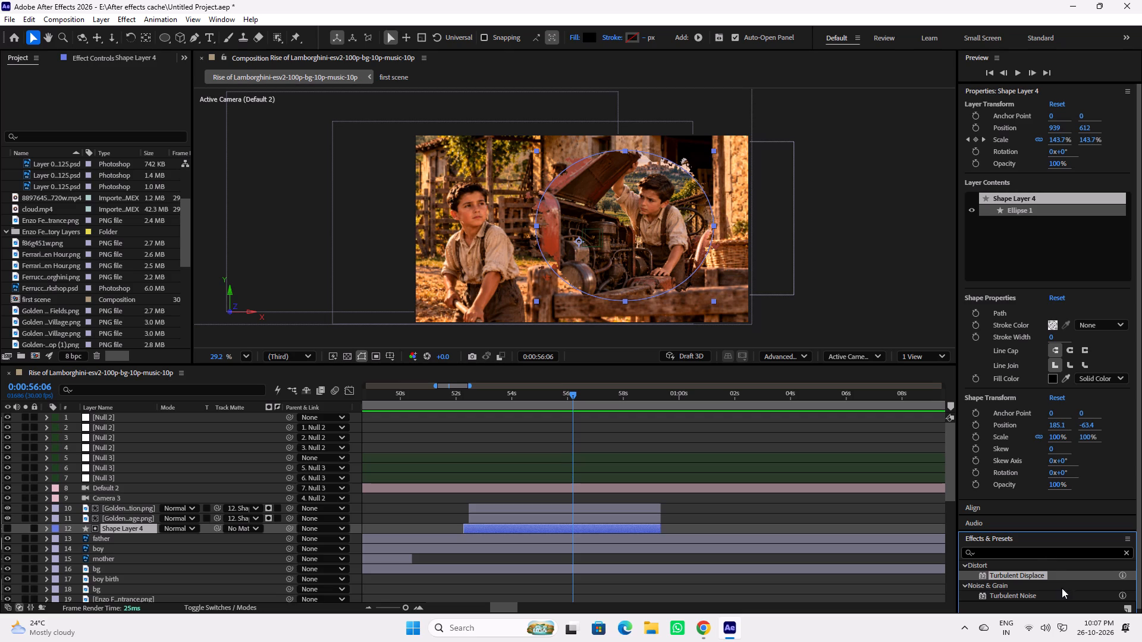
click(1056, 553)
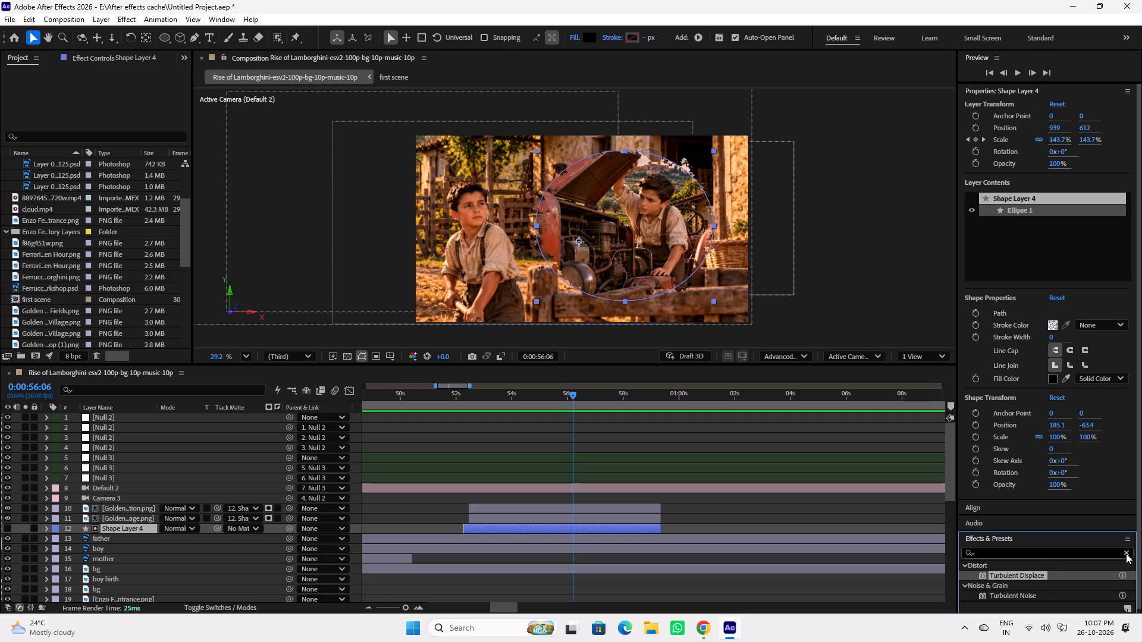
click(1126, 553)
click(1066, 554)
text(glow)
scroll(1090, 549, down, 1)
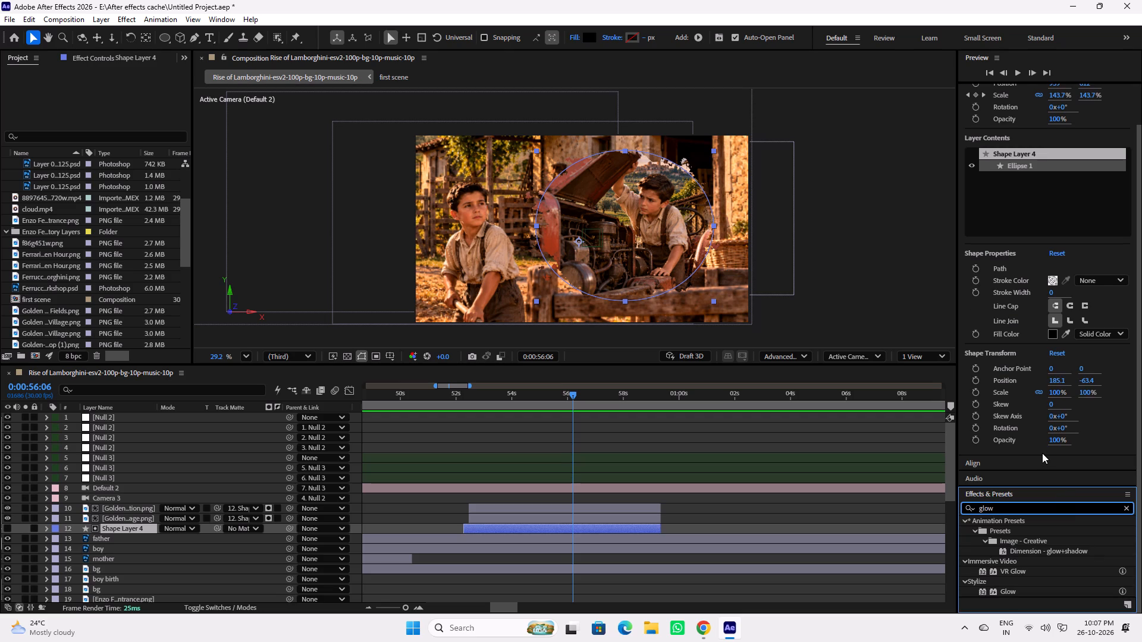
scroll(1032, 395, up, 4)
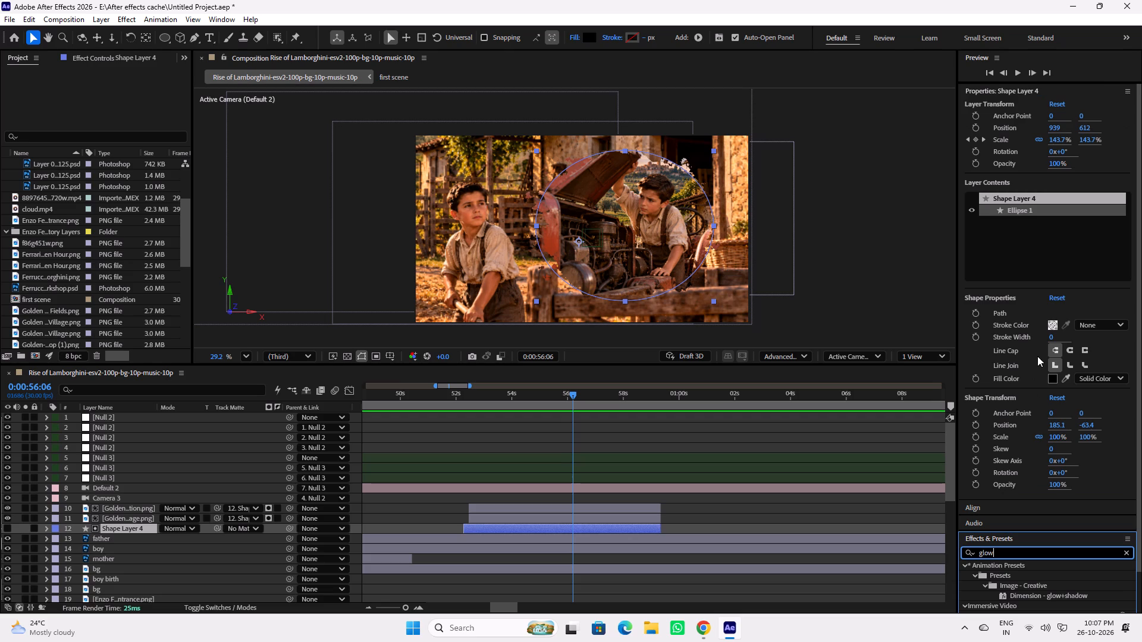
scroll(1058, 292, down, 3)
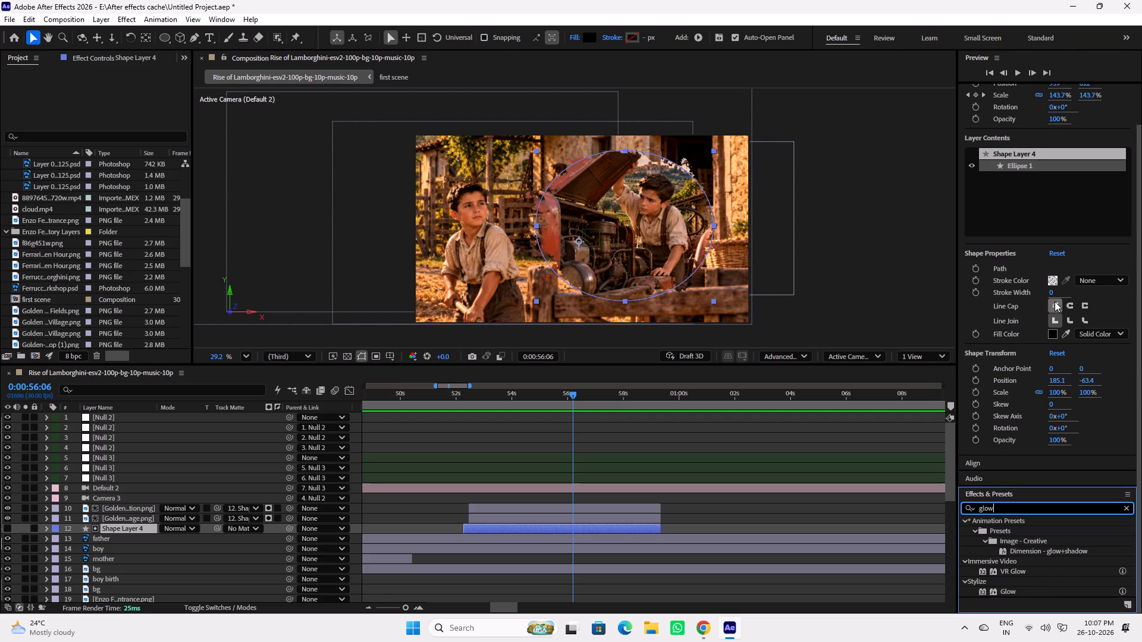
scroll(1055, 301, down, 1)
scroll(1050, 424, down, 1)
click(1014, 593)
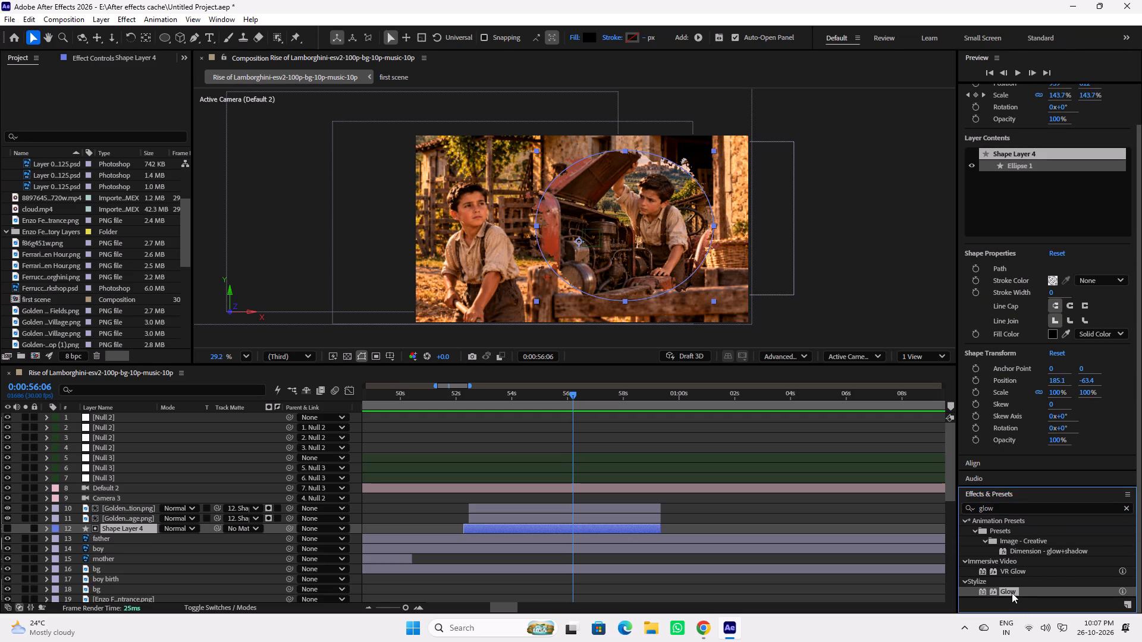
drag(1012, 593, 780, 565)
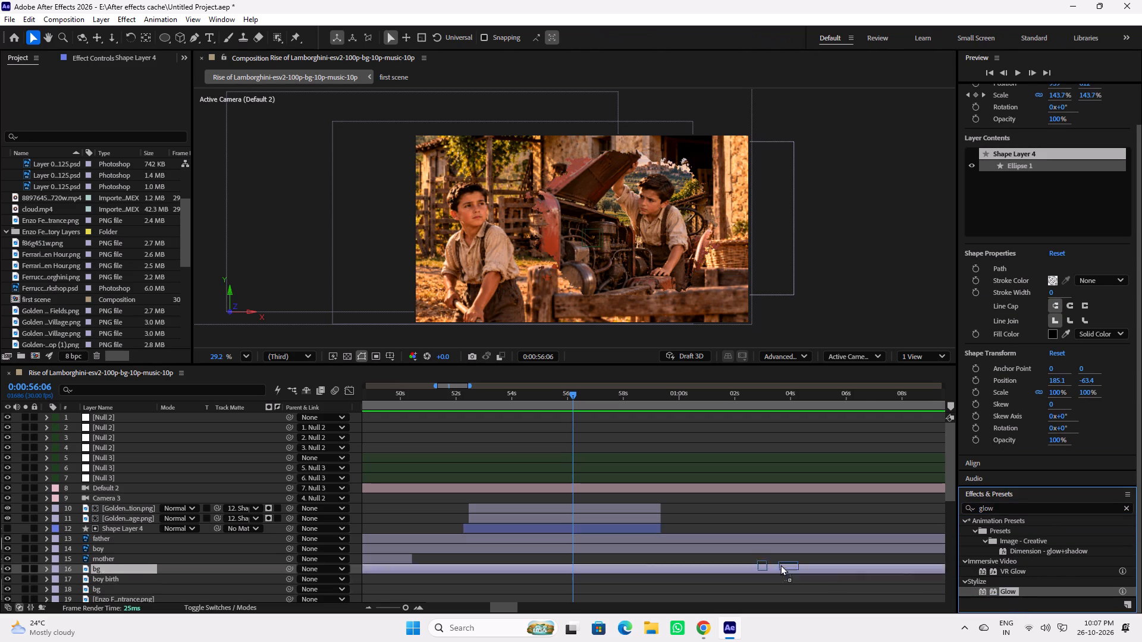
drag(780, 565, 614, 528)
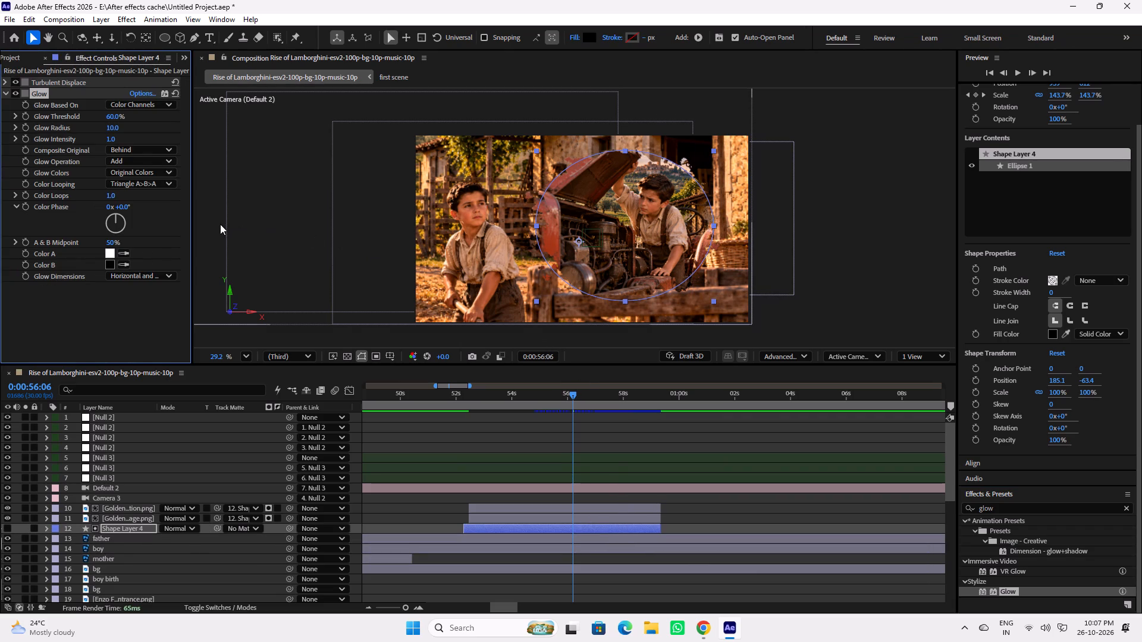
Set the Glow Radius on Shape Layer 4 to 81 and preview the reveal from 0:52:25.
drag(110, 127, 148, 128)
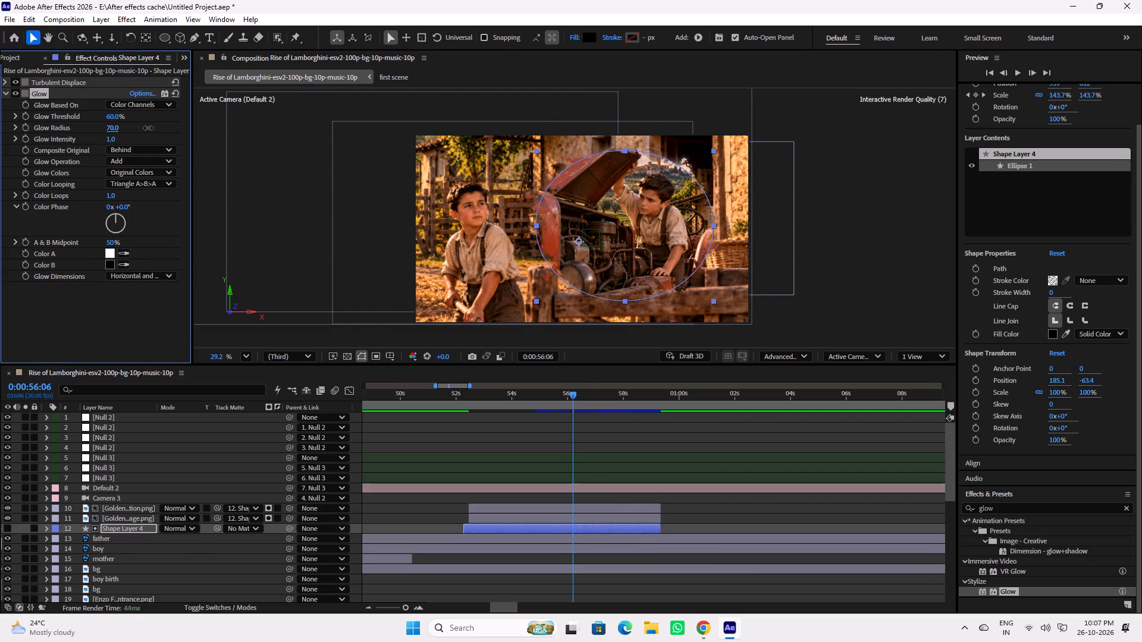
drag(148, 128, 156, 129)
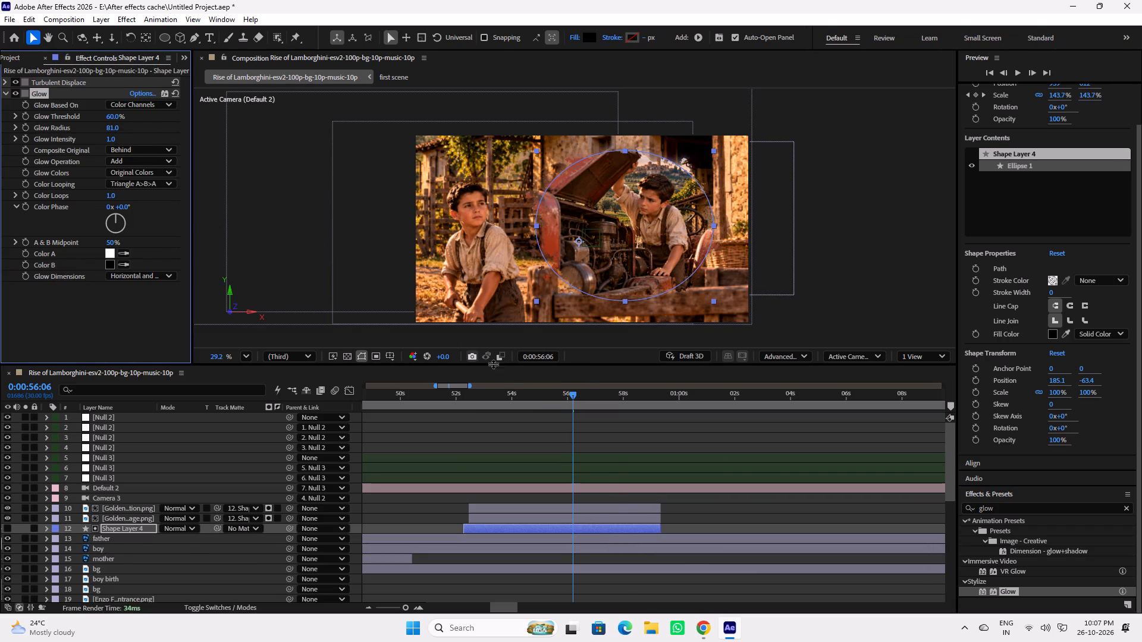
drag(514, 393, 498, 394)
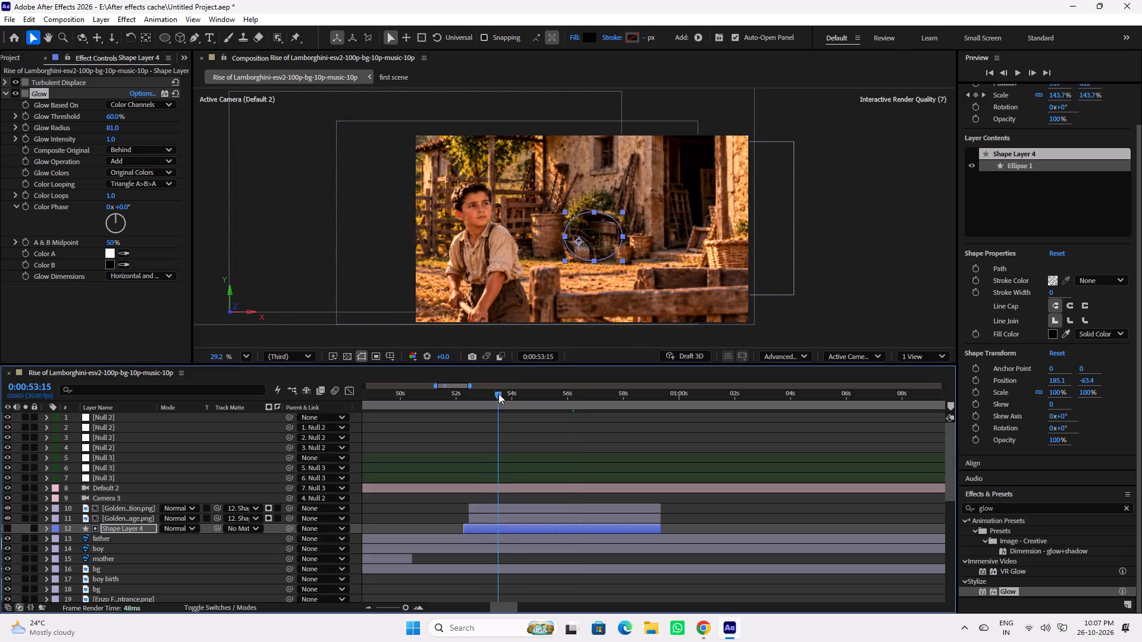
drag(498, 394, 479, 395)
key(space)
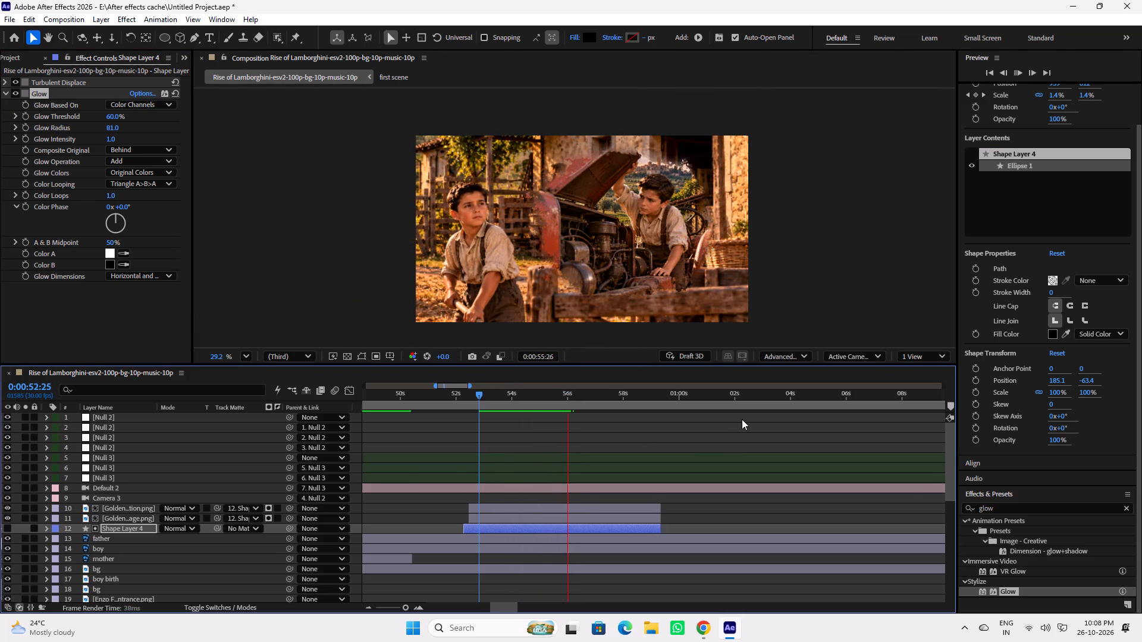
key(space)
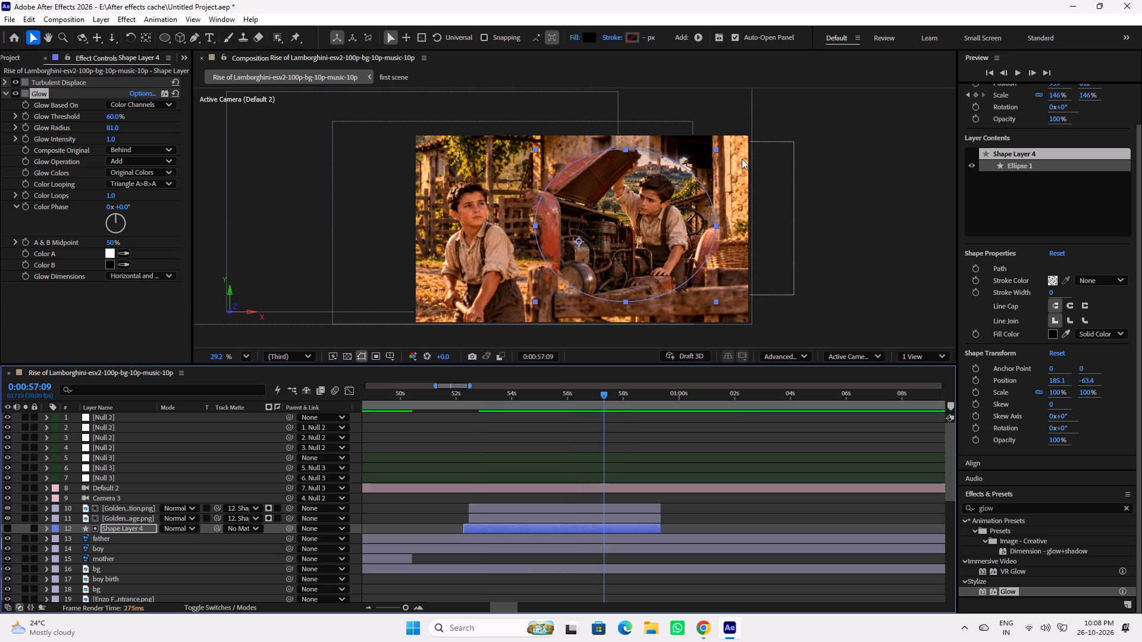
Set the Glow effect's Color A to golden orange F2B53C.
click(112, 253)
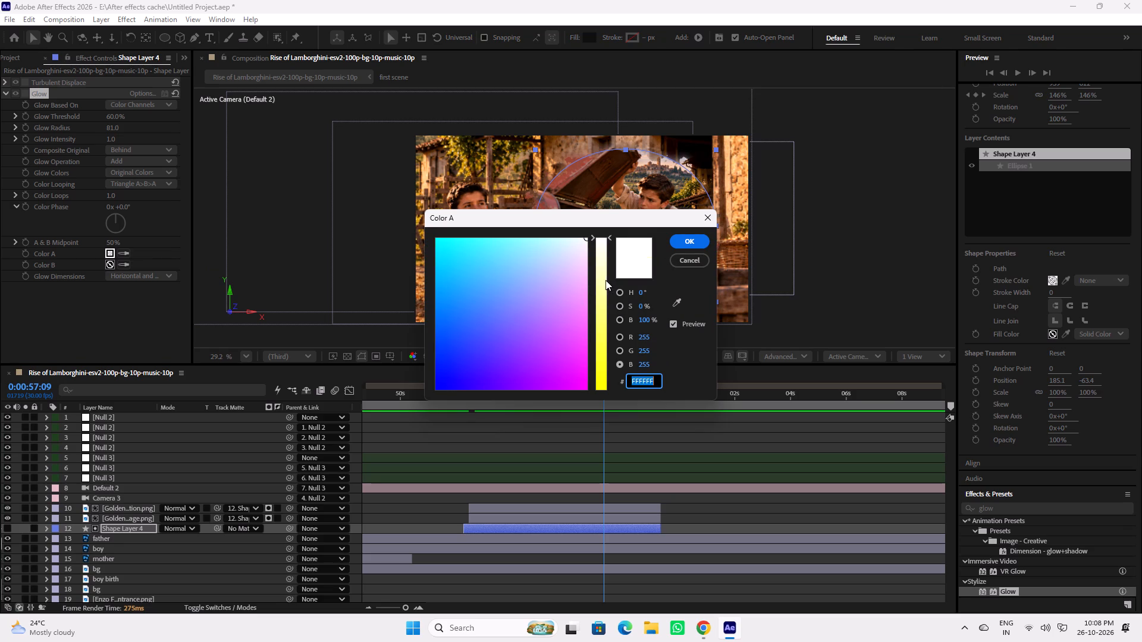
drag(605, 282, 604, 354)
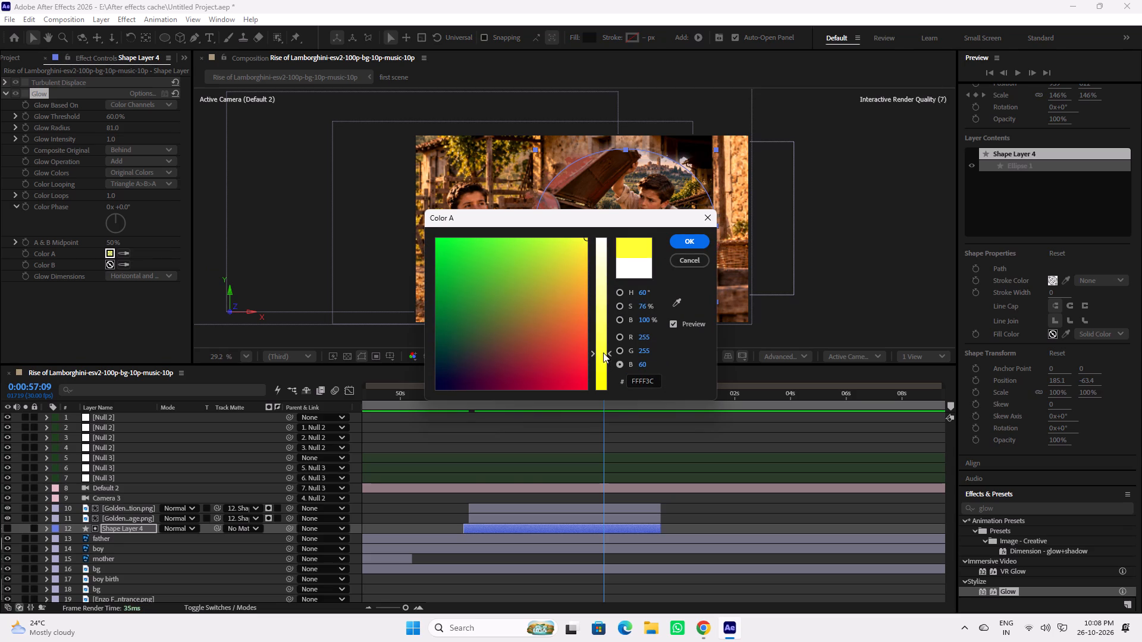
drag(573, 270, 579, 282)
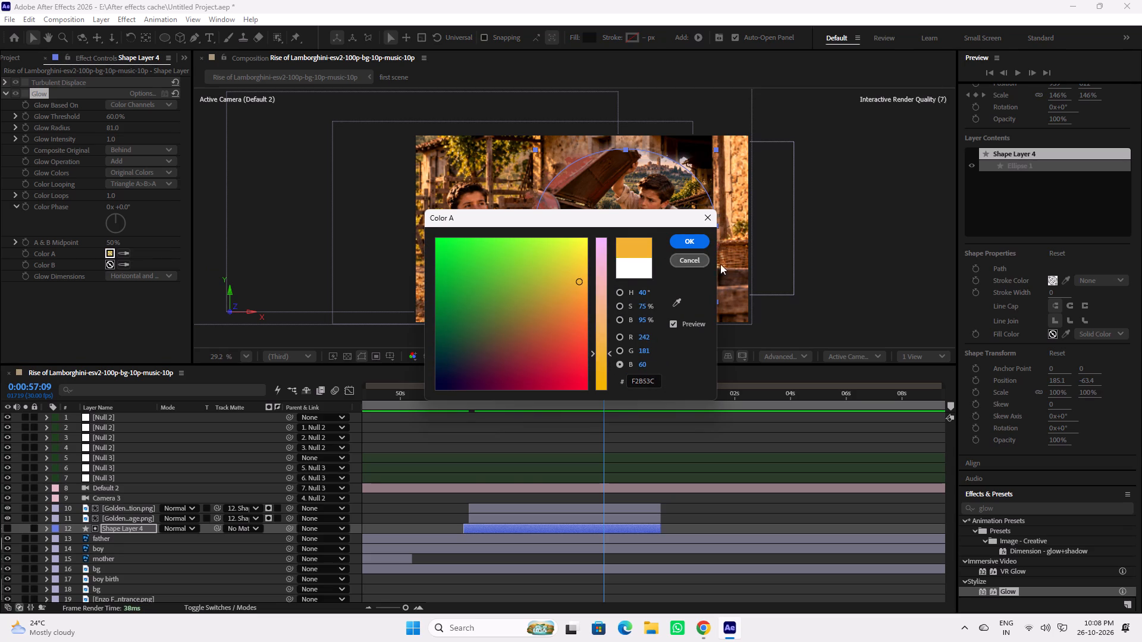
click(704, 244)
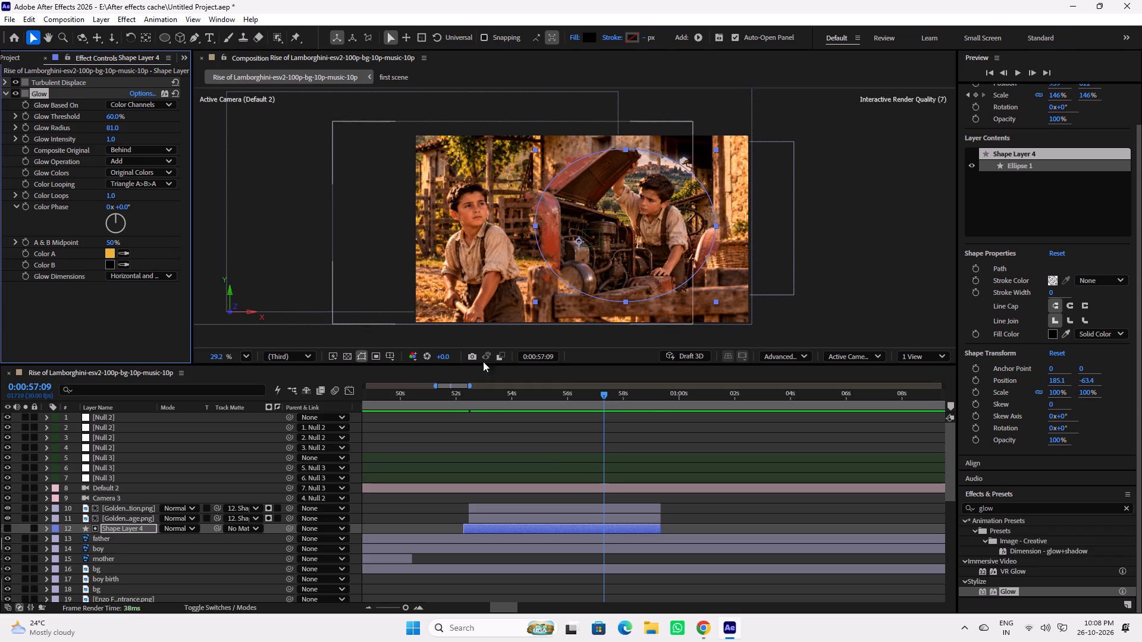
Play the reveal from 0:52:19 and scrub around 0:54 to 0:56 to check the glow on the circle's edge.
drag(586, 396, 473, 395)
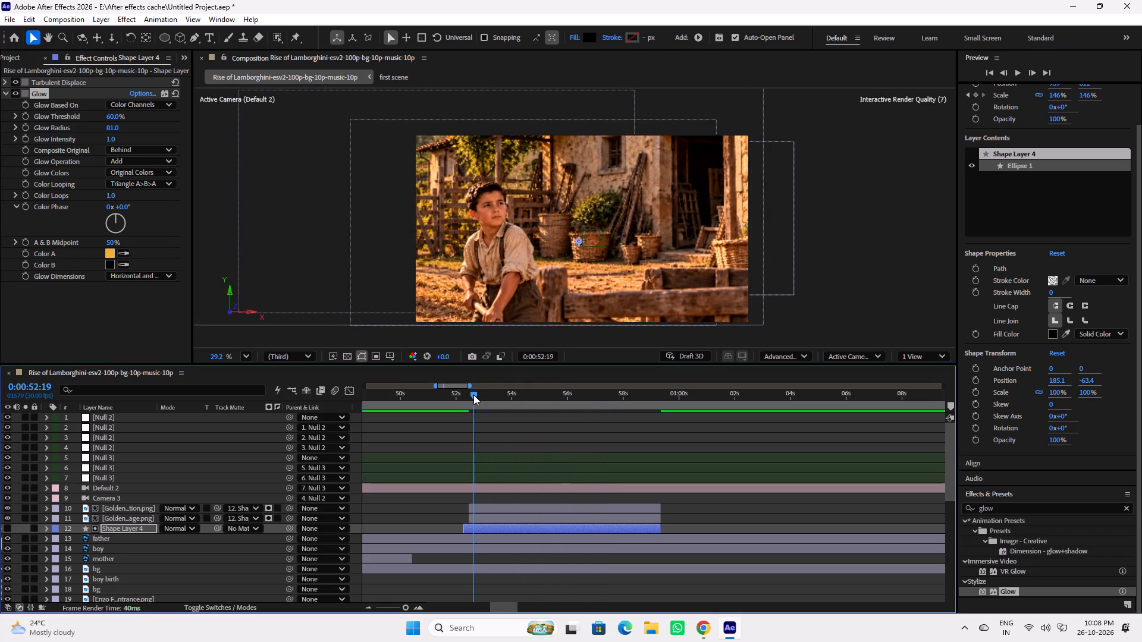
key(space)
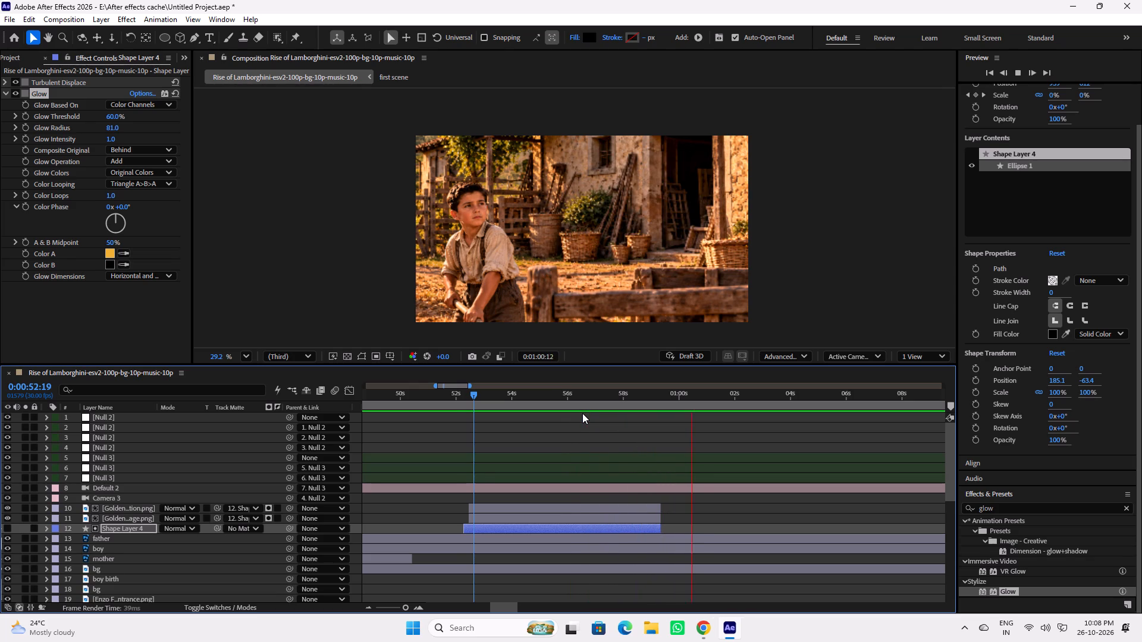
key(space)
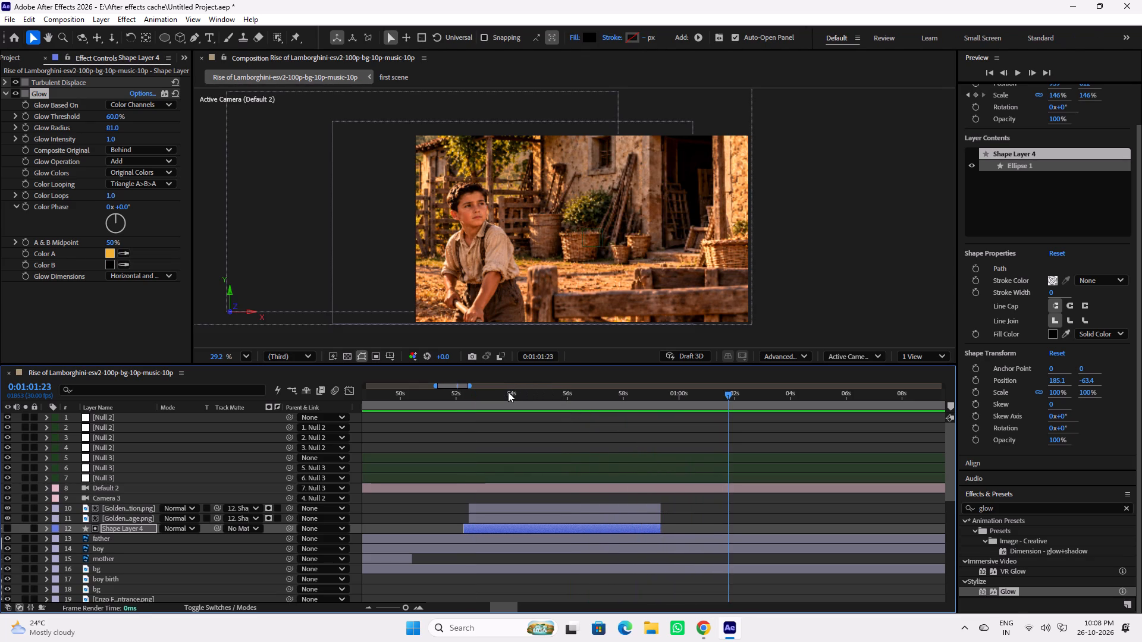
click(508, 392)
drag(504, 392, 533, 396)
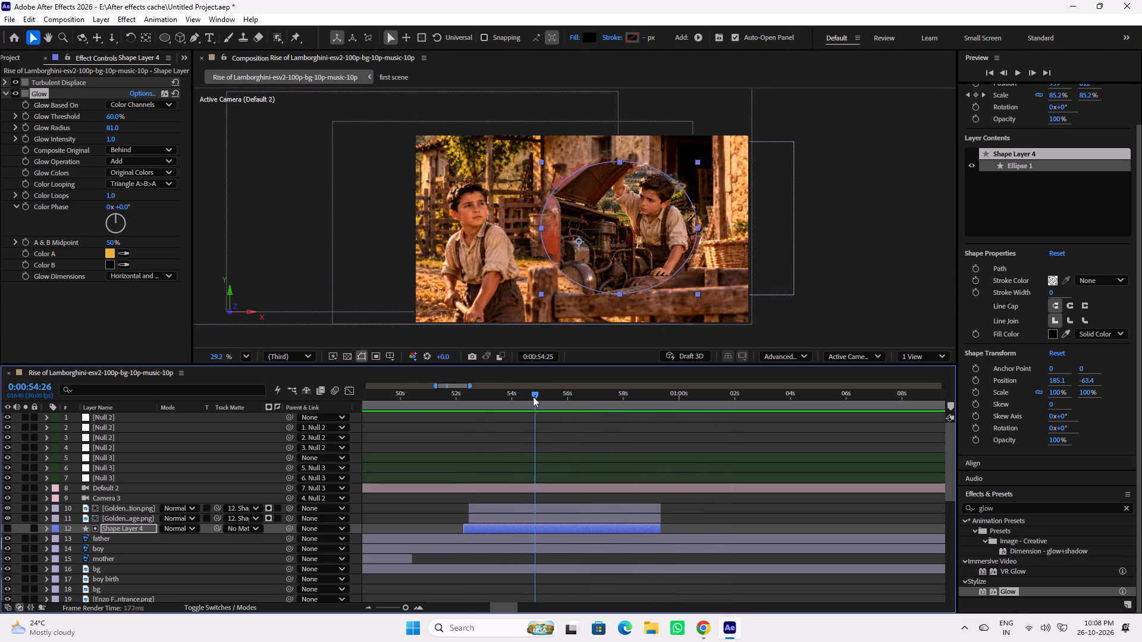
drag(533, 396, 561, 398)
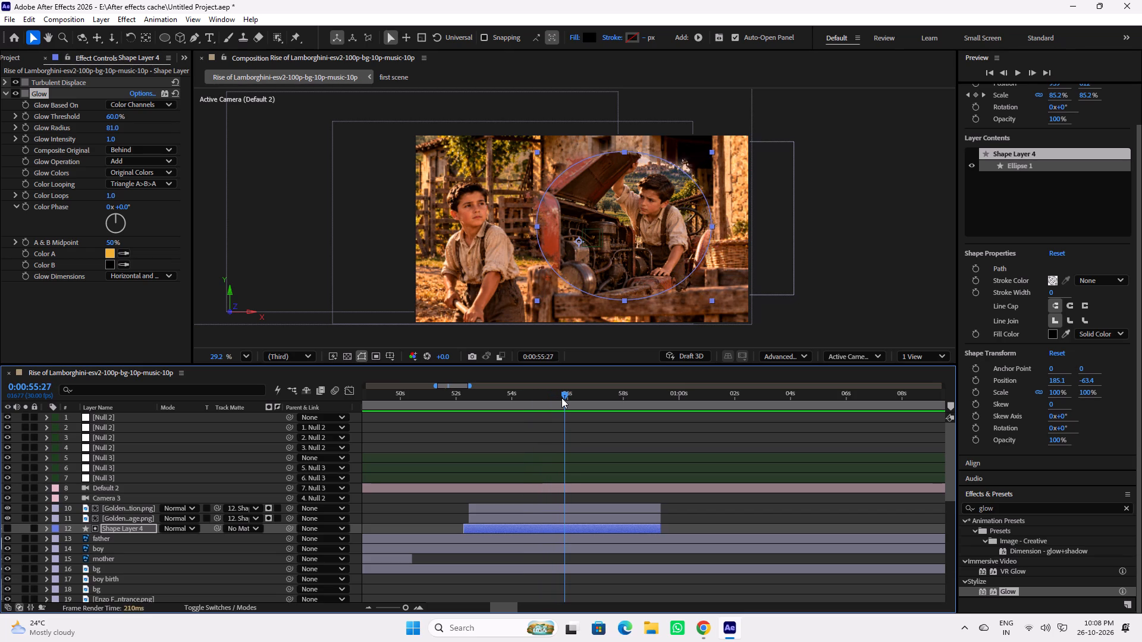
drag(561, 398, 563, 398)
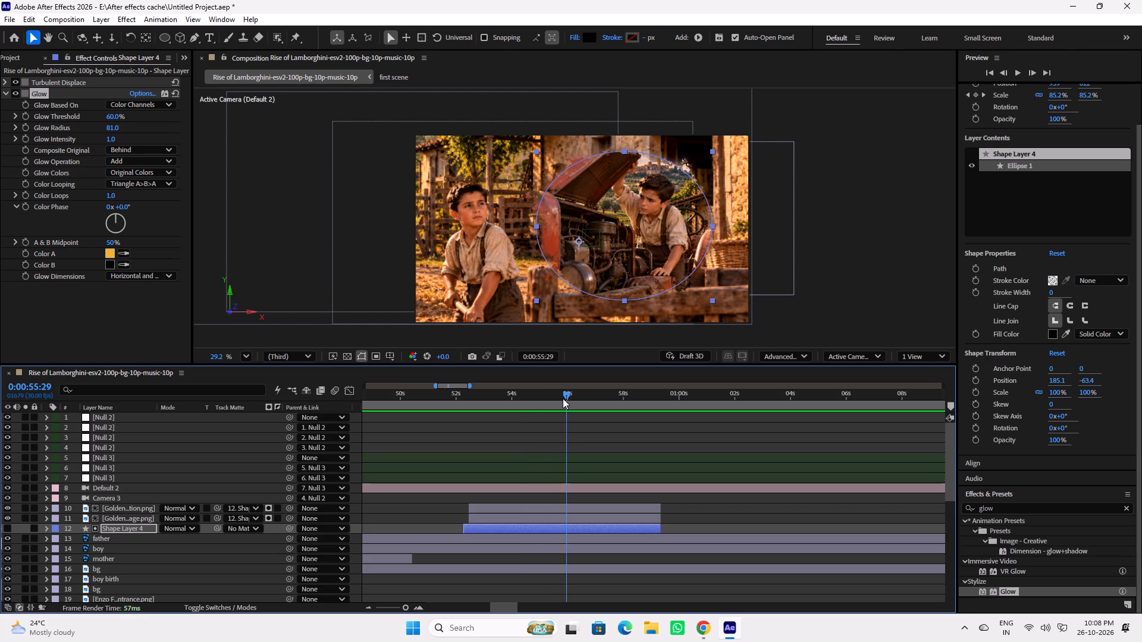
drag(563, 398, 545, 399)
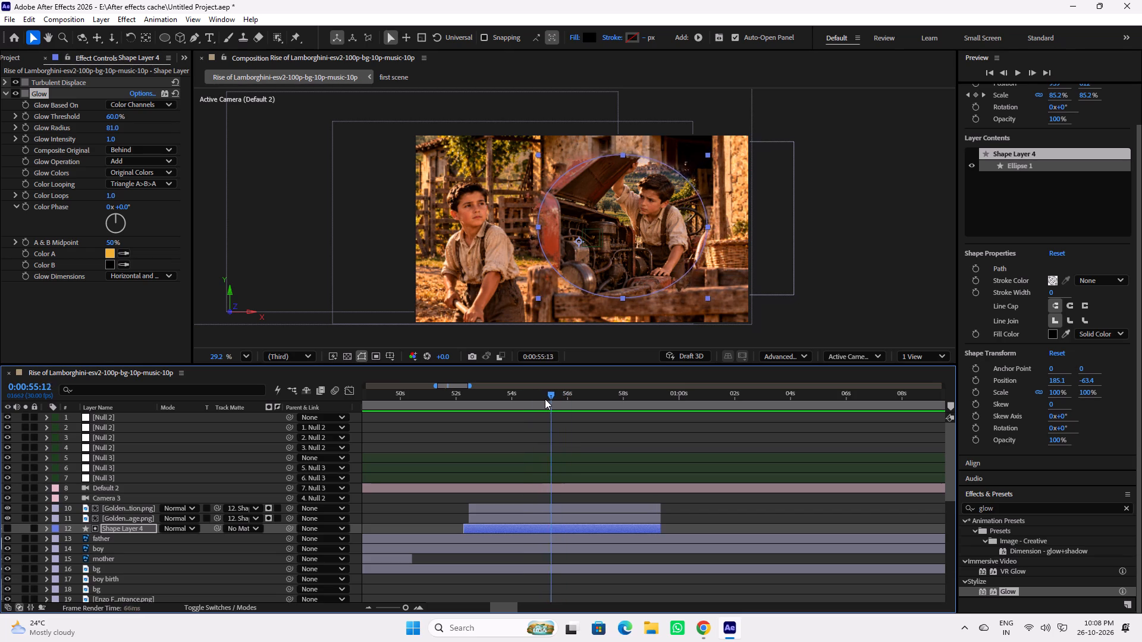
Play the circle reveal from 0:53:13 and scrub between 0:52:18 and 0:53:26 to check how it opens.
drag(545, 399, 492, 399)
key(space)
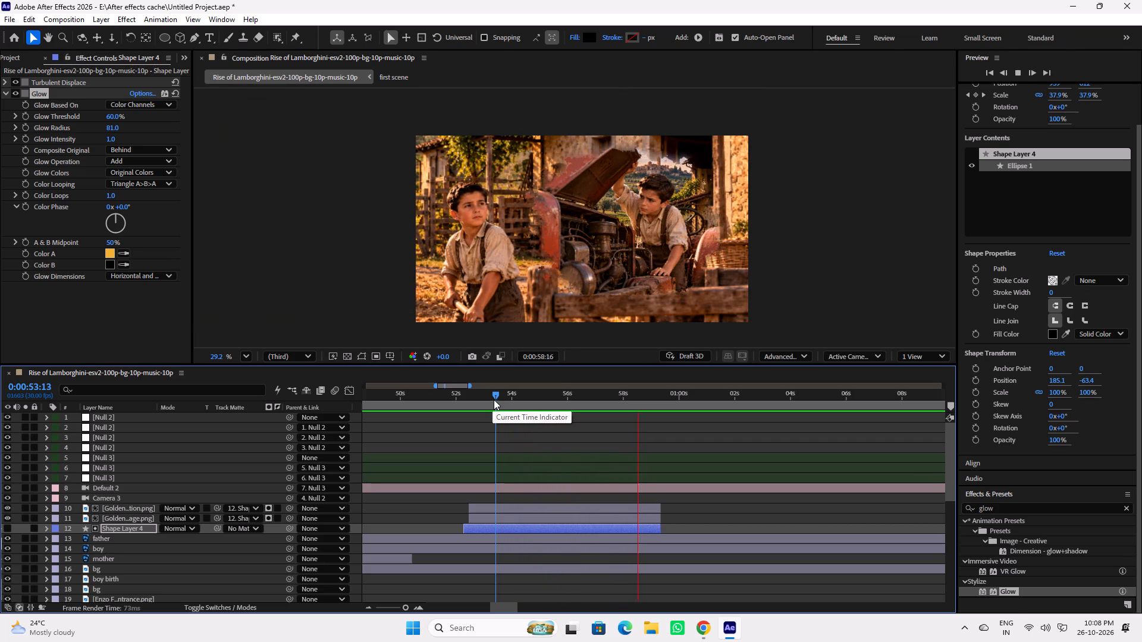
key(space)
drag(487, 398, 466, 398)
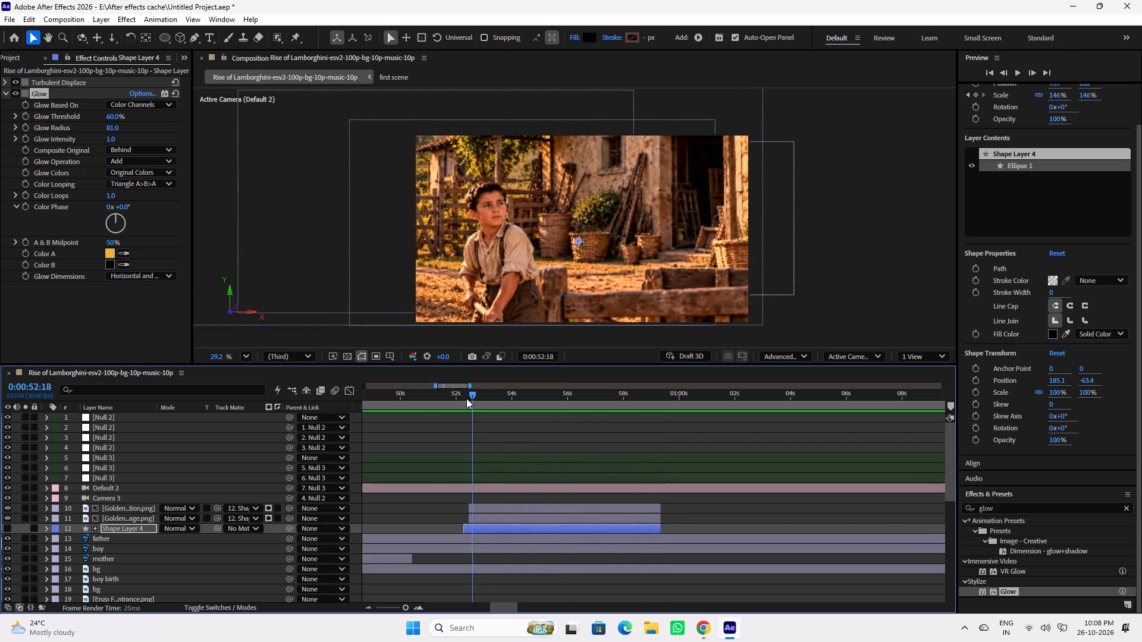
drag(466, 398, 487, 398)
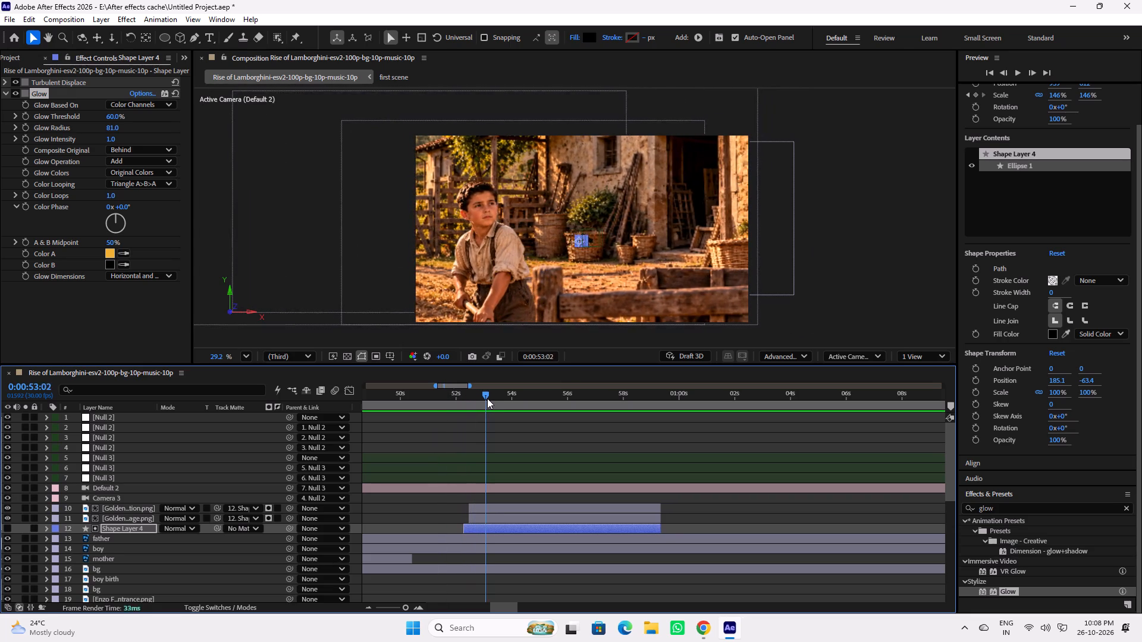
drag(487, 398, 504, 398)
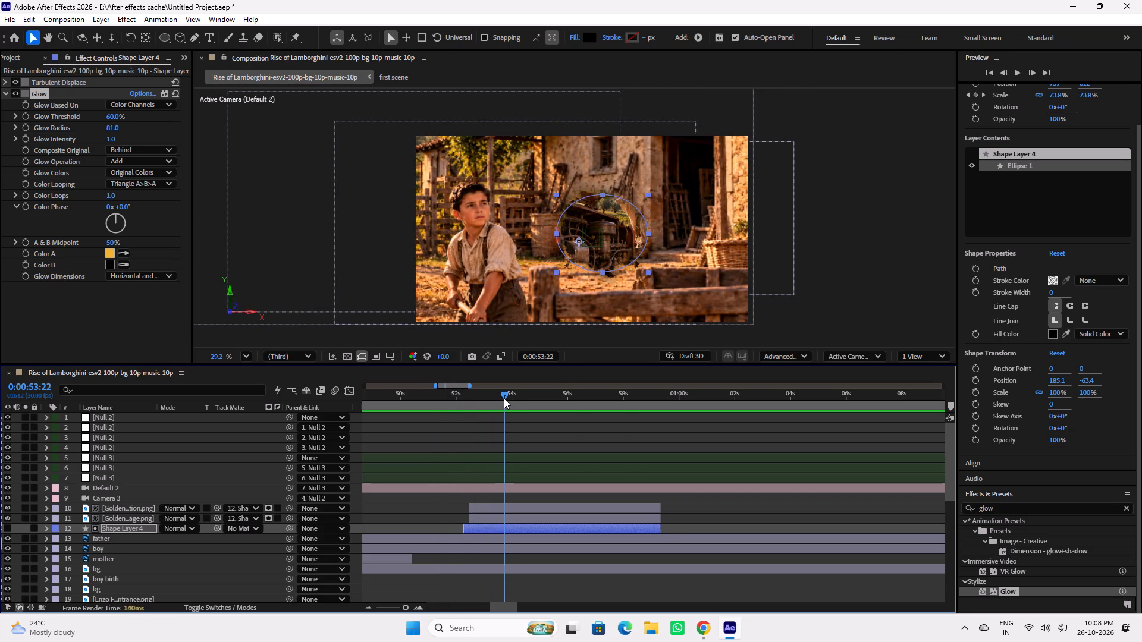
click(504, 398)
scroll(531, 447, up, 8)
scroll(539, 458, down, 7)
scroll(539, 464, up, 8)
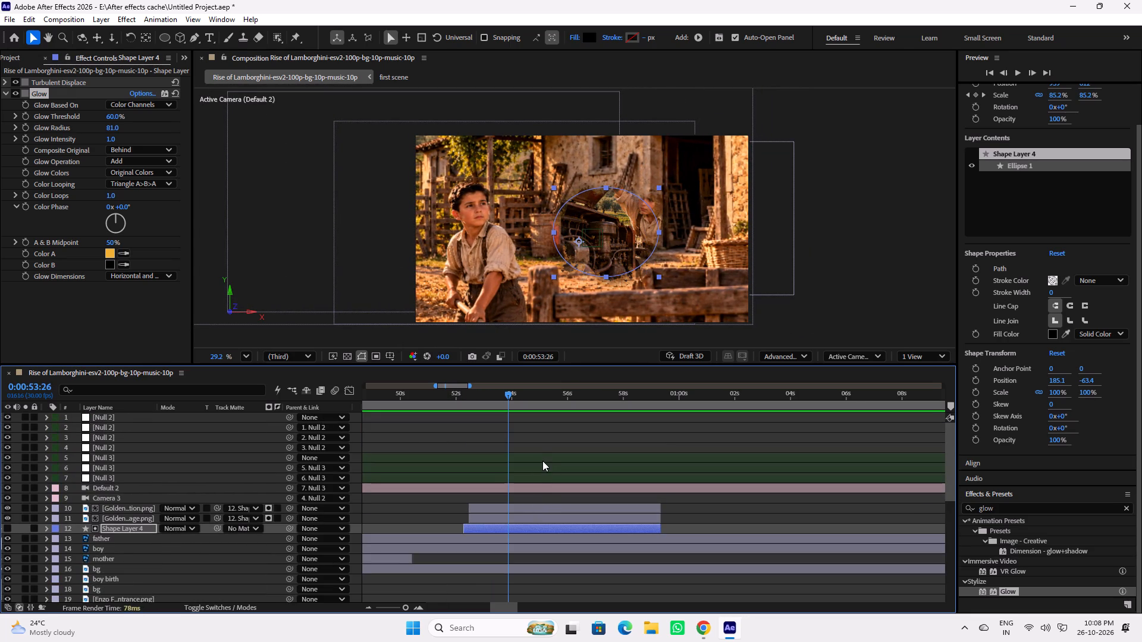
Add a Position keyframe at 0:57:04 on the layer 5 Null 3 with Z set to 2732, and preview from 0:53:24.
click(545, 458)
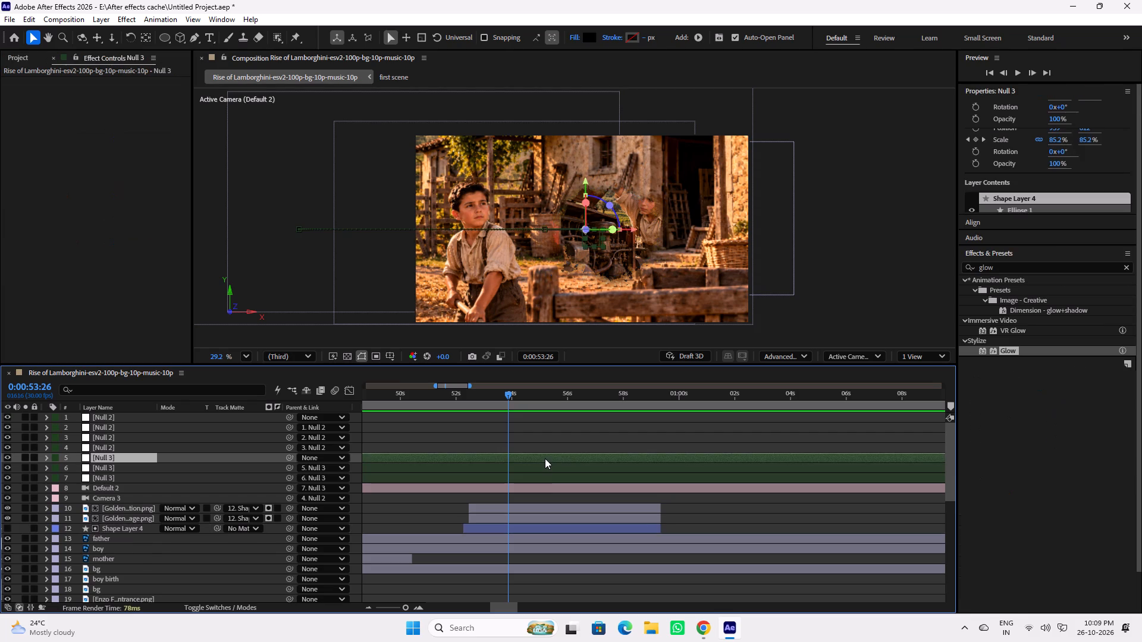
key(u)
drag(504, 398, 502, 398)
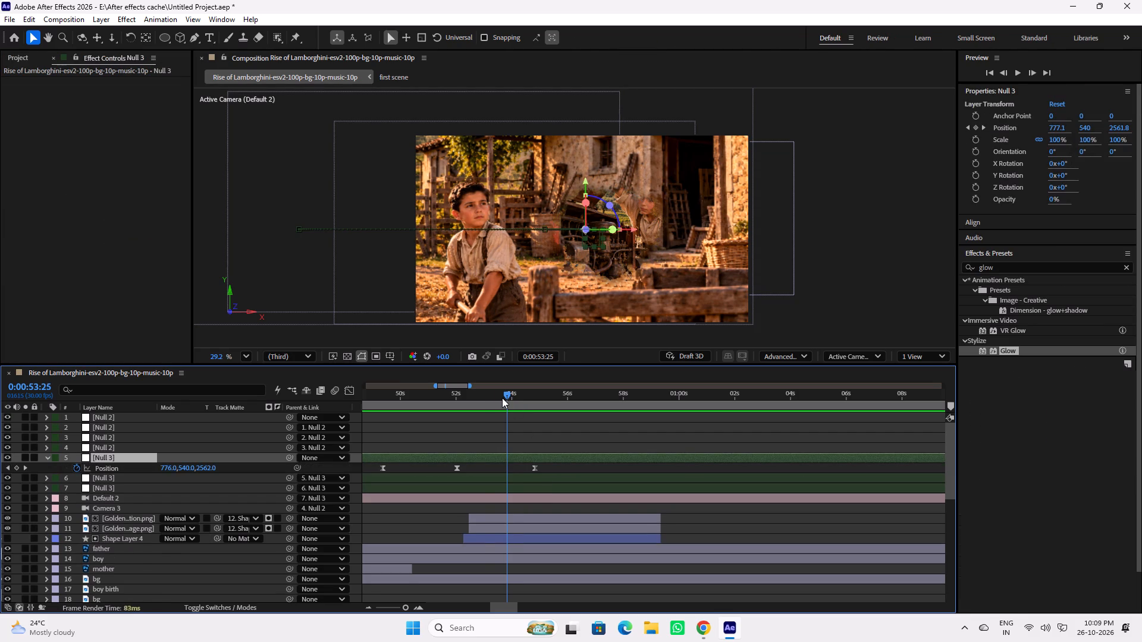
drag(502, 398, 522, 400)
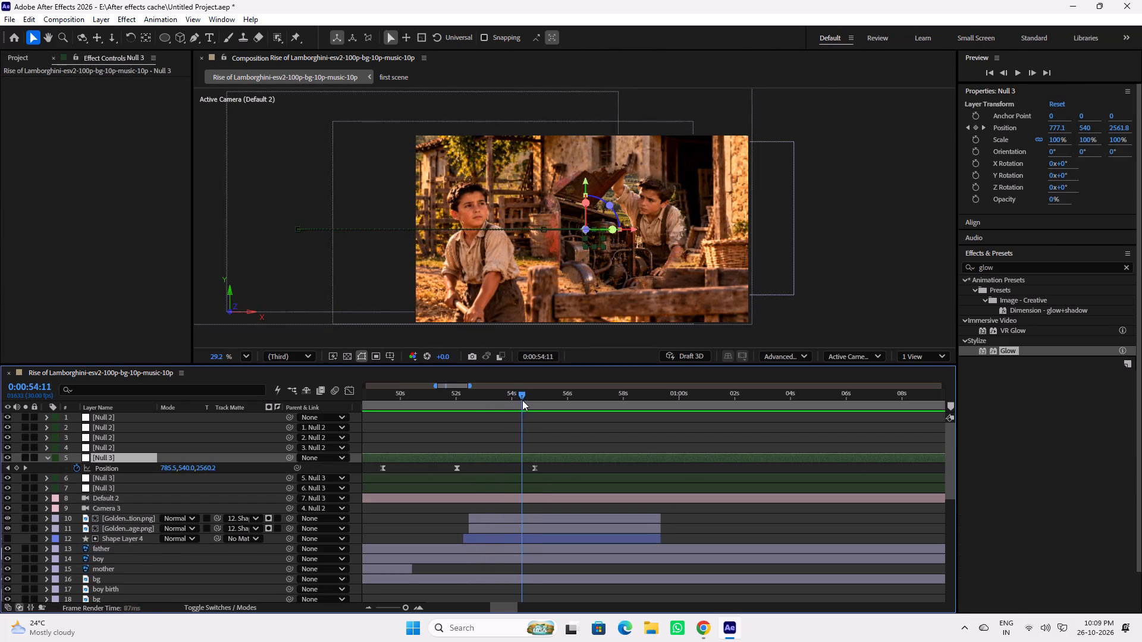
drag(522, 400, 592, 408)
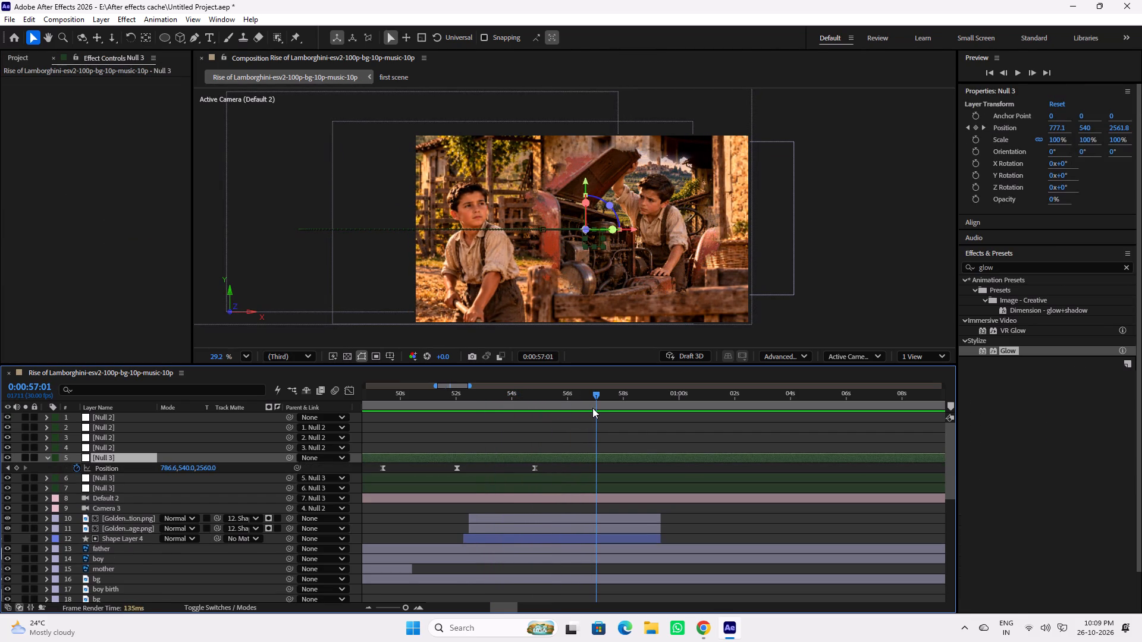
drag(592, 408, 595, 408)
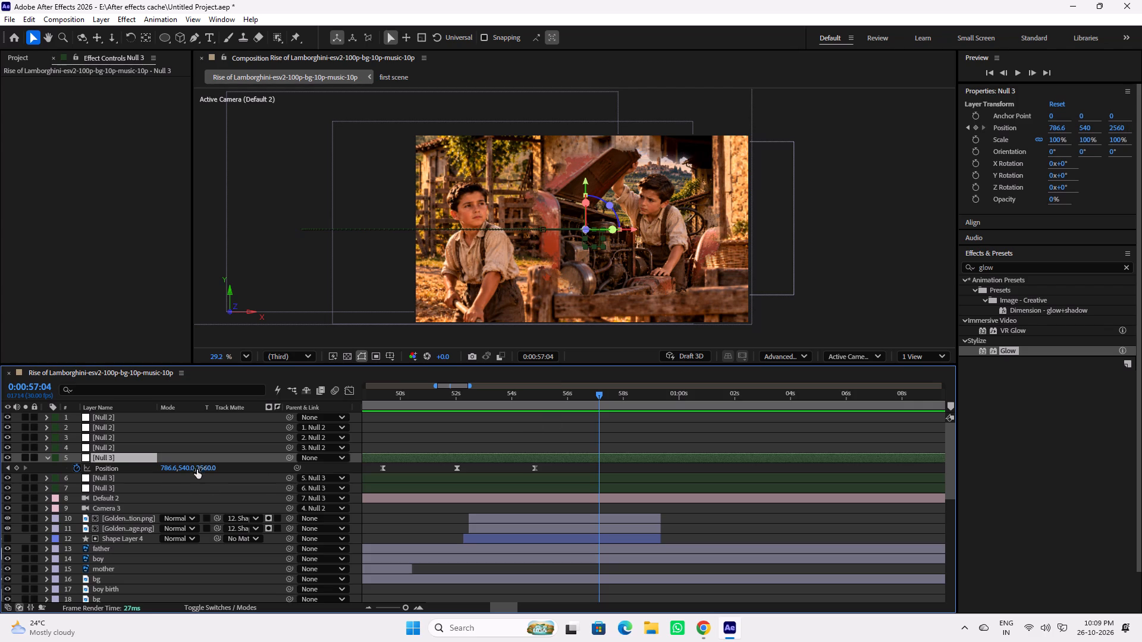
drag(208, 471, 215, 471)
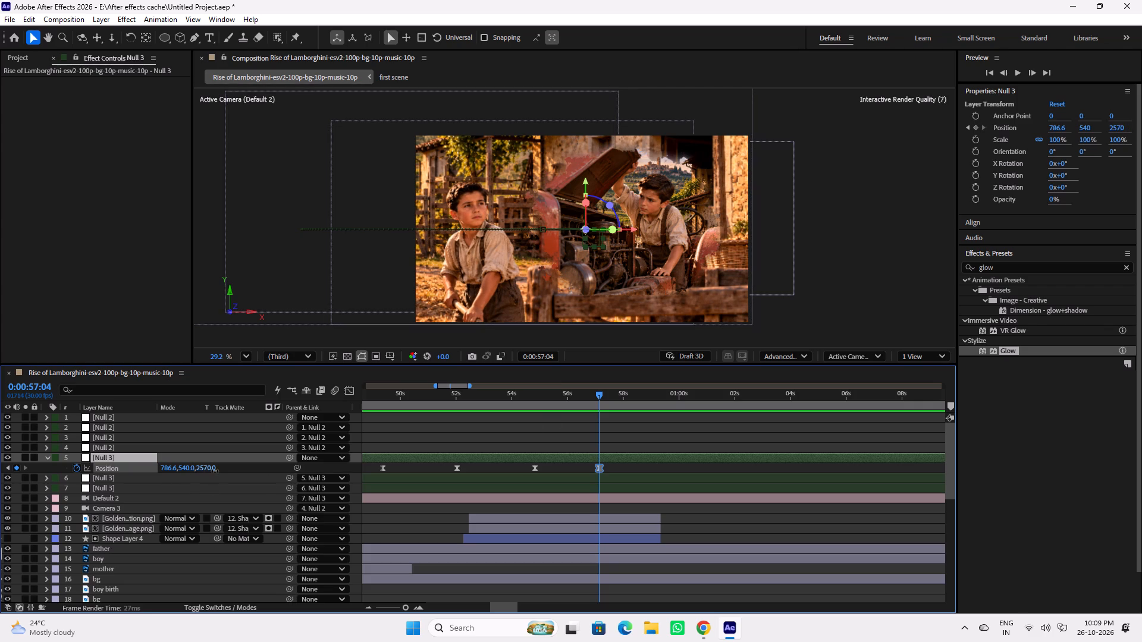
drag(215, 471, 278, 476)
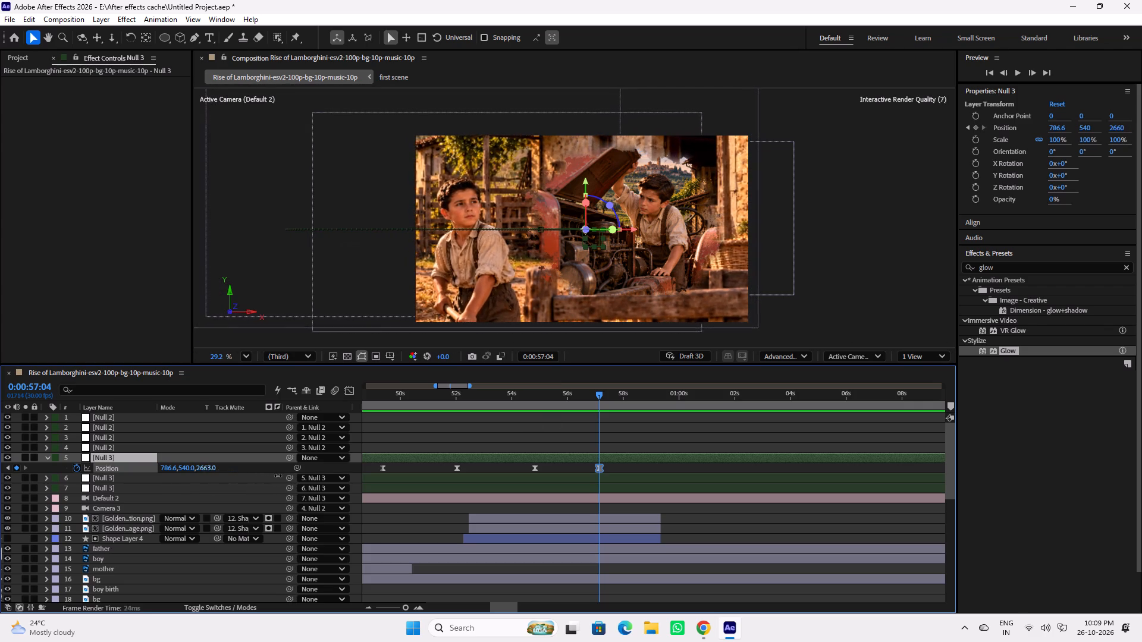
drag(278, 476, 308, 480)
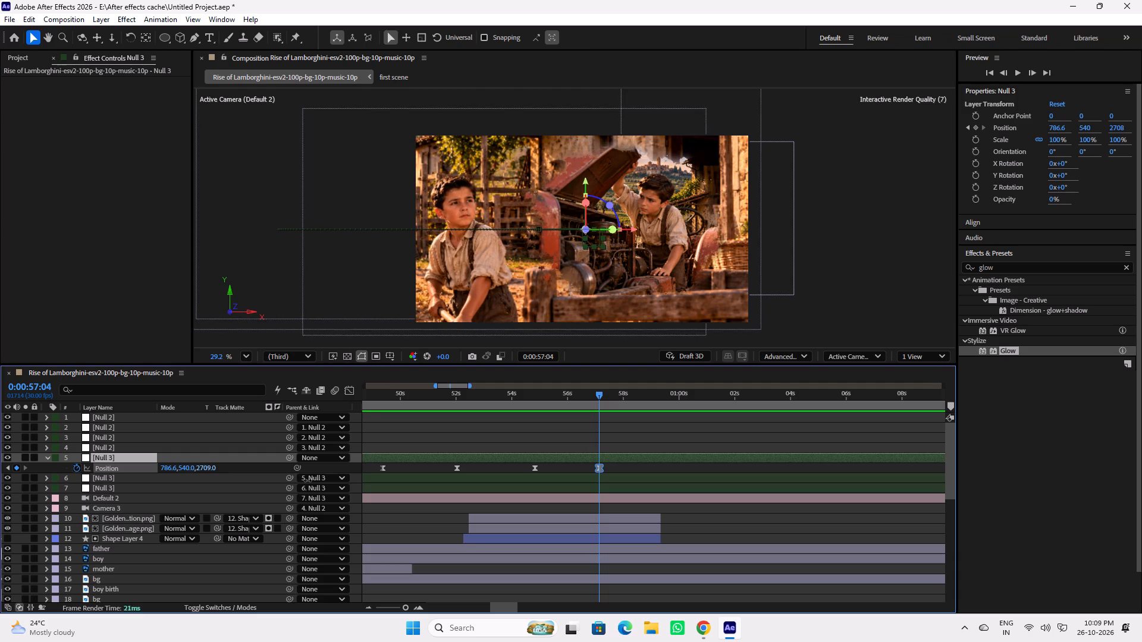
drag(308, 480, 322, 483)
drag(519, 396, 506, 396)
key(space)
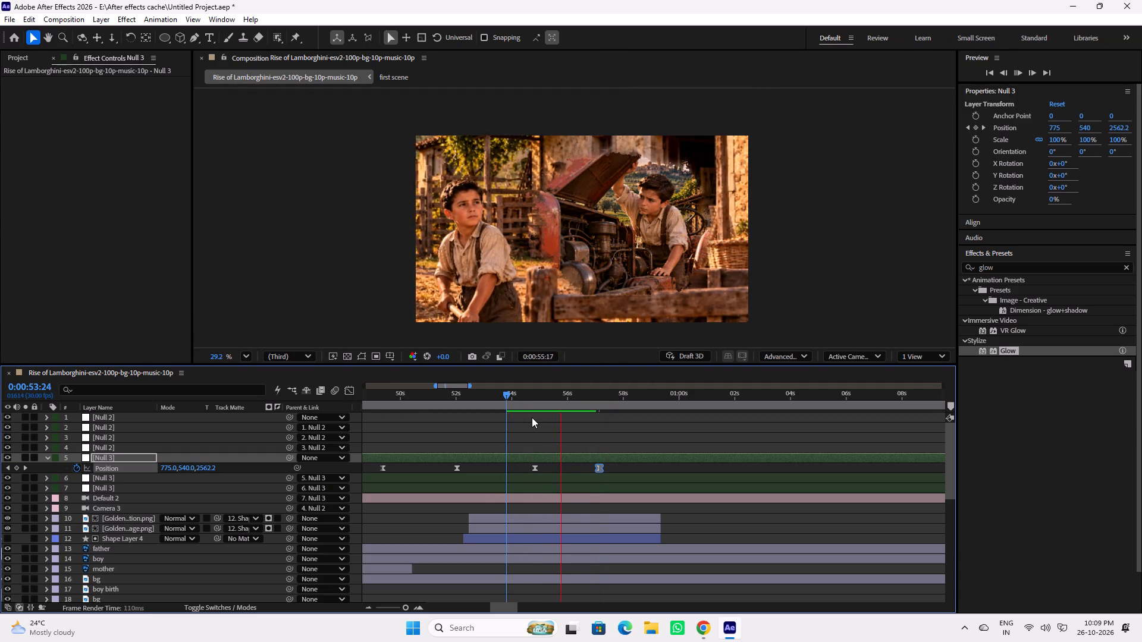
key(space)
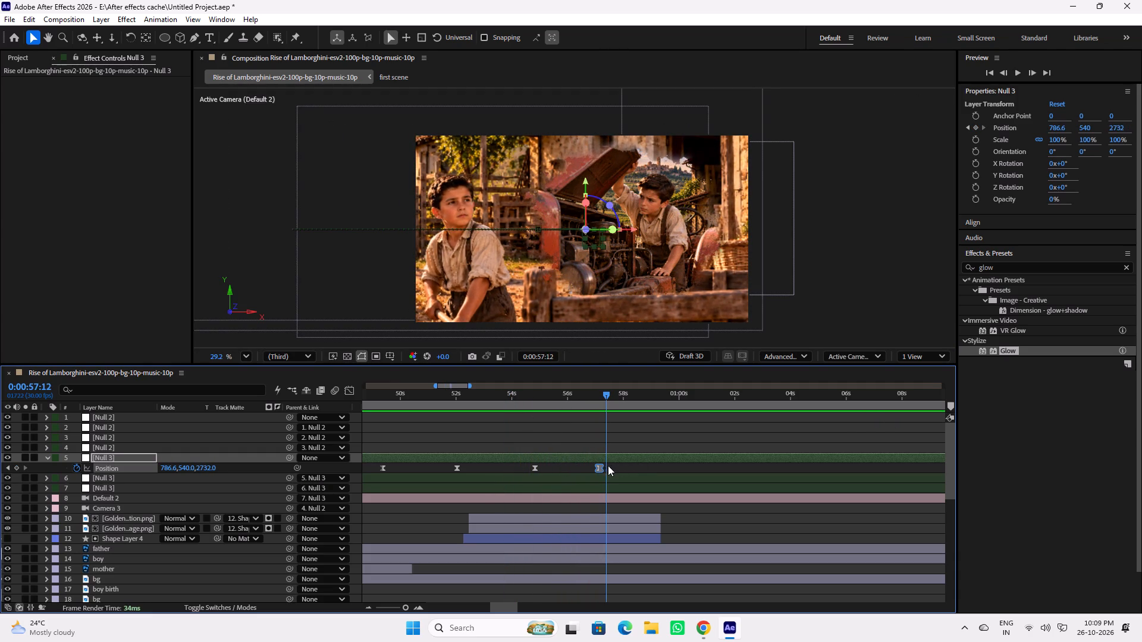
Move Null 3's last Position keyframe to the end of Shape Layer 4, just past 0:59, and preview from 0:54:29.
drag(603, 466, 619, 467)
drag(598, 467, 630, 467)
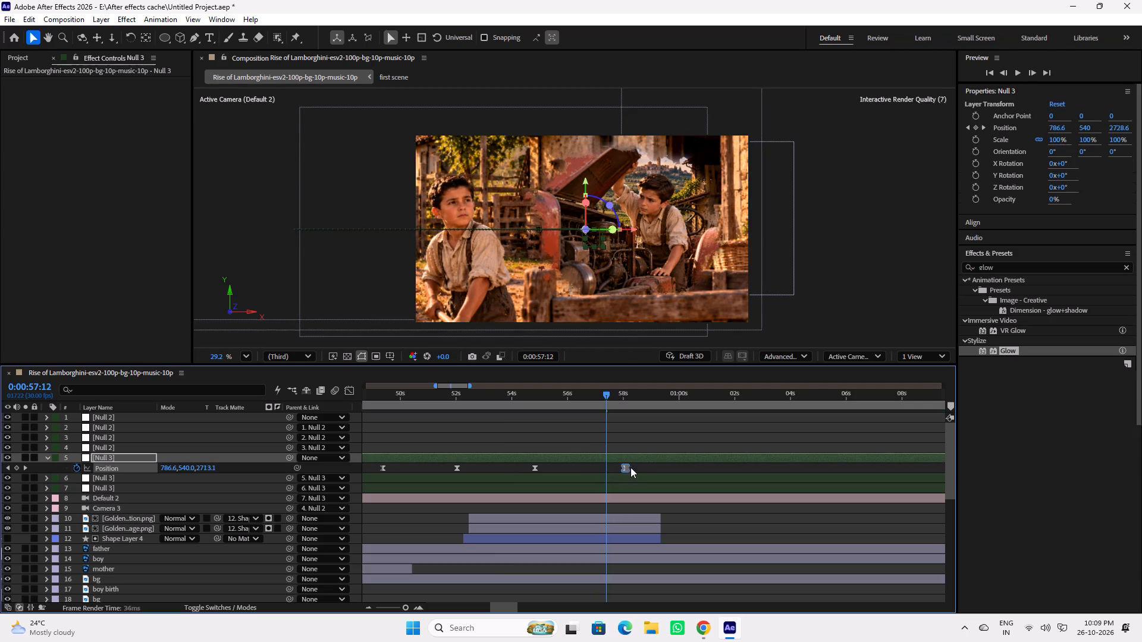
drag(630, 467, 654, 468)
click(539, 396)
key(space)
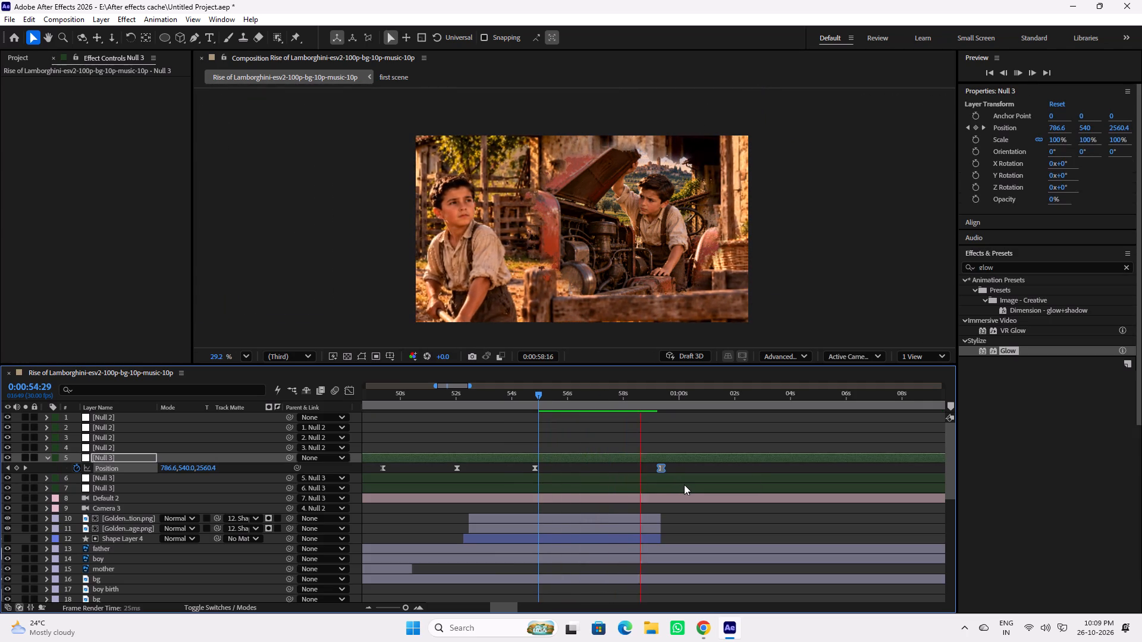
key(space)
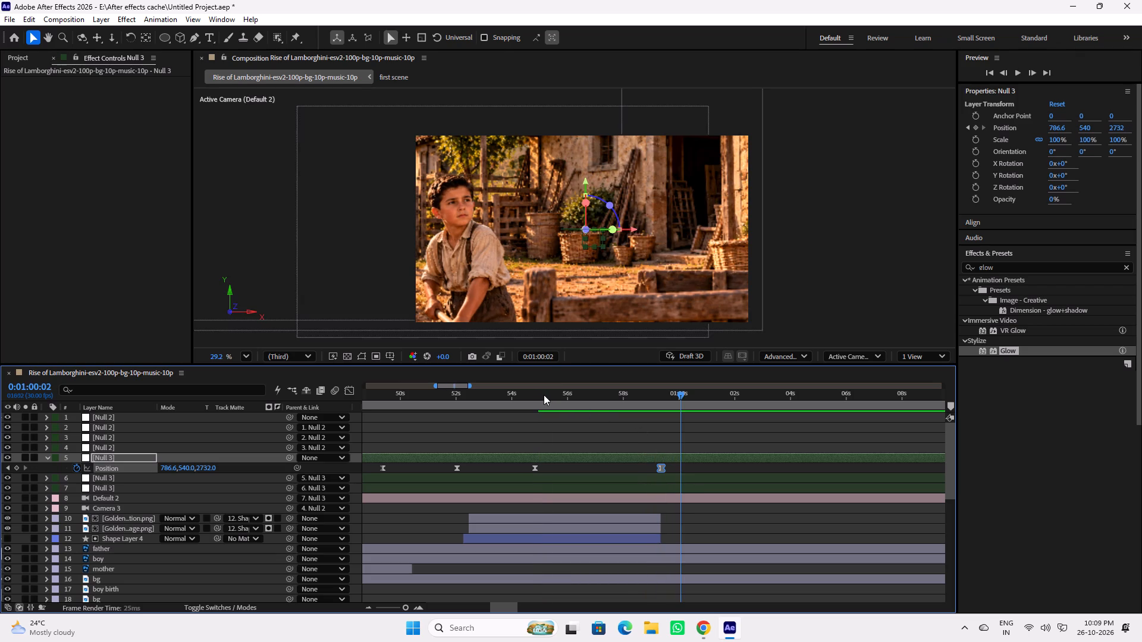
Scrub the scene between 0:52:00 and 0:56:16 and play it from 0:51:12 to review the camera push with the reveal.
drag(544, 395, 576, 401)
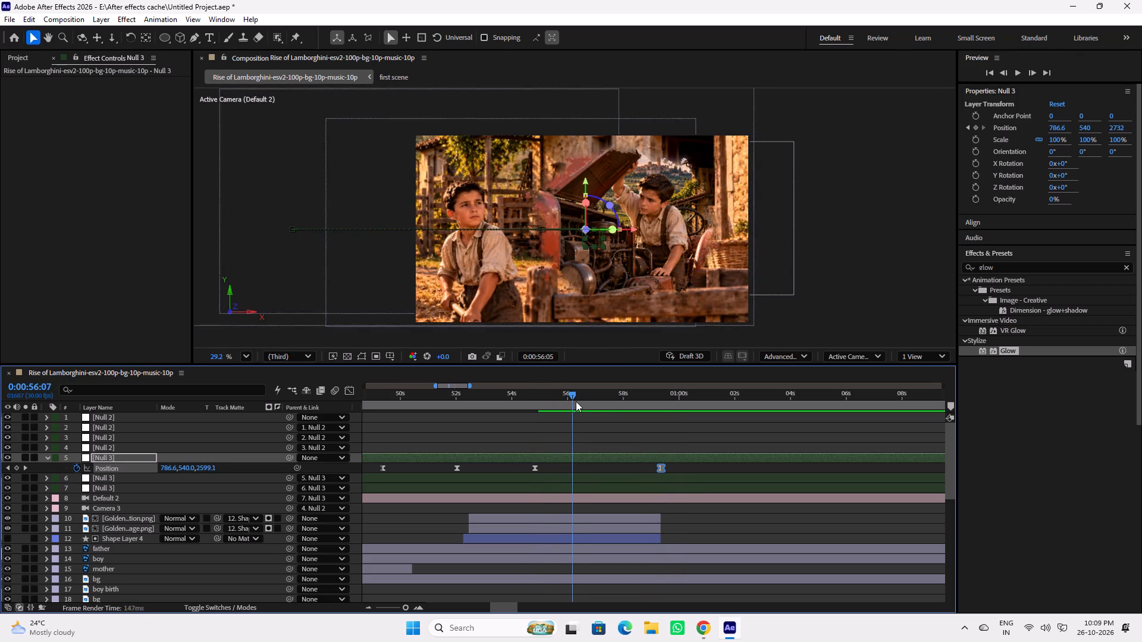
drag(576, 401, 582, 402)
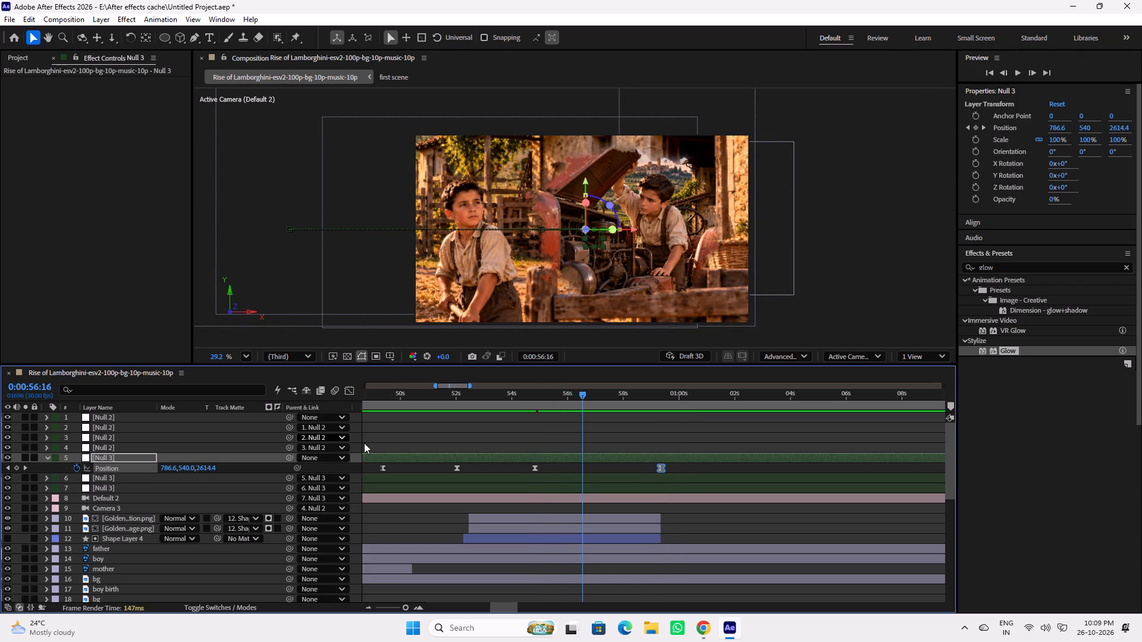
drag(512, 395, 476, 395)
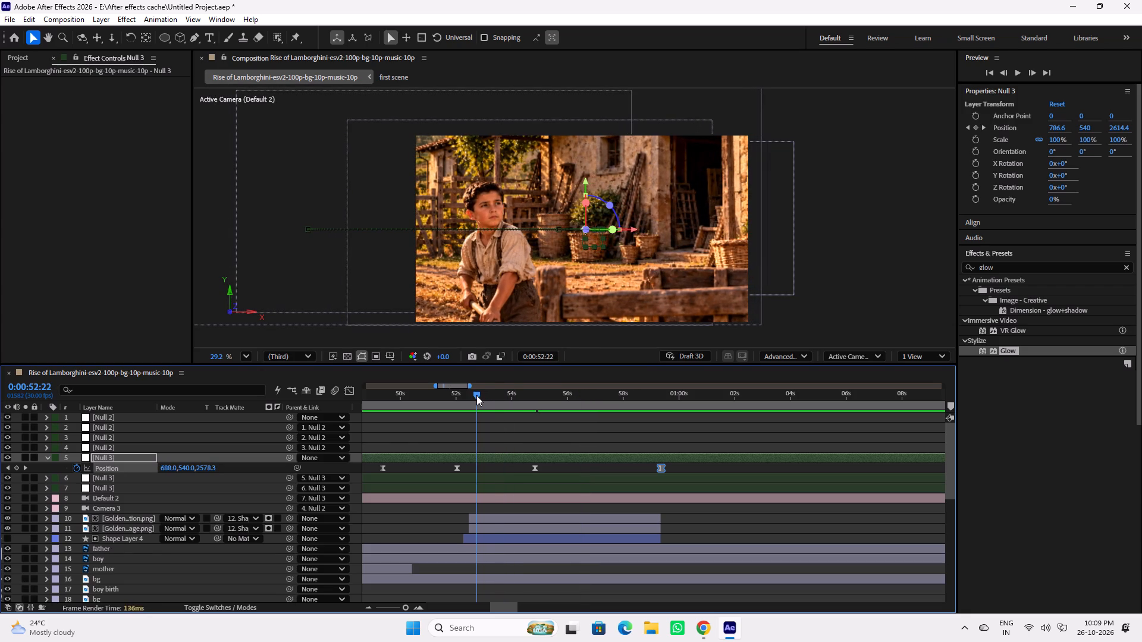
drag(476, 395, 532, 396)
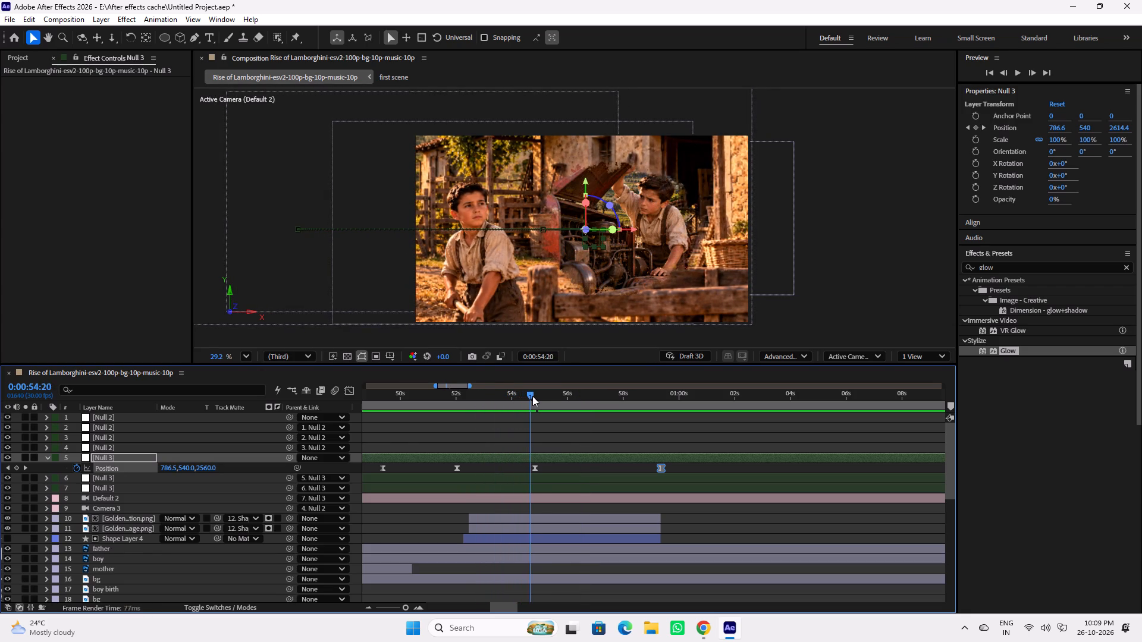
drag(532, 396, 441, 397)
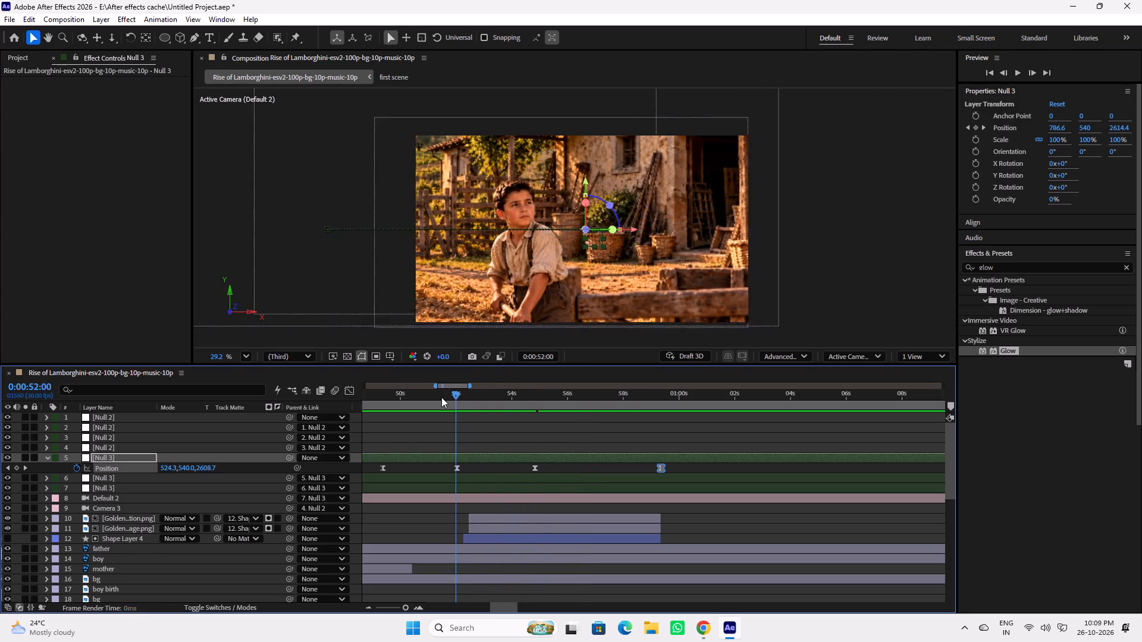
drag(441, 397, 439, 397)
key(space)
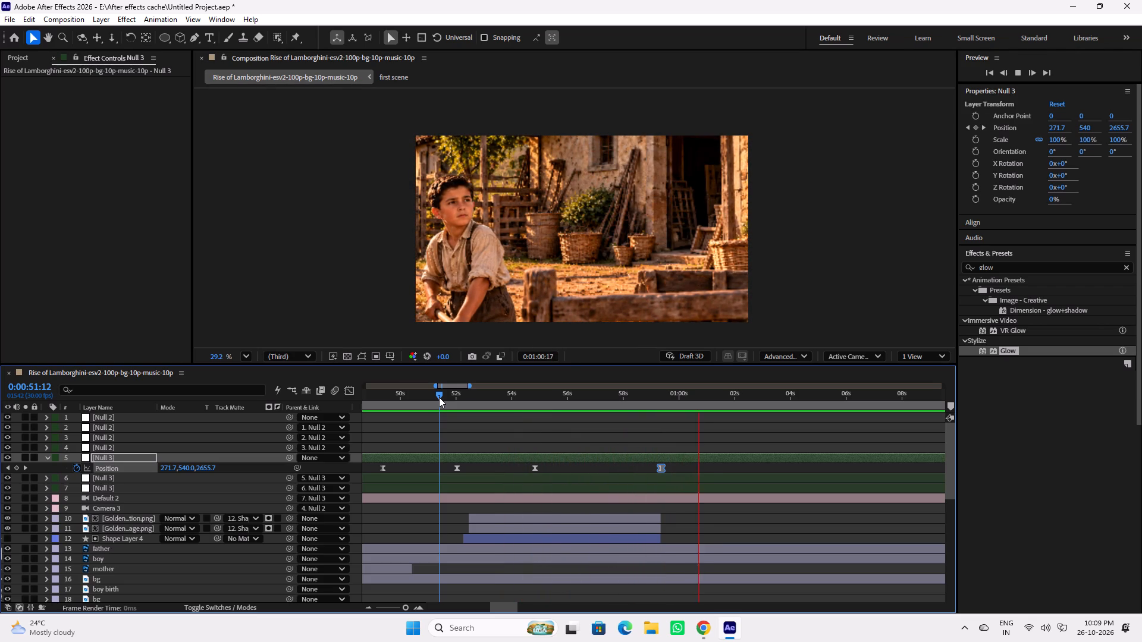
key(space)
Save the project.
key(ctrl+s)
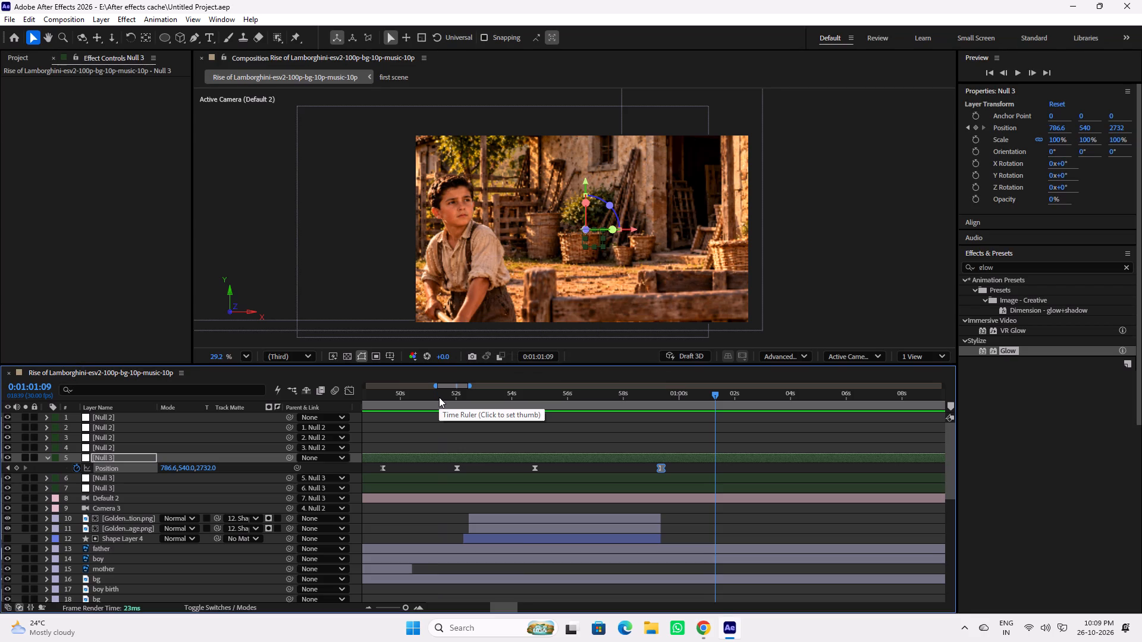
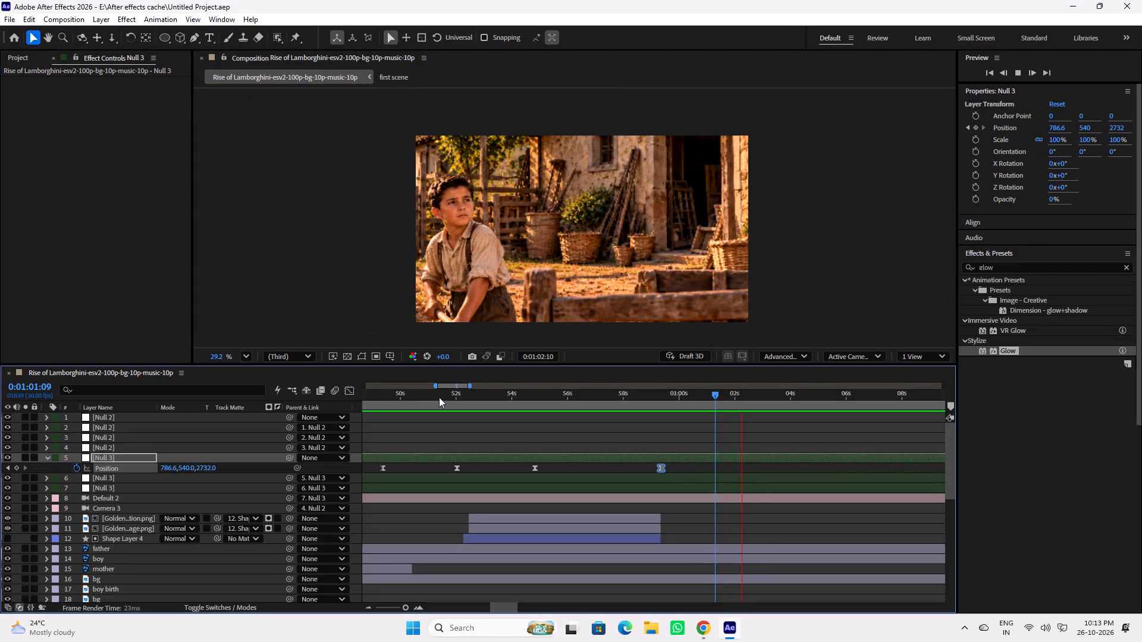
Scrub back through the tractor scene and play it from 0:52:13 to review the camera push and image reveal.
key(space)
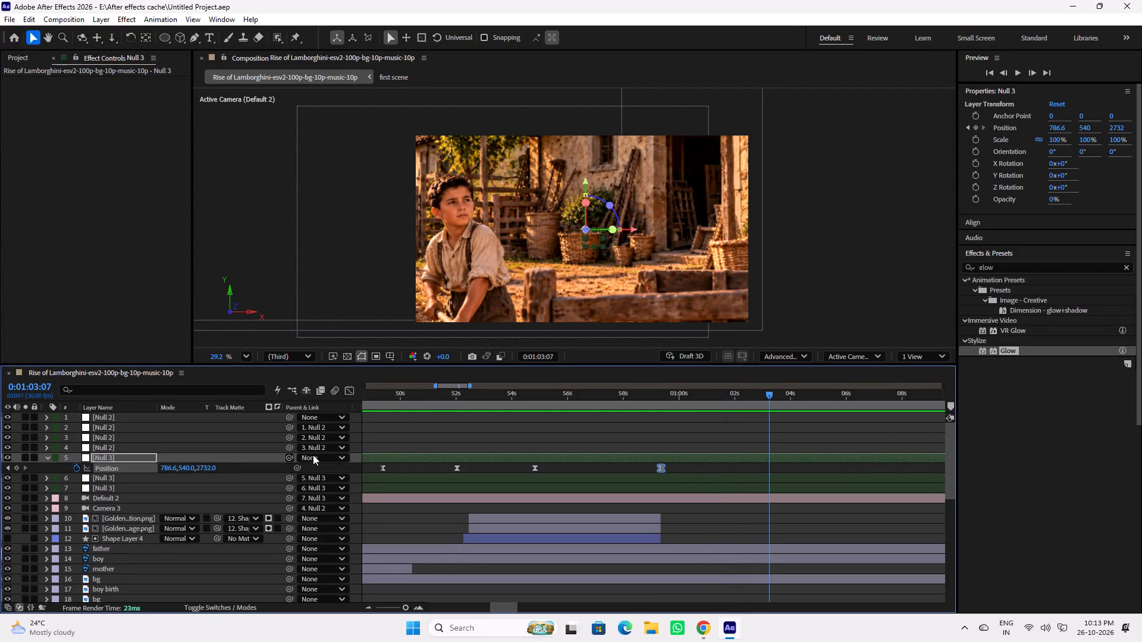
drag(561, 399, 537, 401)
key(space)
drag(537, 401, 513, 404)
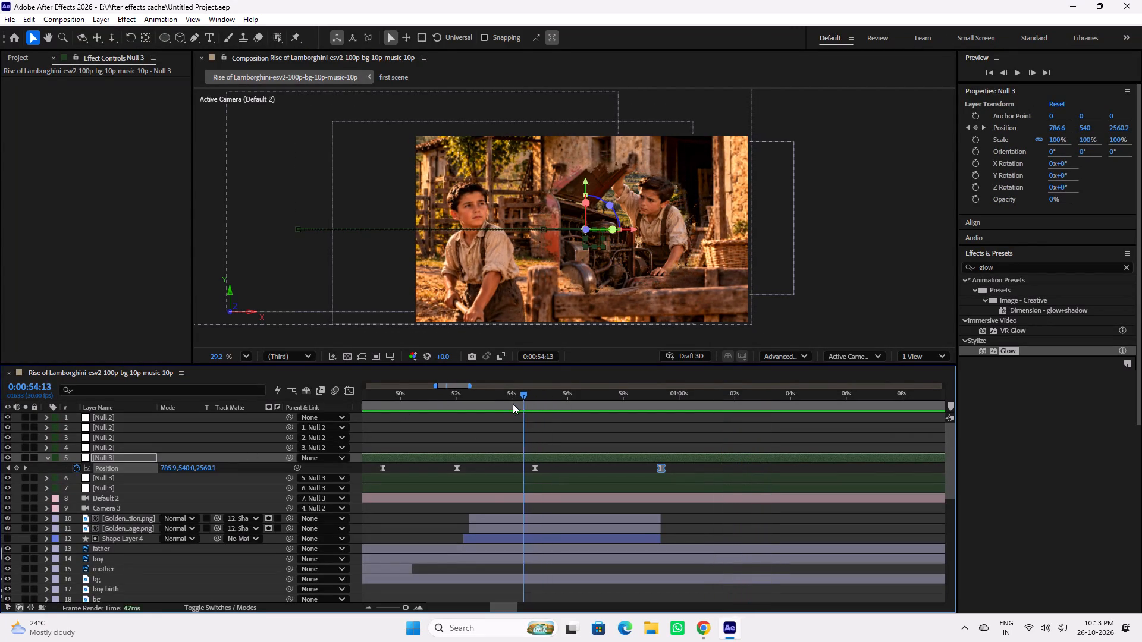
drag(513, 404, 468, 409)
key(space)
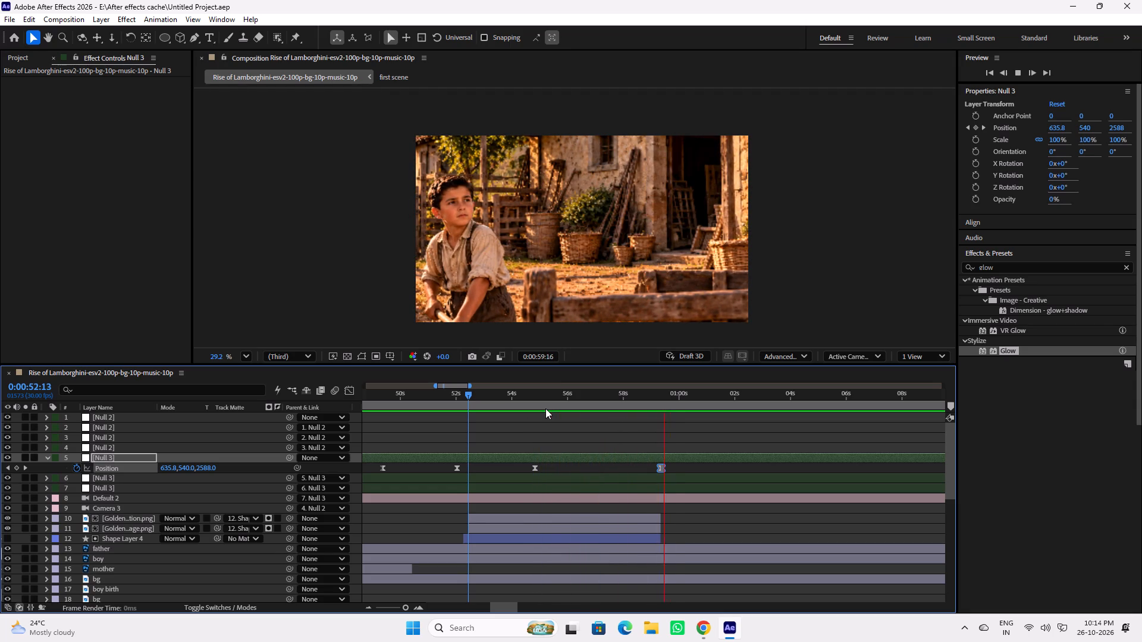
key(space)
Save the project.
key(ctrl+s)
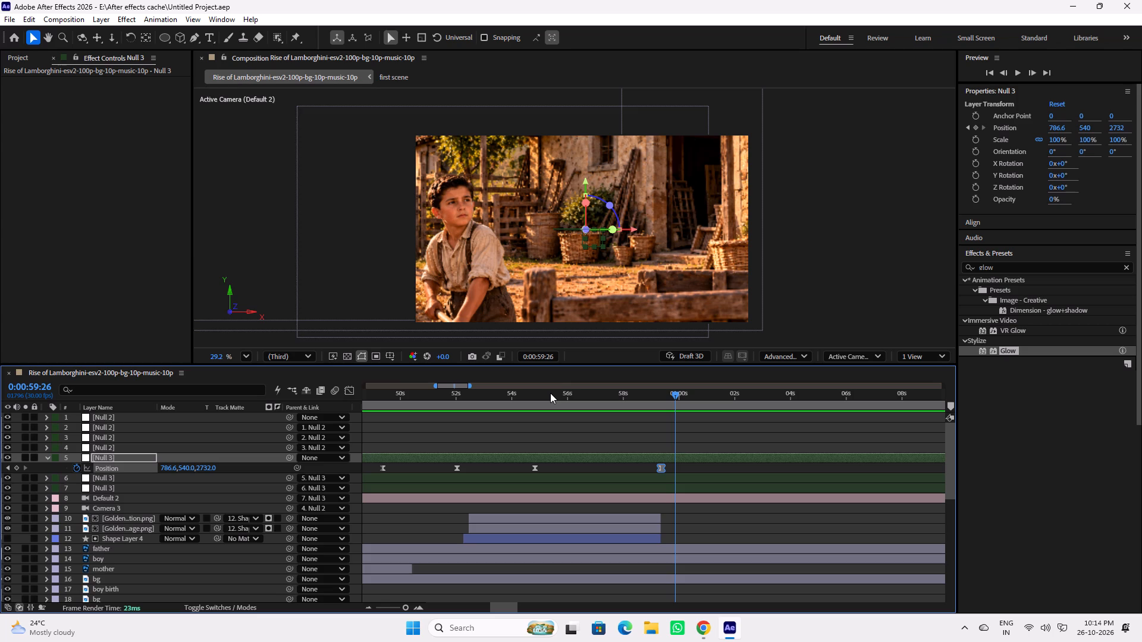
Play the scene from 0:52:00 and check the frames around the image layers' end at 0:59:11.
drag(547, 393, 456, 392)
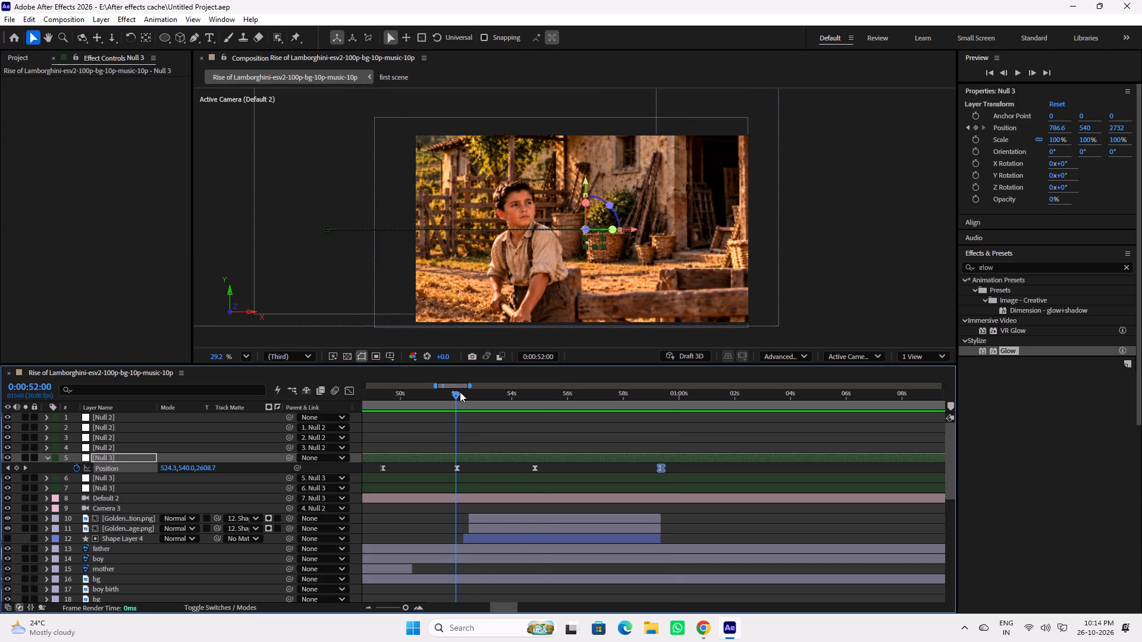
key(space)
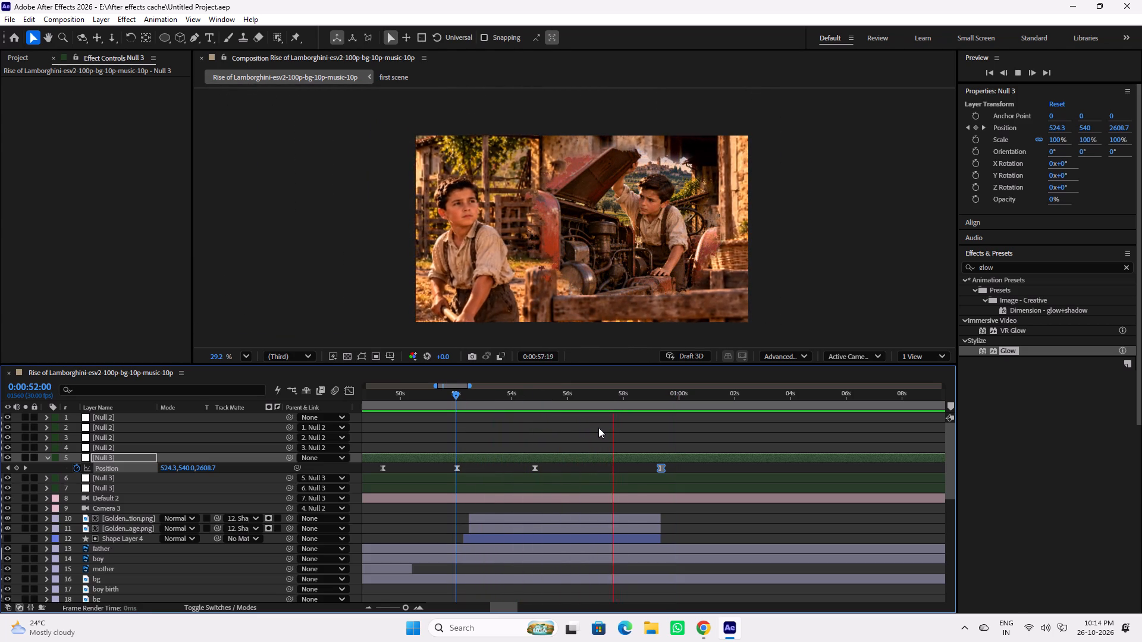
key(space)
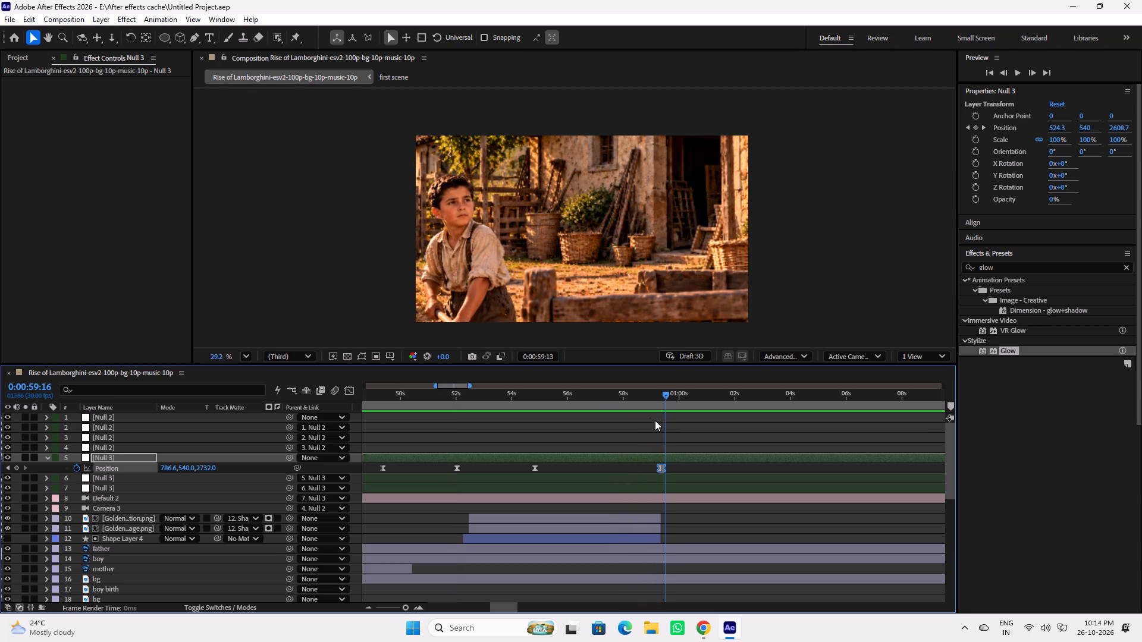
click(662, 396)
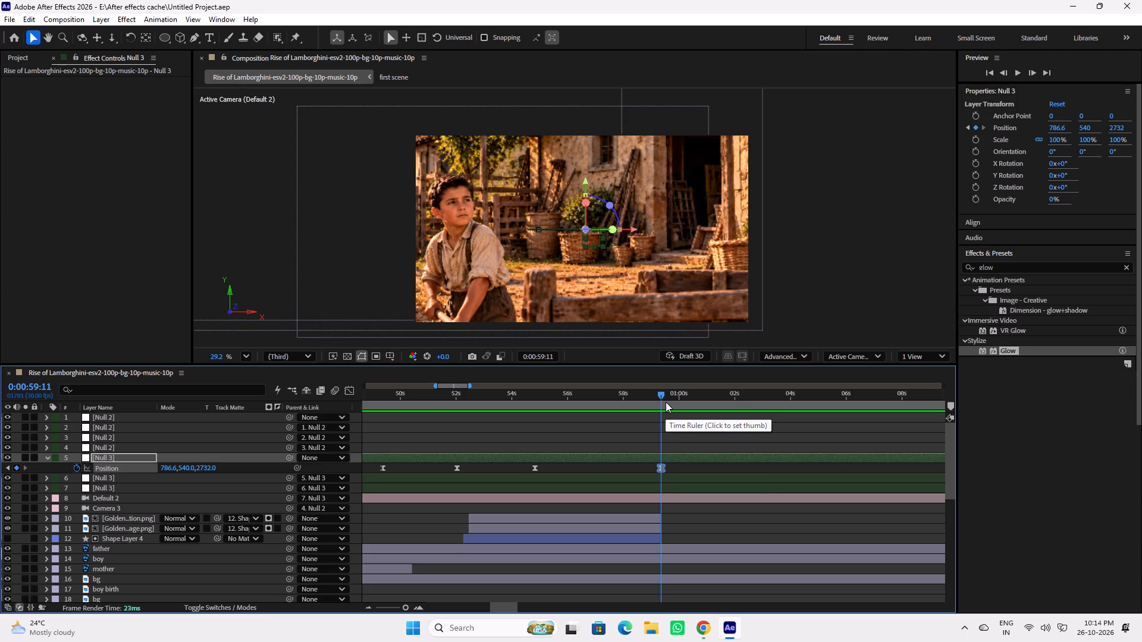
drag(661, 394, 654, 394)
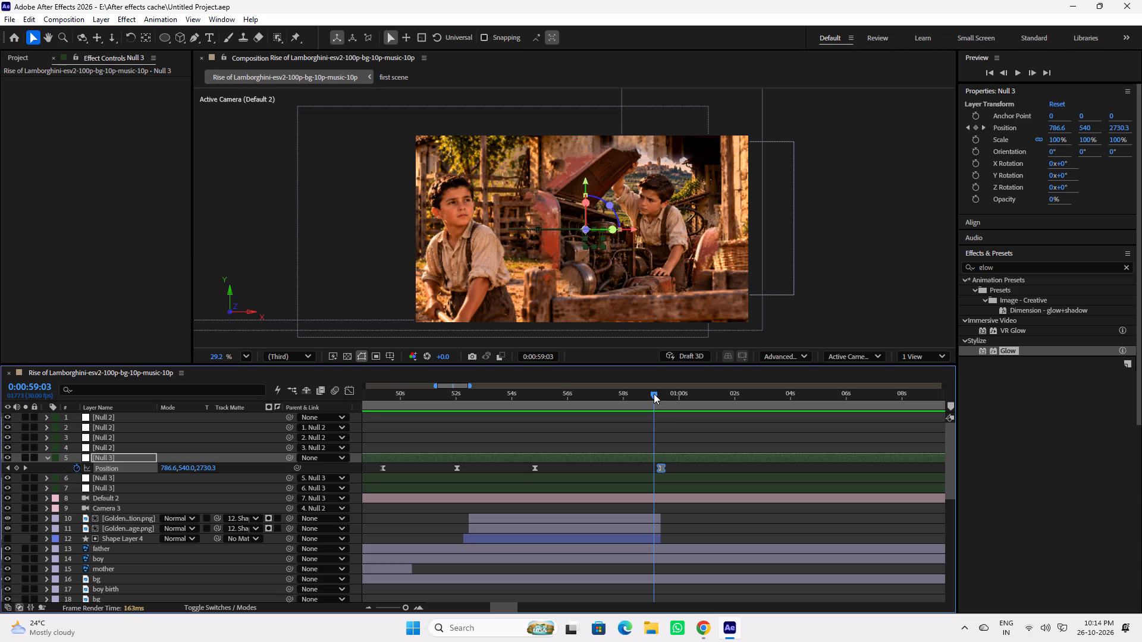
Save the project again.
key(ctrl+s)
Play the end of the image reveal from 0:59:13 and again from 0:59:02 to check the cut.
drag(649, 394, 663, 394)
key(space)
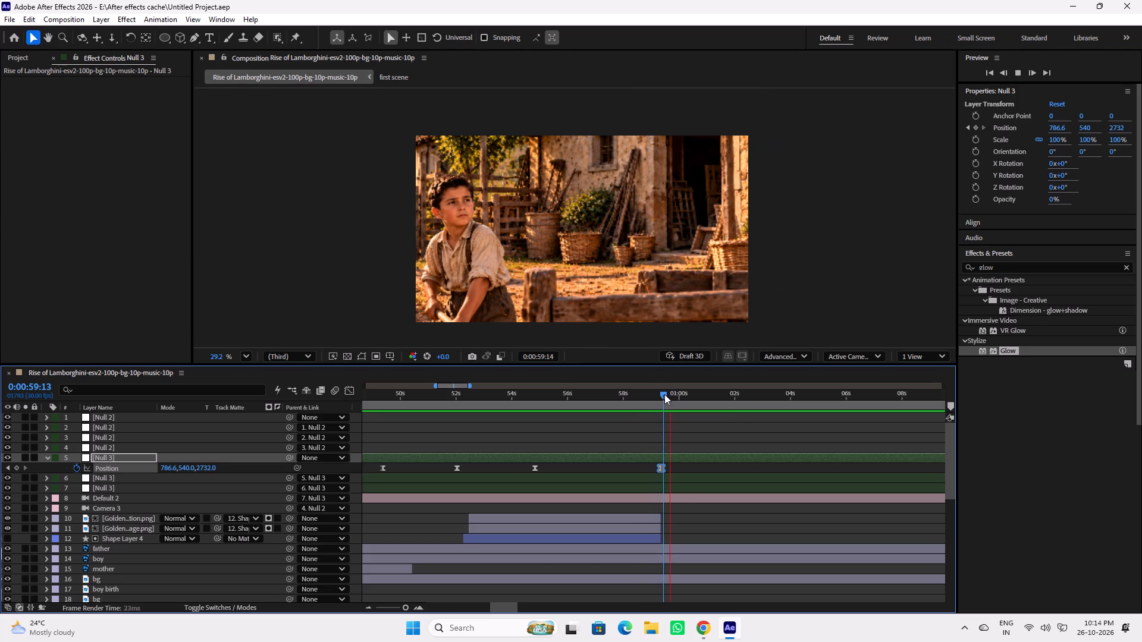
drag(661, 395, 658, 395)
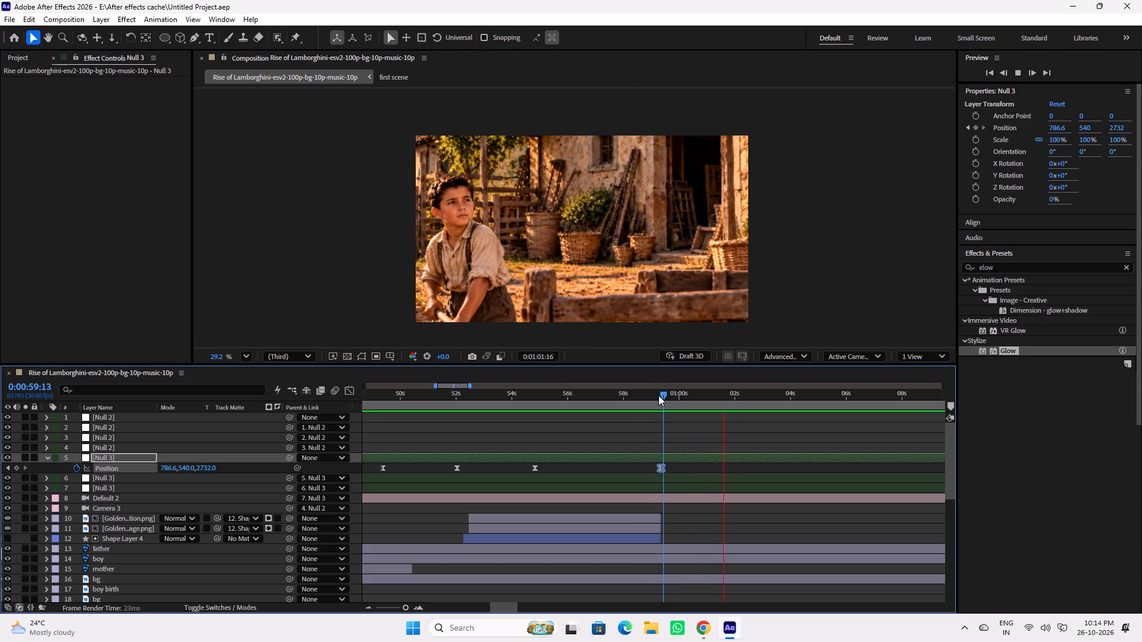
drag(658, 395, 651, 395)
key(space)
key(space)
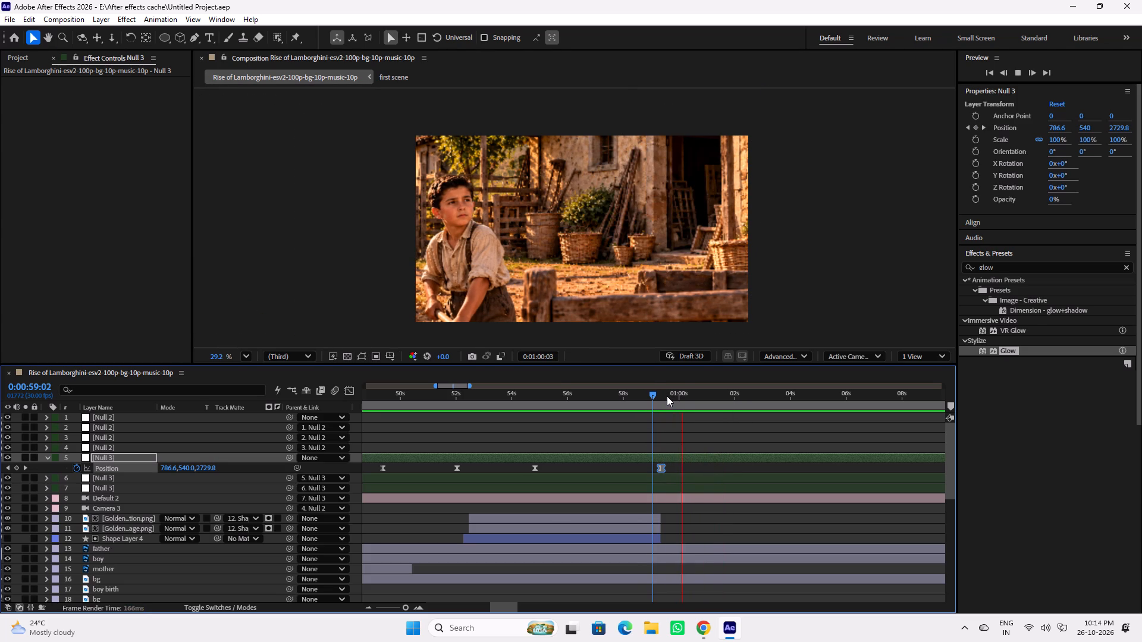
Examine the music audio layers below the first scene layer, checking the extent of layer 41 around and after 0:59.
scroll(695, 503, down, 2)
scroll(701, 525, down, 20)
scroll(701, 525, down, 2)
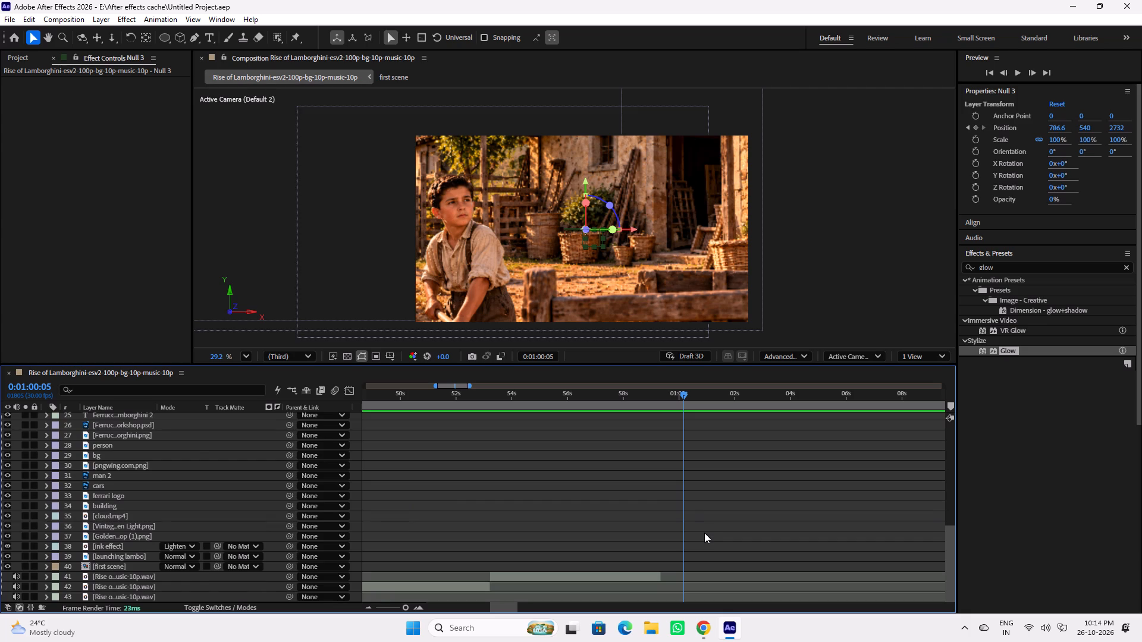
scroll(705, 540, down, 10)
click(719, 575)
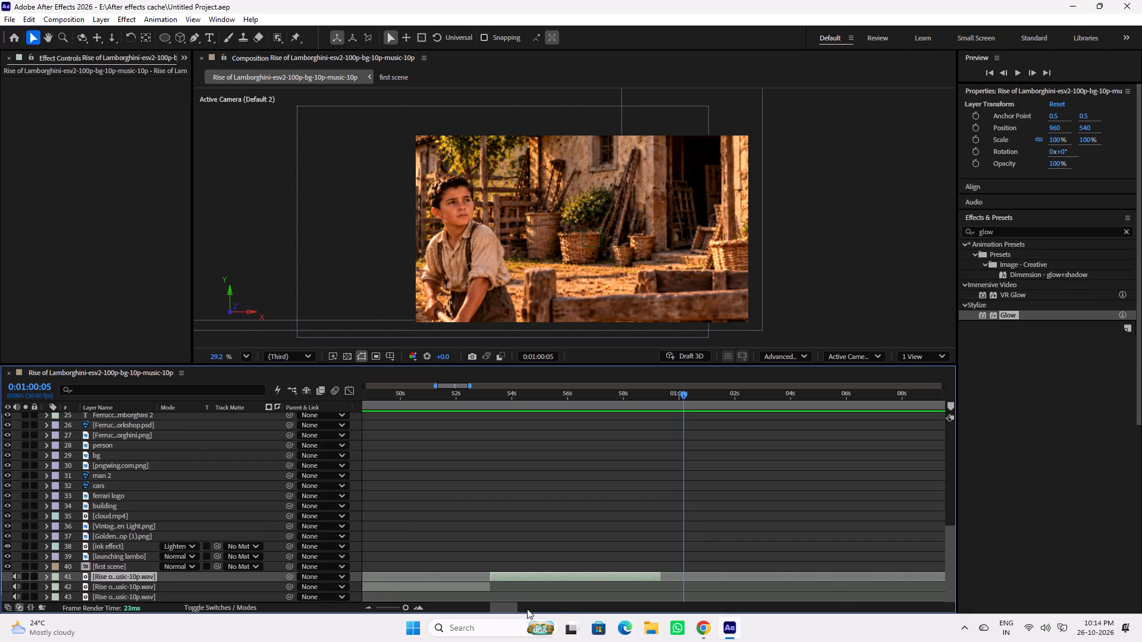
drag(507, 608, 588, 608)
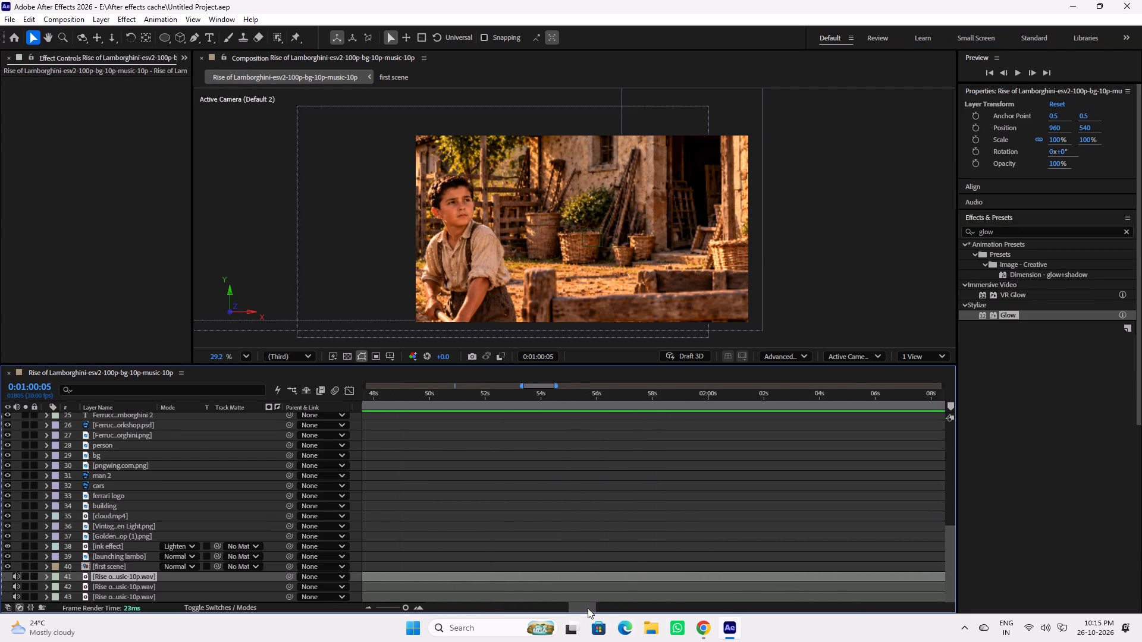
drag(588, 608, 521, 606)
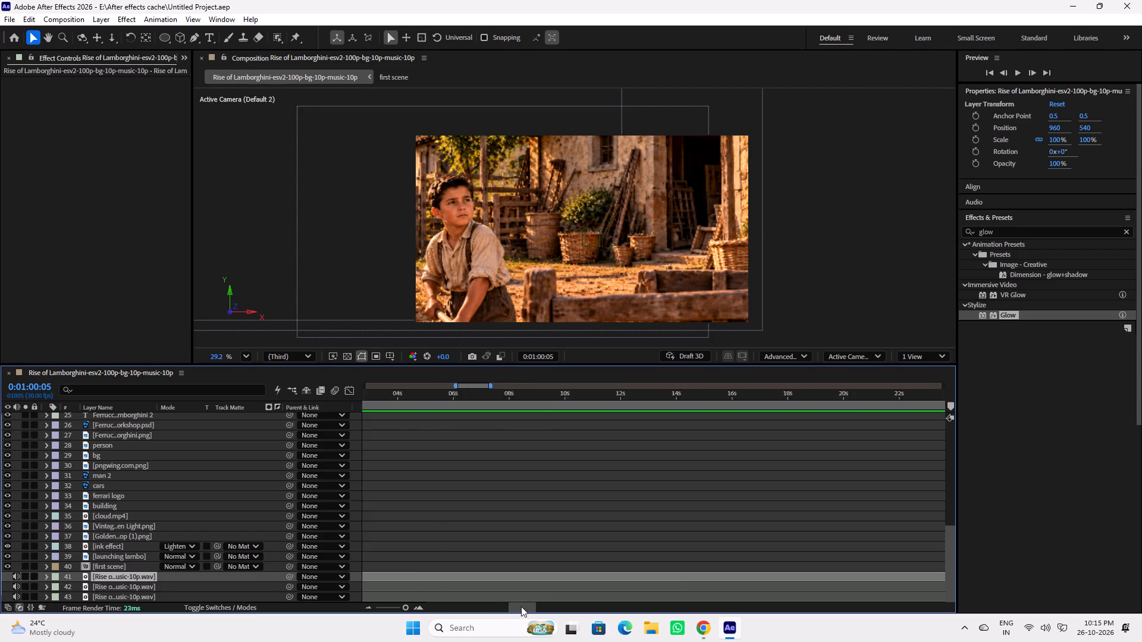
drag(521, 606, 514, 602)
scroll(531, 581, down, 3)
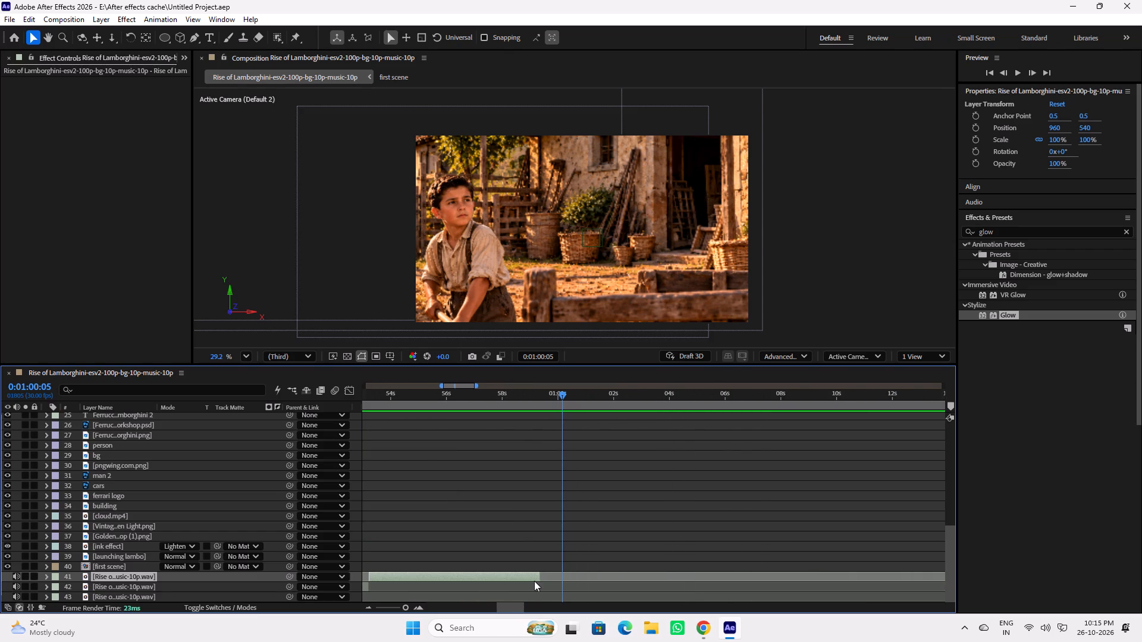
Undo recent edits back through Null 3's last Position keyframe and Shape Layer 4's Glow to before the removal of the layer pieces after 0:59:11.
key(ctrl+z)
key(ctrl+z)
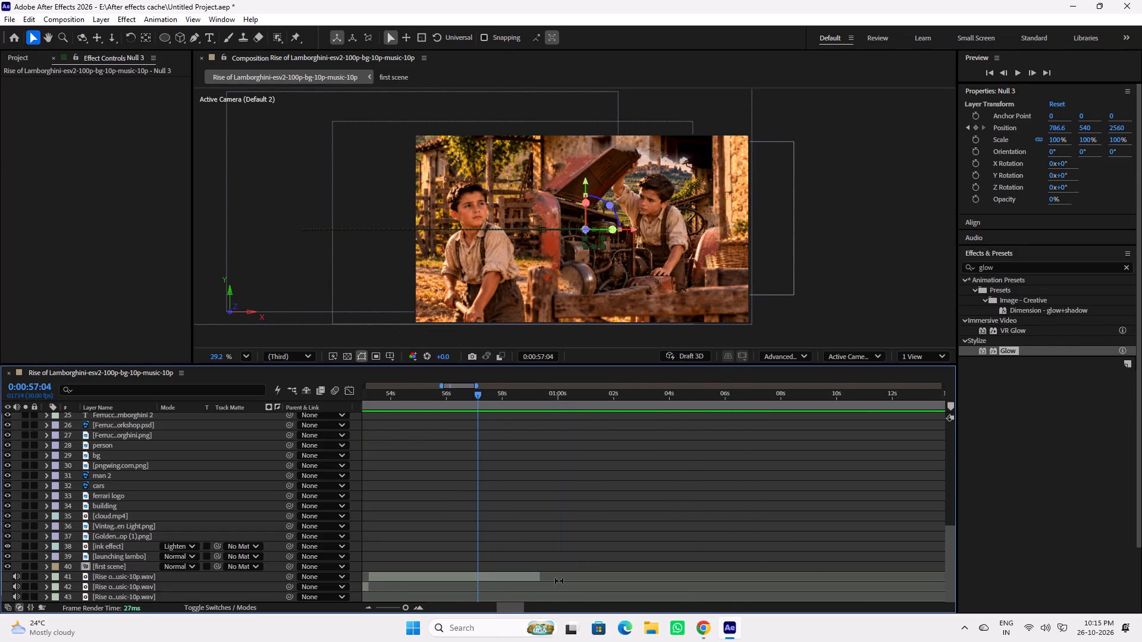
key(ctrl+z)
key(ctrl+z)
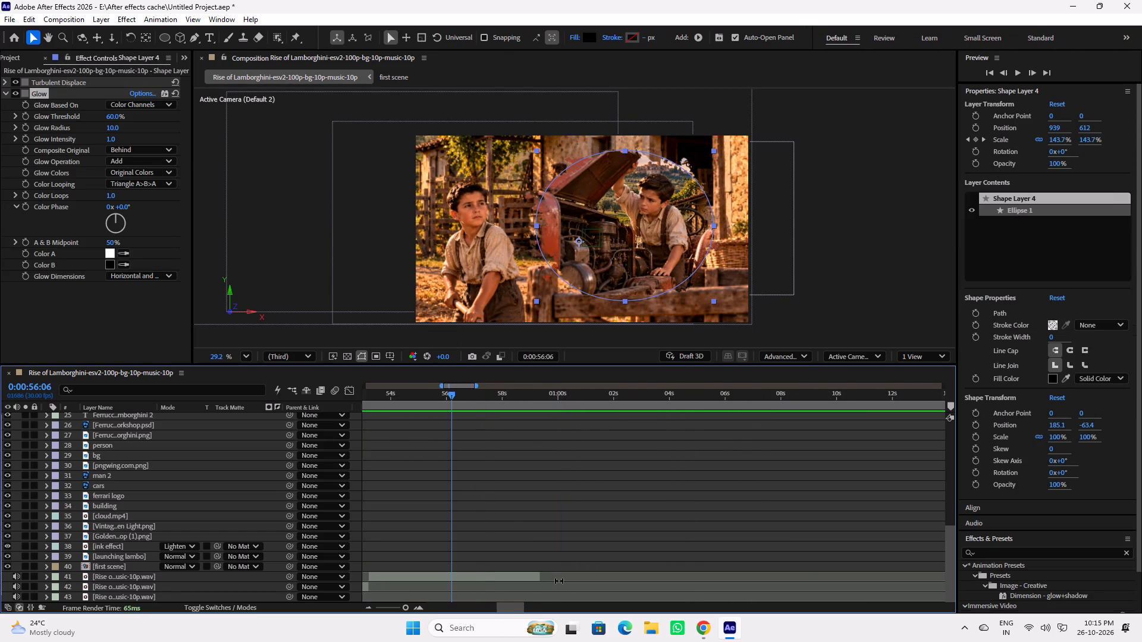
key(ctrl+z)
key(ctrl+z)
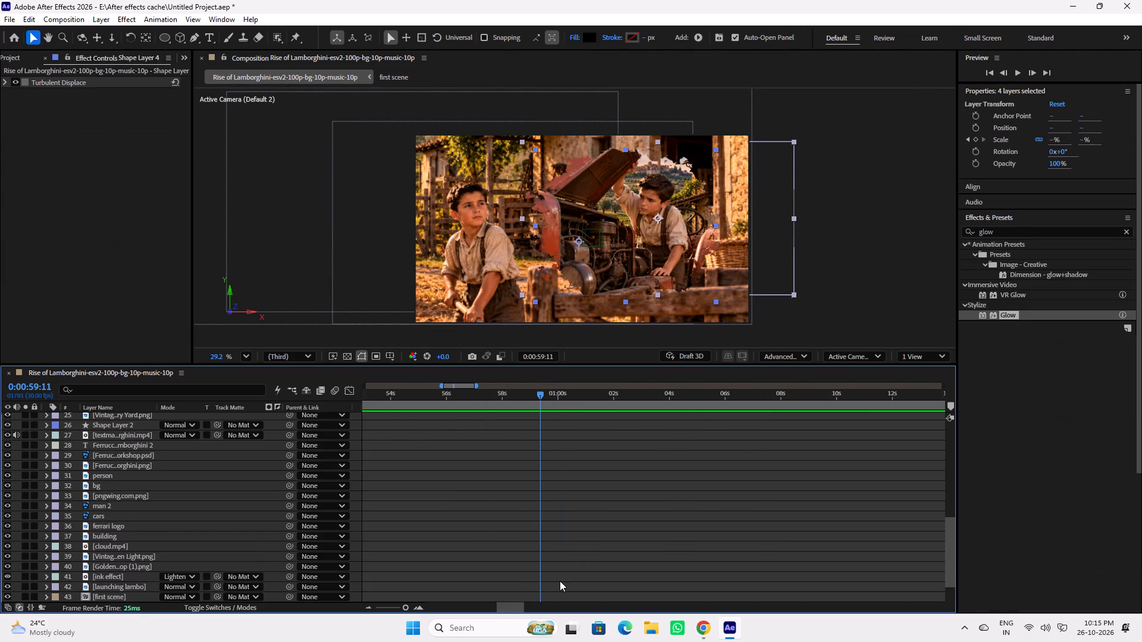
scroll(560, 578, down, 14)
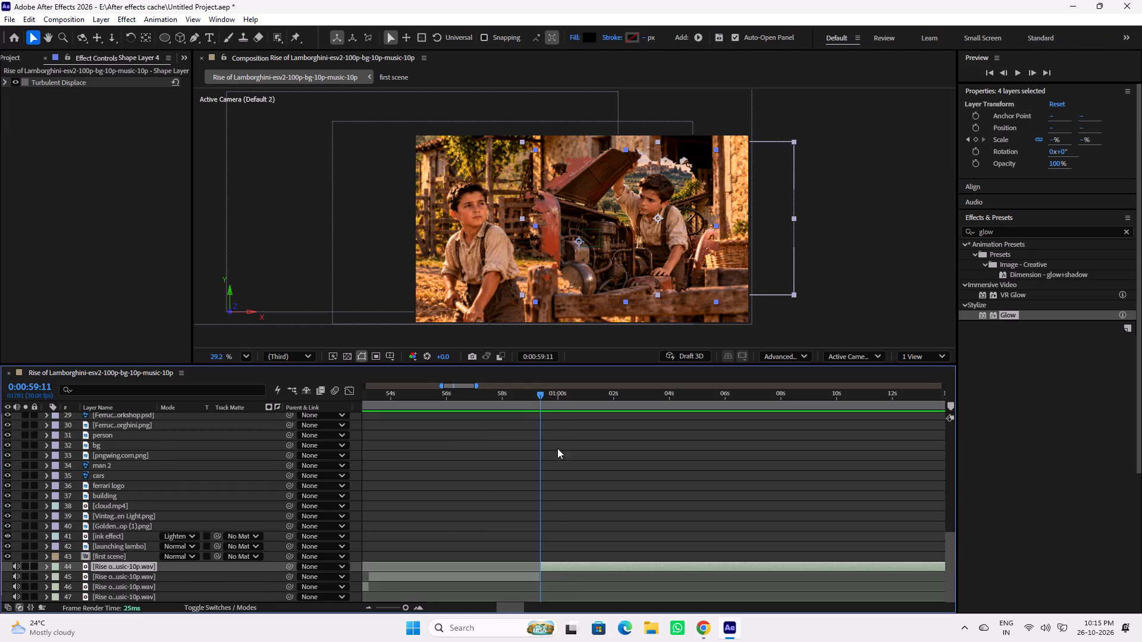
Examine the split image and shape layers around 0:59:11 and scrub the scene between 0:59:23 and 0:53:29.
click(547, 392)
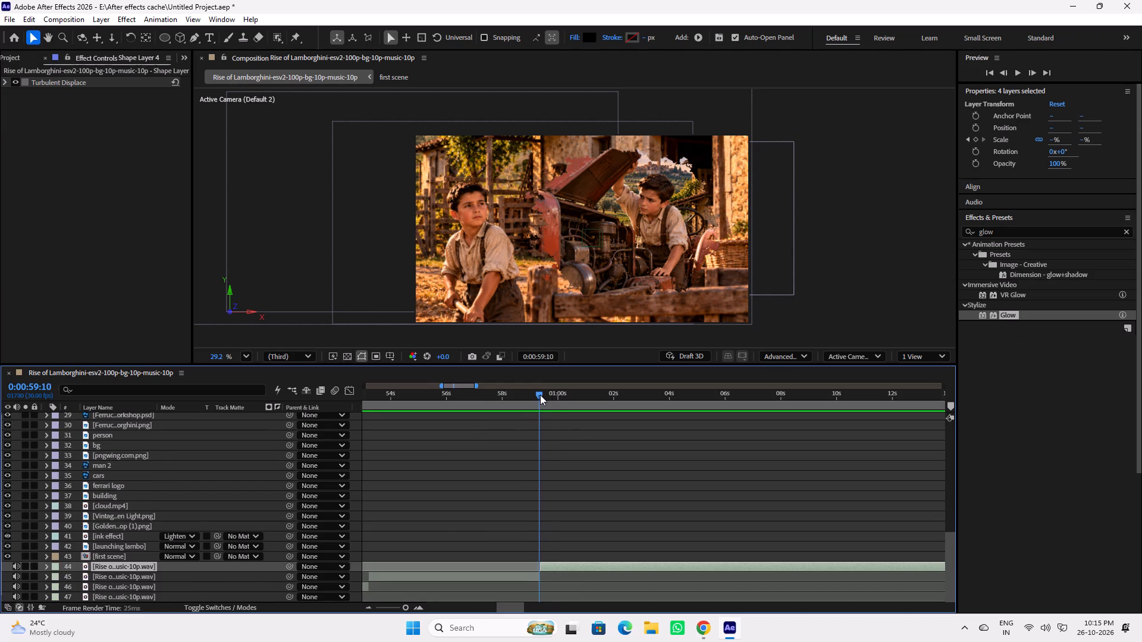
click(579, 468)
scroll(586, 499, up, 5)
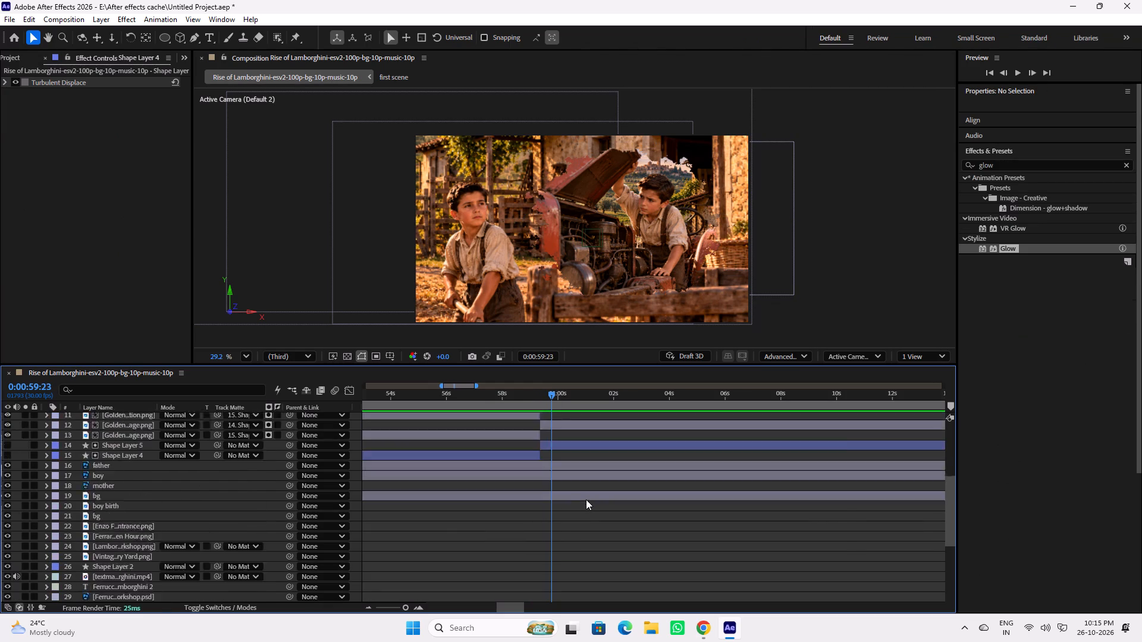
scroll(586, 499, up, 7)
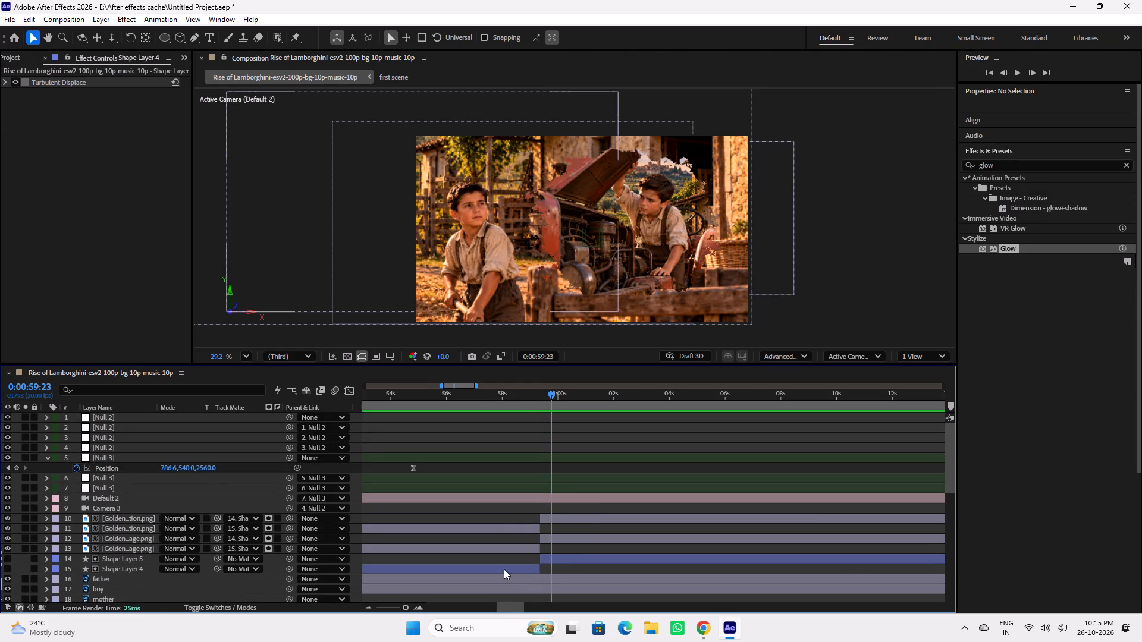
drag(555, 394, 529, 396)
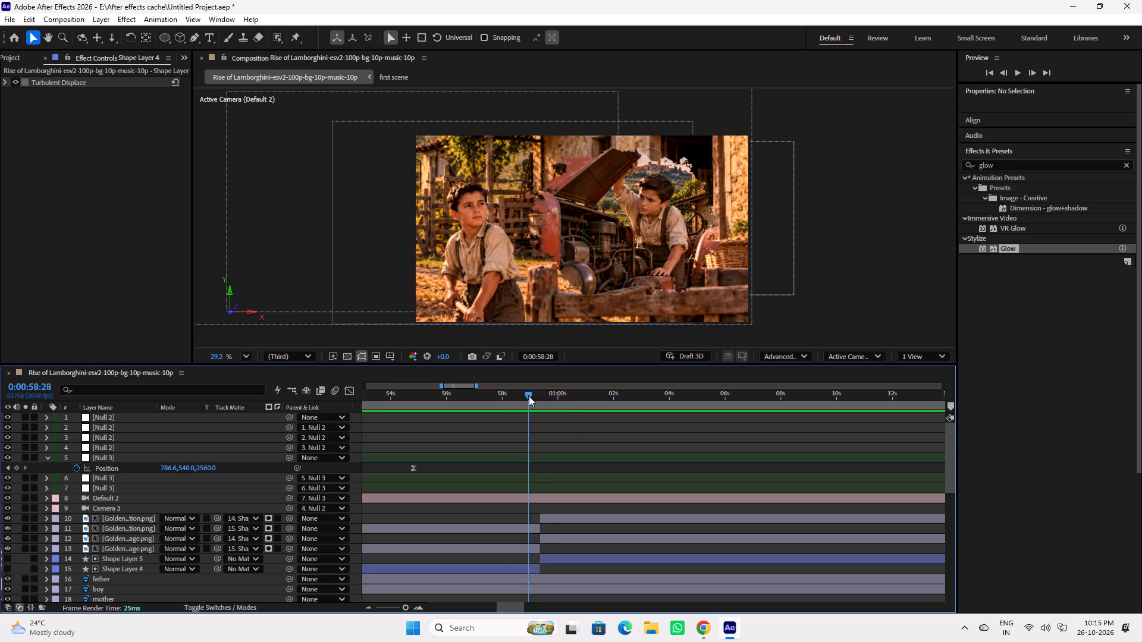
drag(529, 396, 392, 397)
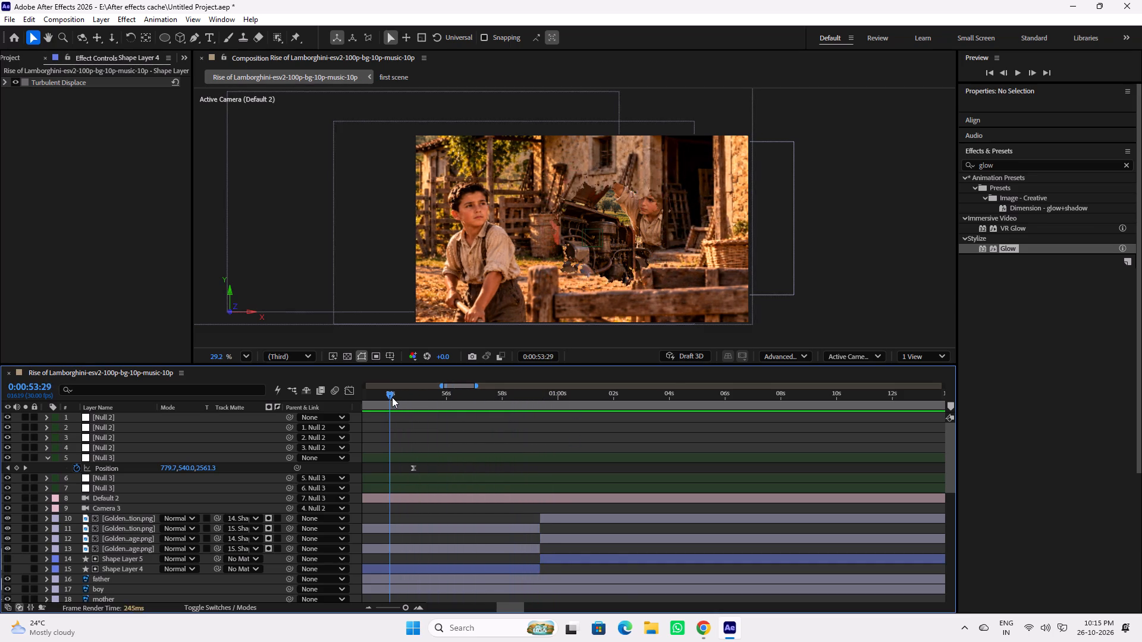
drag(392, 397, 454, 402)
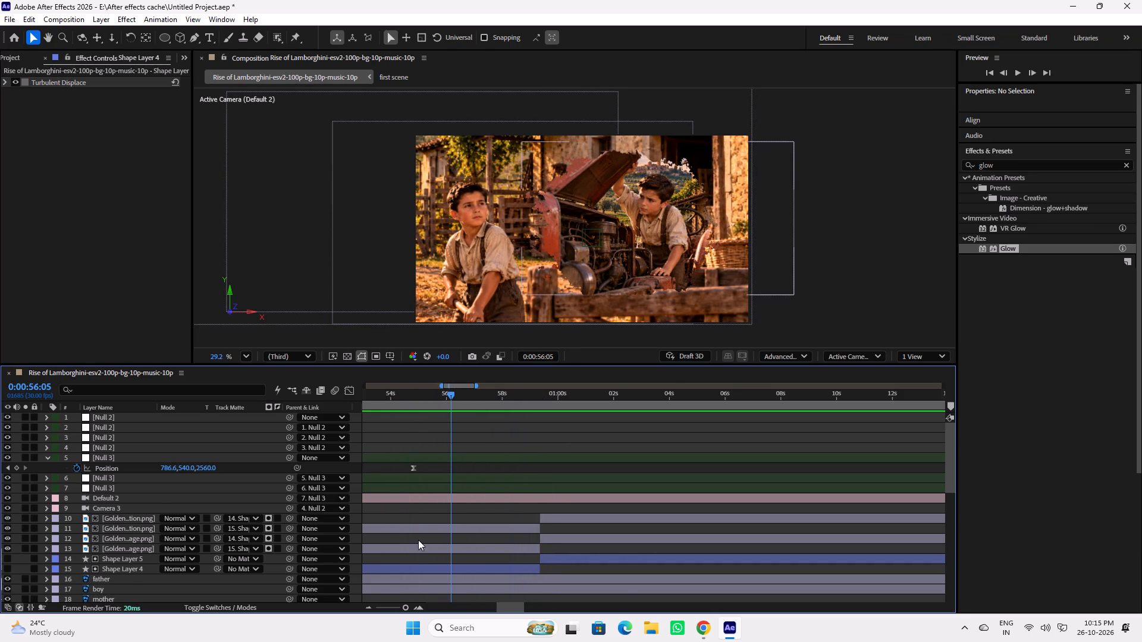
Delete the two Golden-Hour image layers starting at 0:59:11 together with Shape Layer 5, keeping the audio layer.
scroll(422, 545, down, 3)
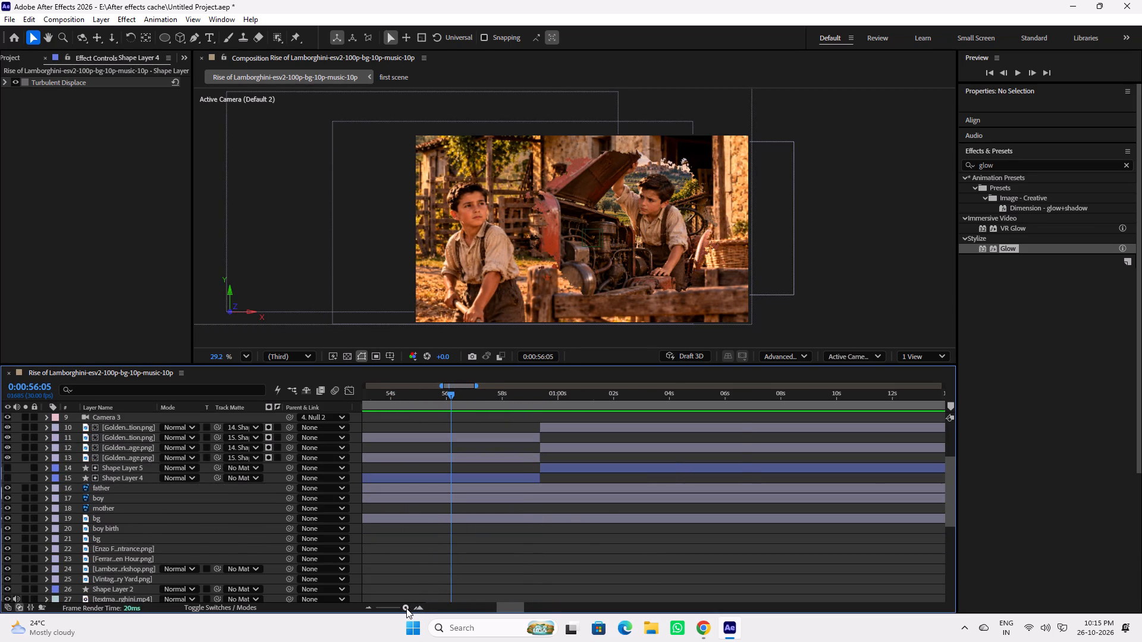
click(406, 608)
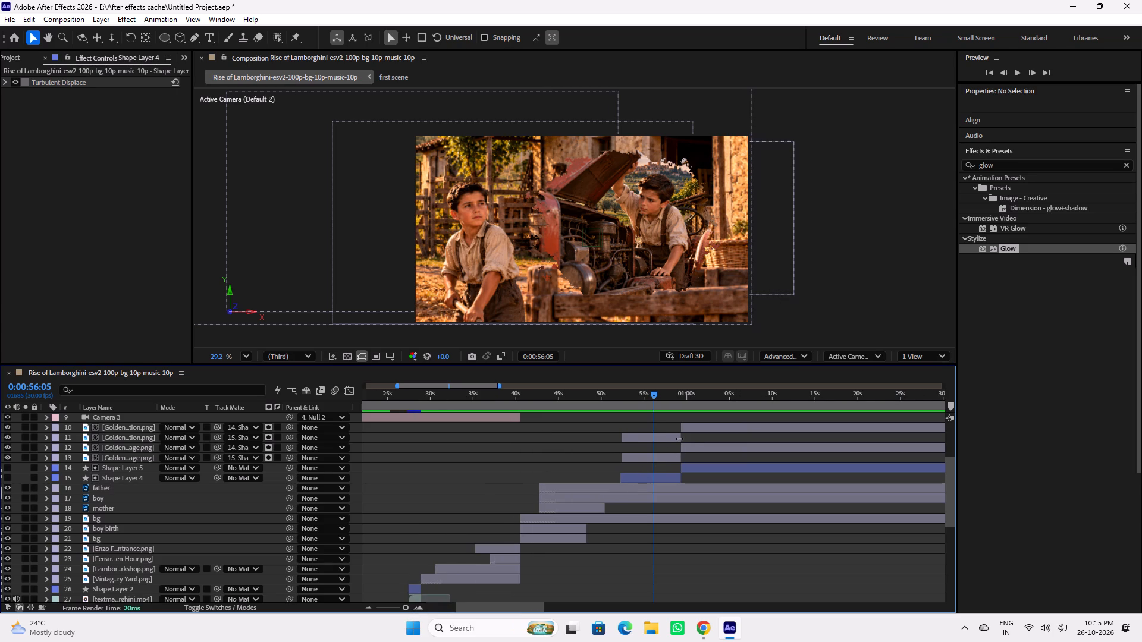
click(707, 433)
click(711, 430)
ctrl+click(714, 443)
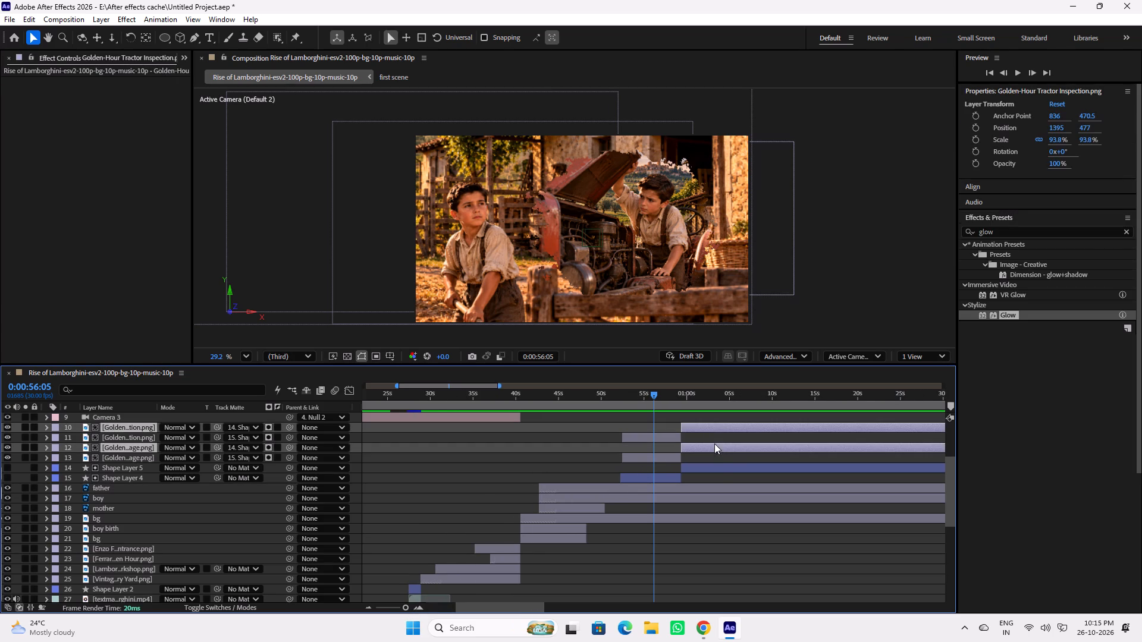
ctrl+click(717, 468)
key(Delete)
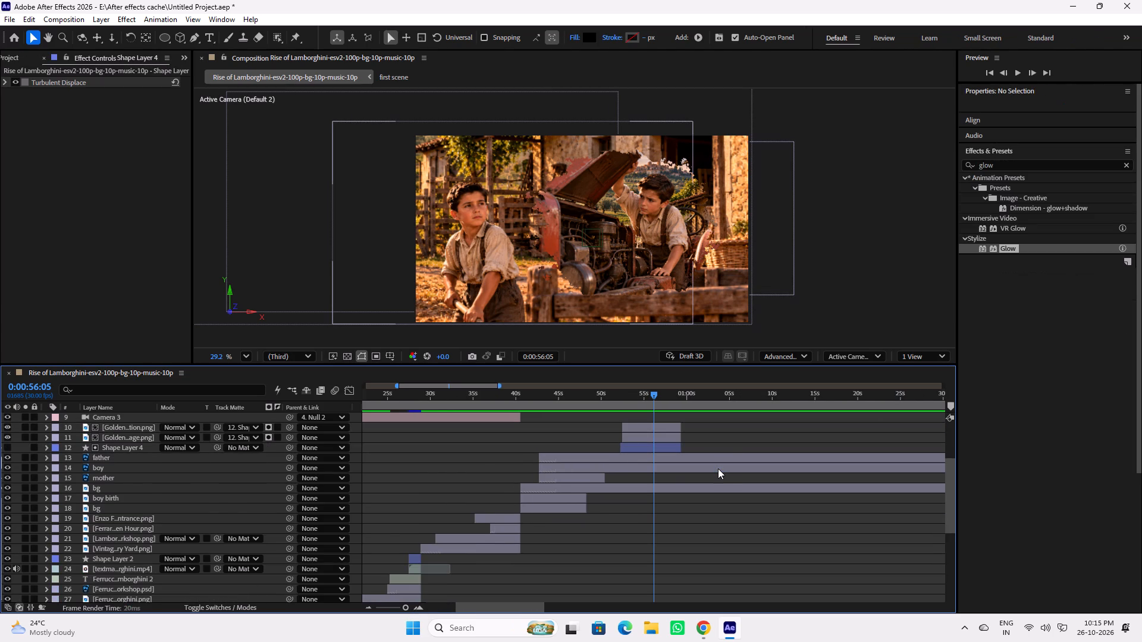
Examine the cleaned-up layer stack and preview the tractor-inspection scene from 0:49:25 to about 0:58.
scroll(718, 468, down, 15)
scroll(724, 503, up, 8)
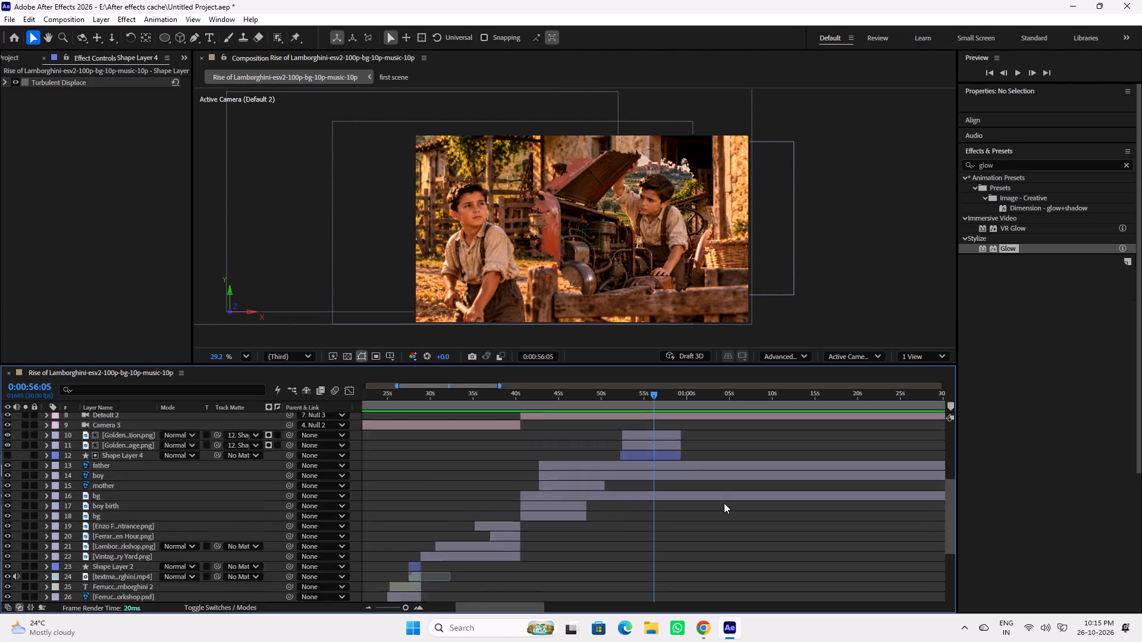
scroll(724, 503, up, 1)
drag(636, 395, 600, 398)
key(space)
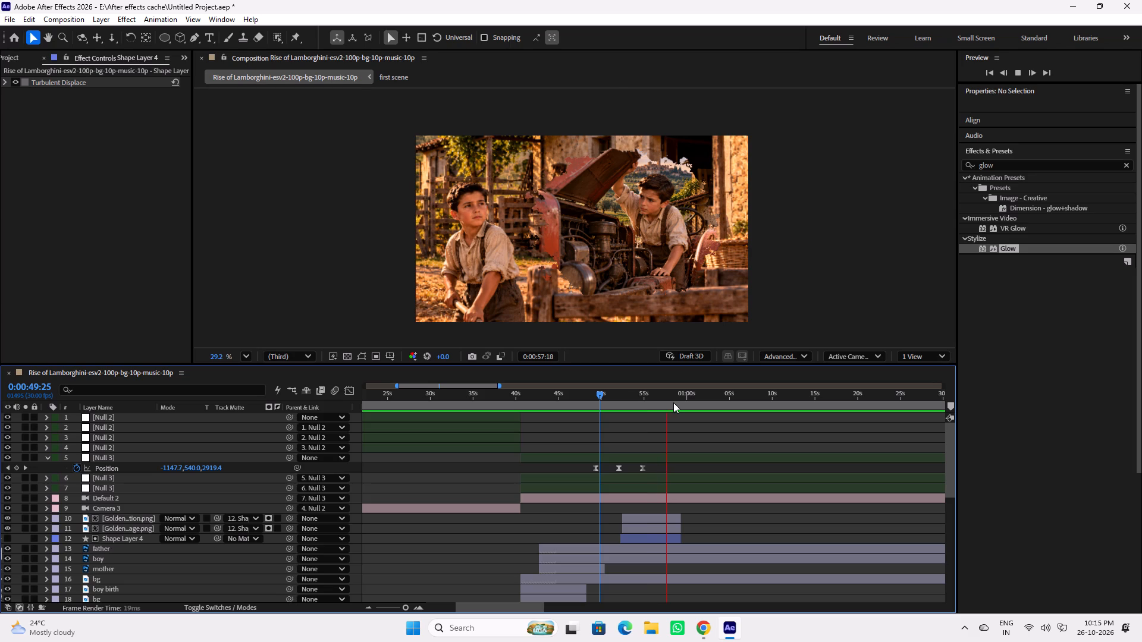
key(space)
key(space)
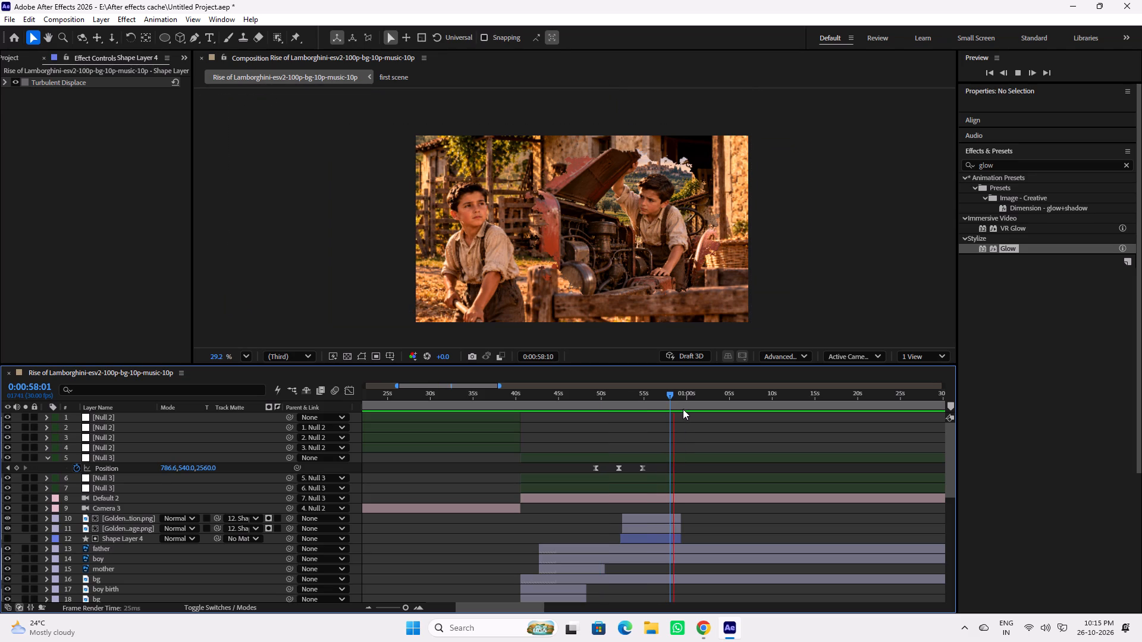
key(space)
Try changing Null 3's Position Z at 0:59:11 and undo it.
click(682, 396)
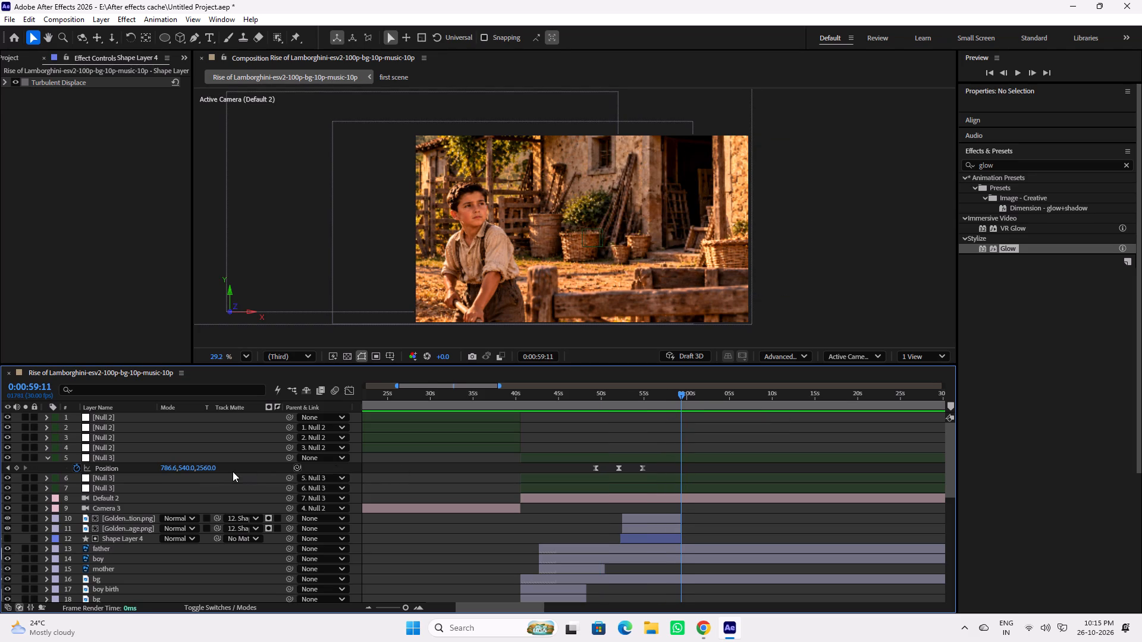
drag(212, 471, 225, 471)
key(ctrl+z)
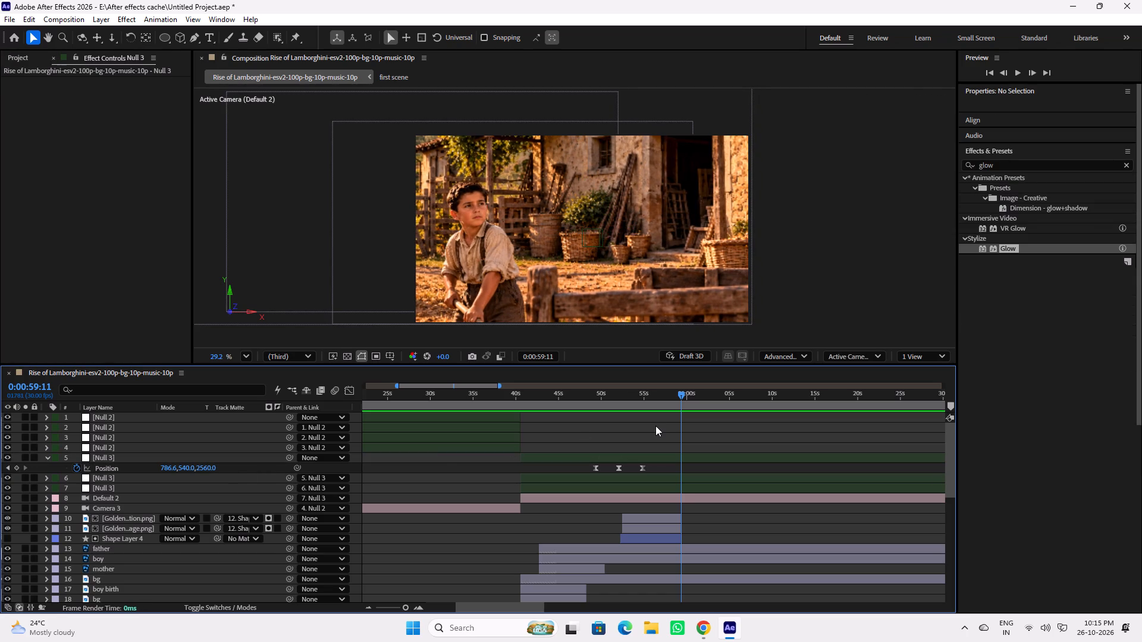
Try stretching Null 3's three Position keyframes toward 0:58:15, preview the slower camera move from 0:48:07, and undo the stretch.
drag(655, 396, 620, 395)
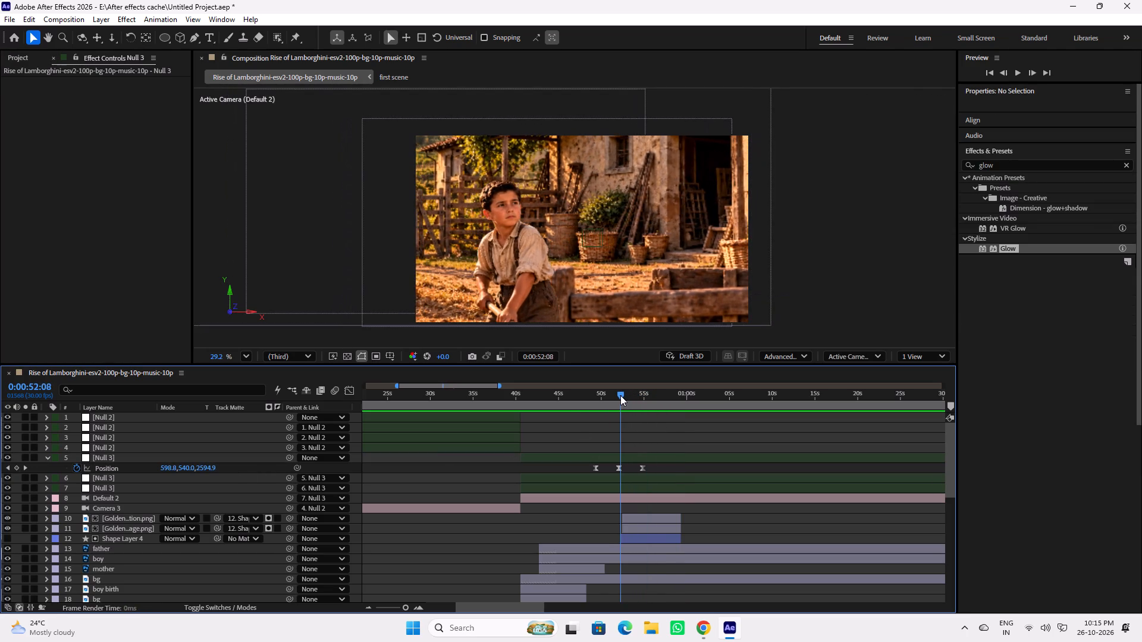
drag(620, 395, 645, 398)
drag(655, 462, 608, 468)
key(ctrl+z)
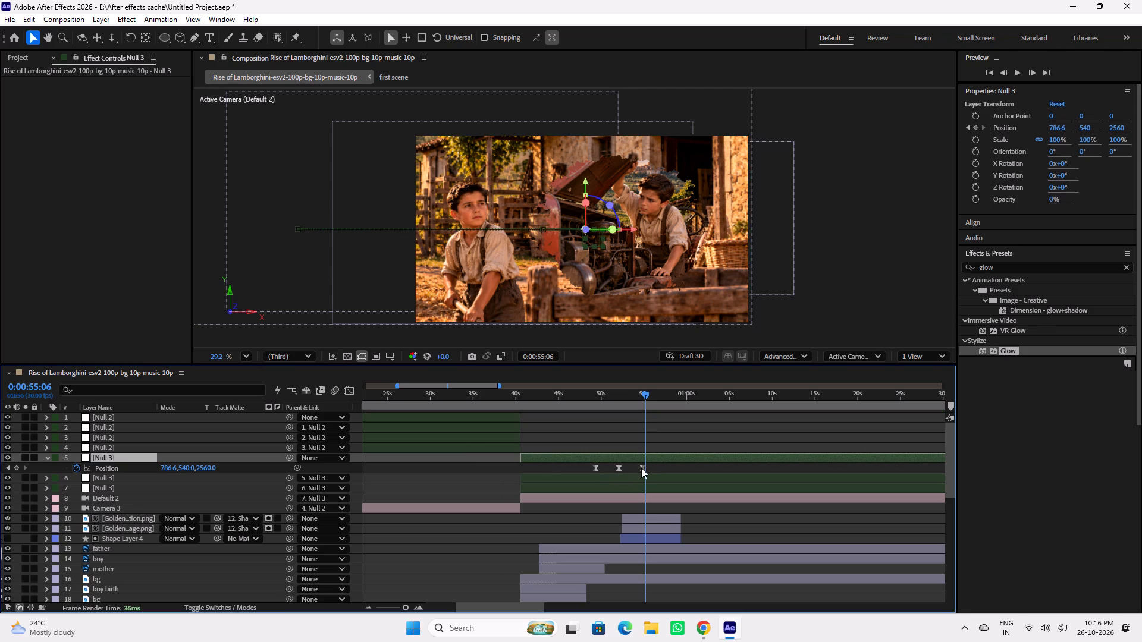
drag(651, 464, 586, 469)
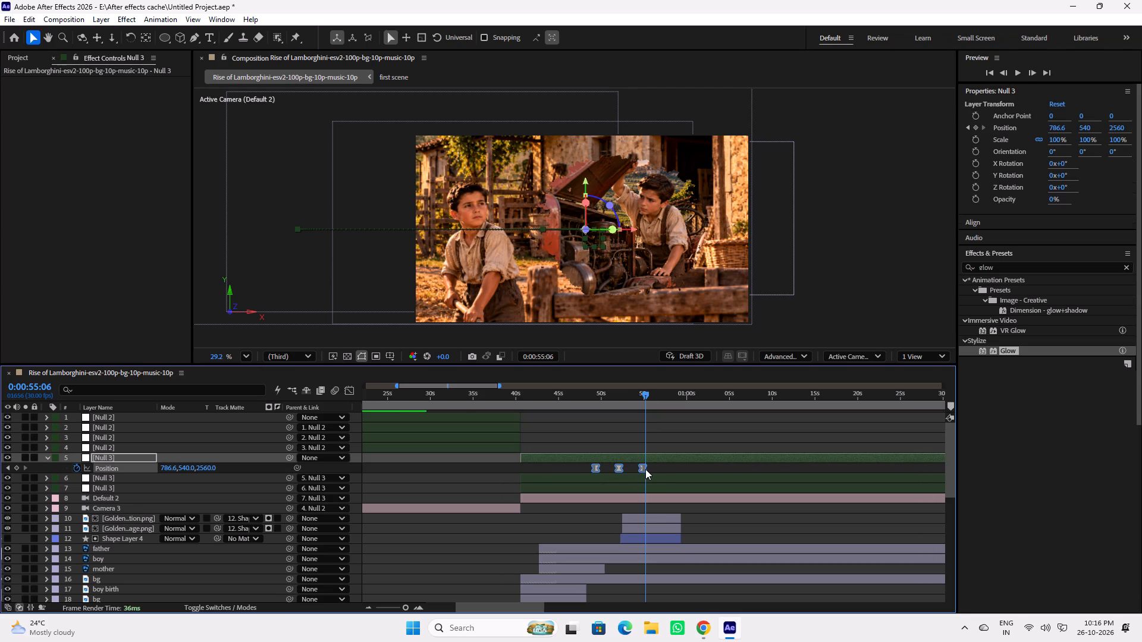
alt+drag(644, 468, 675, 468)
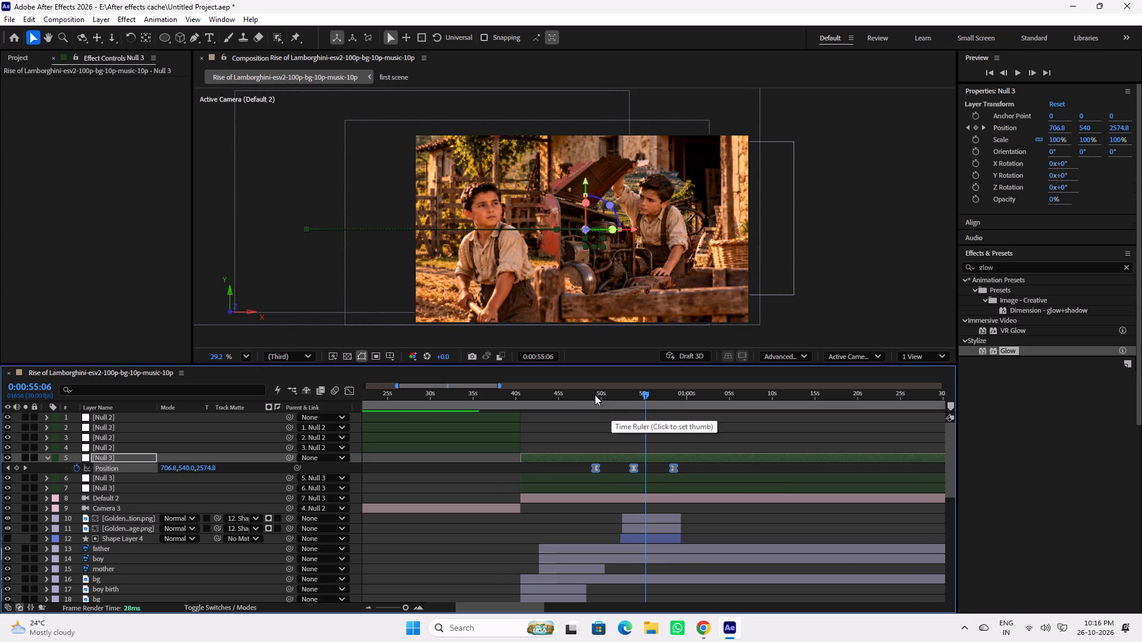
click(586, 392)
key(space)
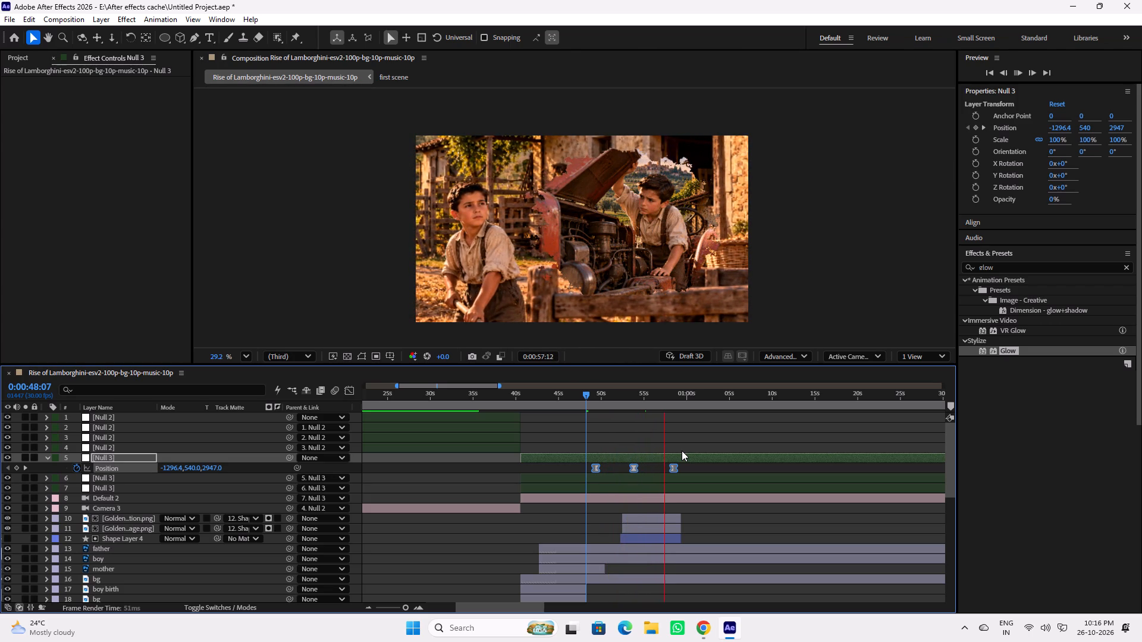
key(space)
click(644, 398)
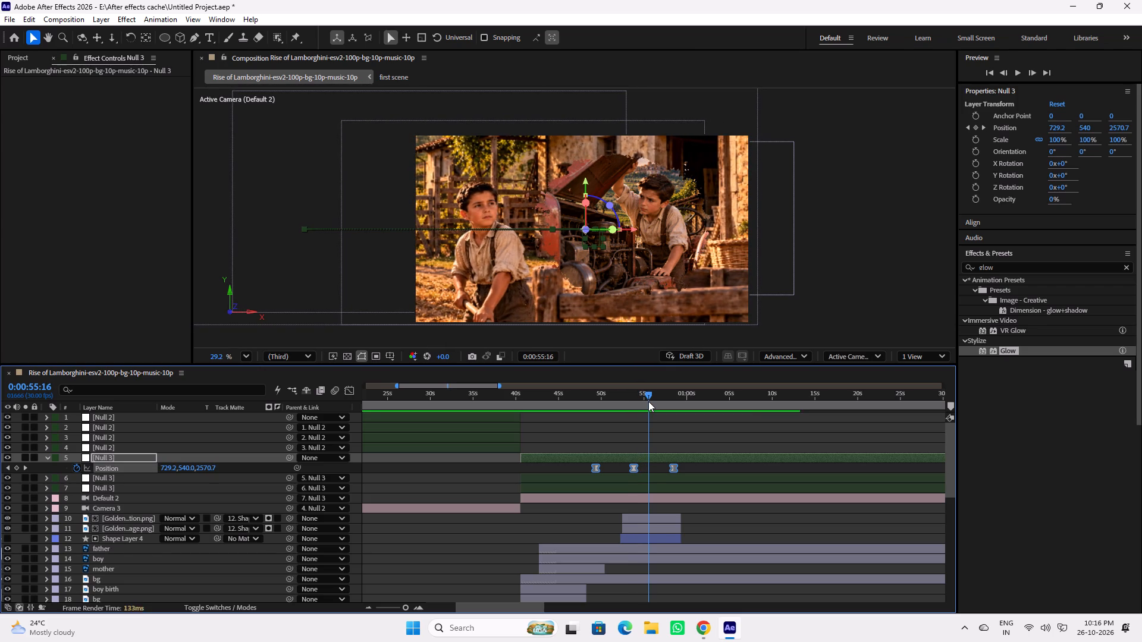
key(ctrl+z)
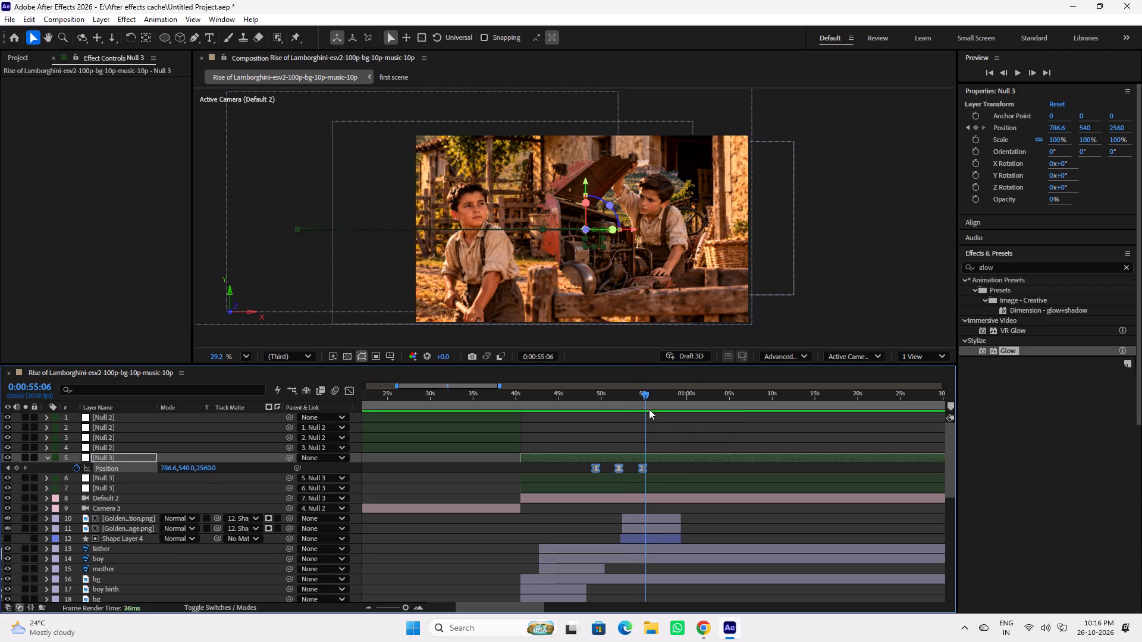
Stretch Null 3's three Position keyframes slightly, keeping the first in place and ending the last at about 0:55:17.
drag(645, 396, 673, 398)
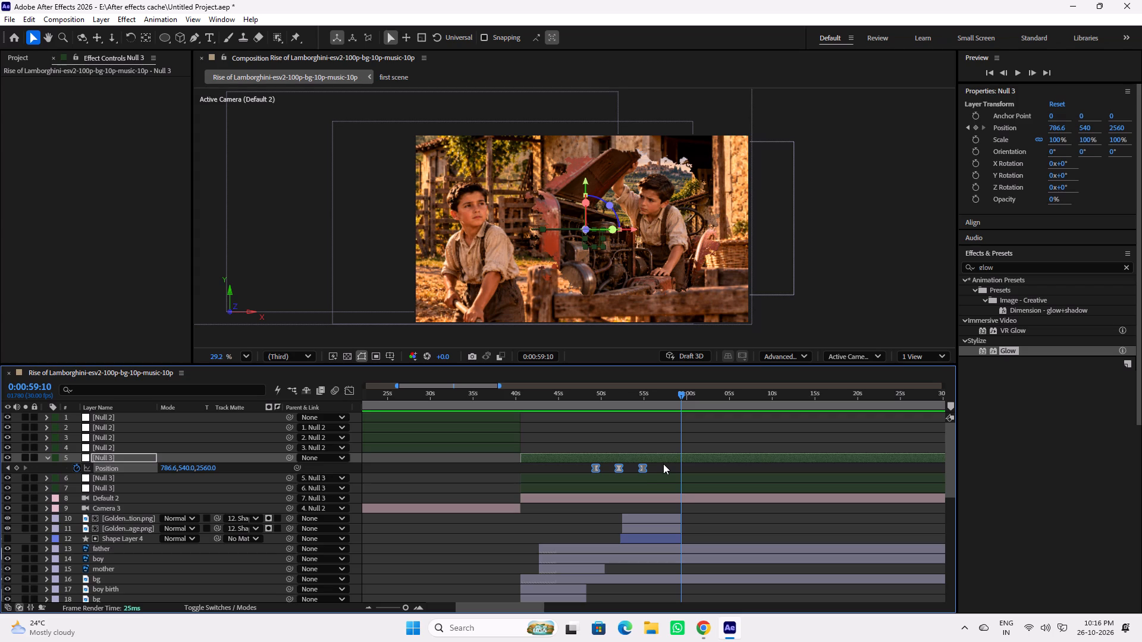
alt+drag(644, 468, 645, 468)
alt+drag(645, 468, 650, 470)
Add a Null 3 Position keyframe at 0:59:10 with Z at 2650 and preview the camera push from 0:48:03.
drag(208, 469, 212, 469)
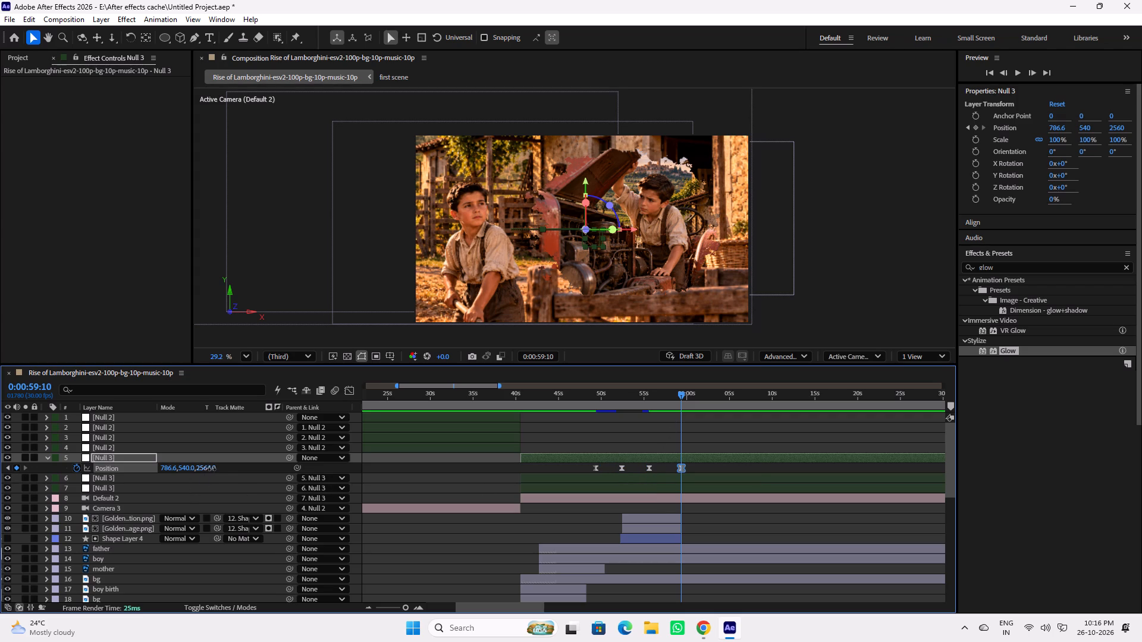
drag(212, 469, 250, 469)
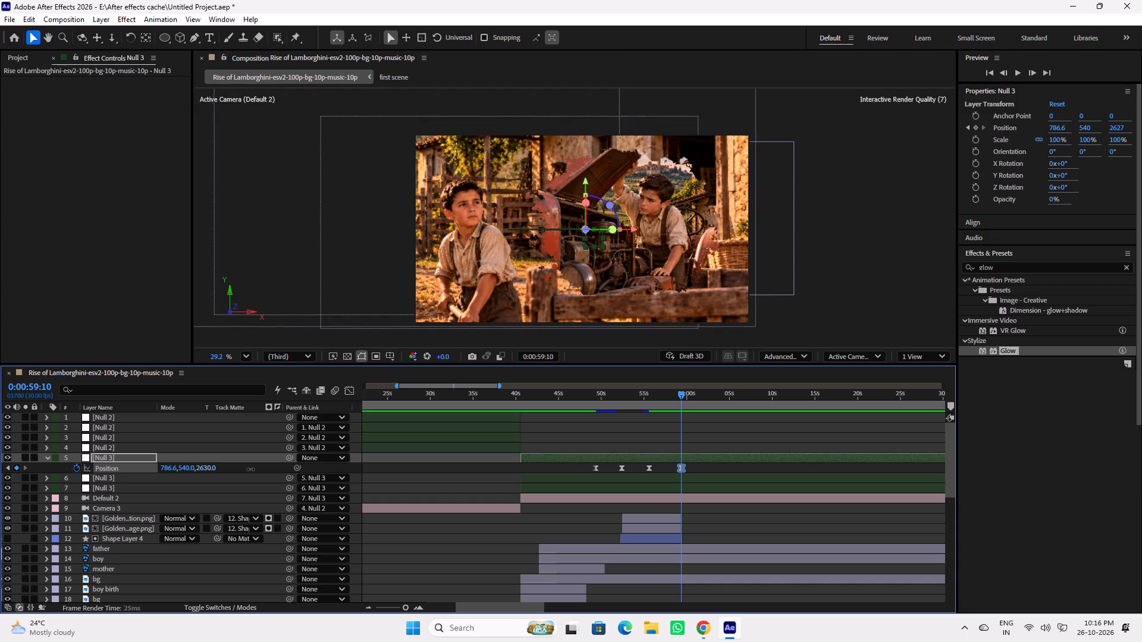
drag(250, 469, 261, 469)
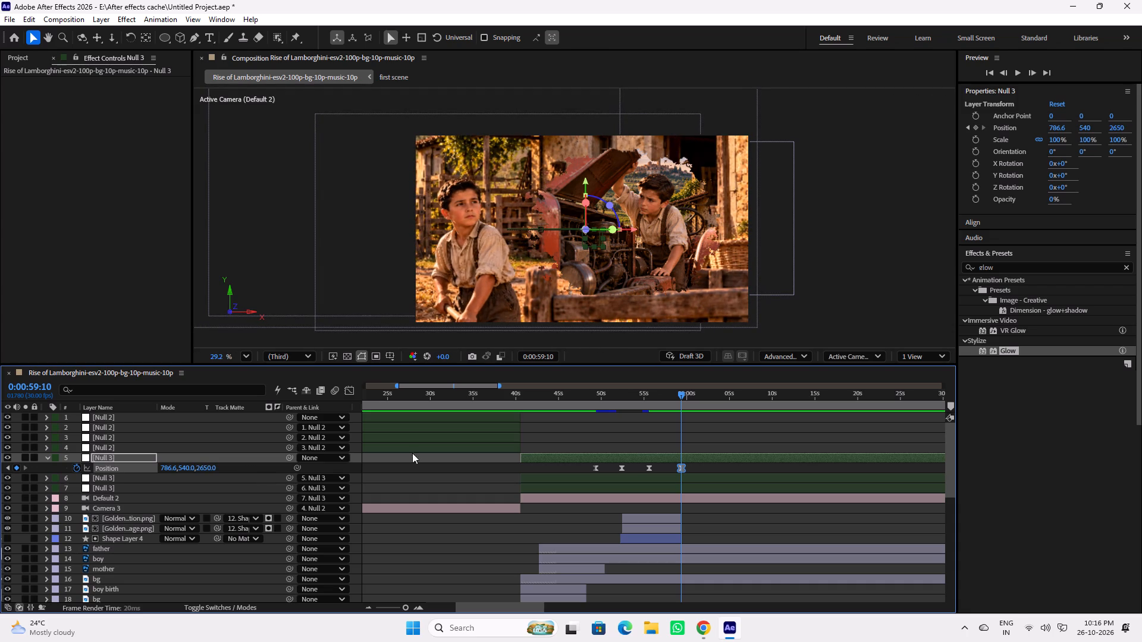
click(585, 392)
key(space)
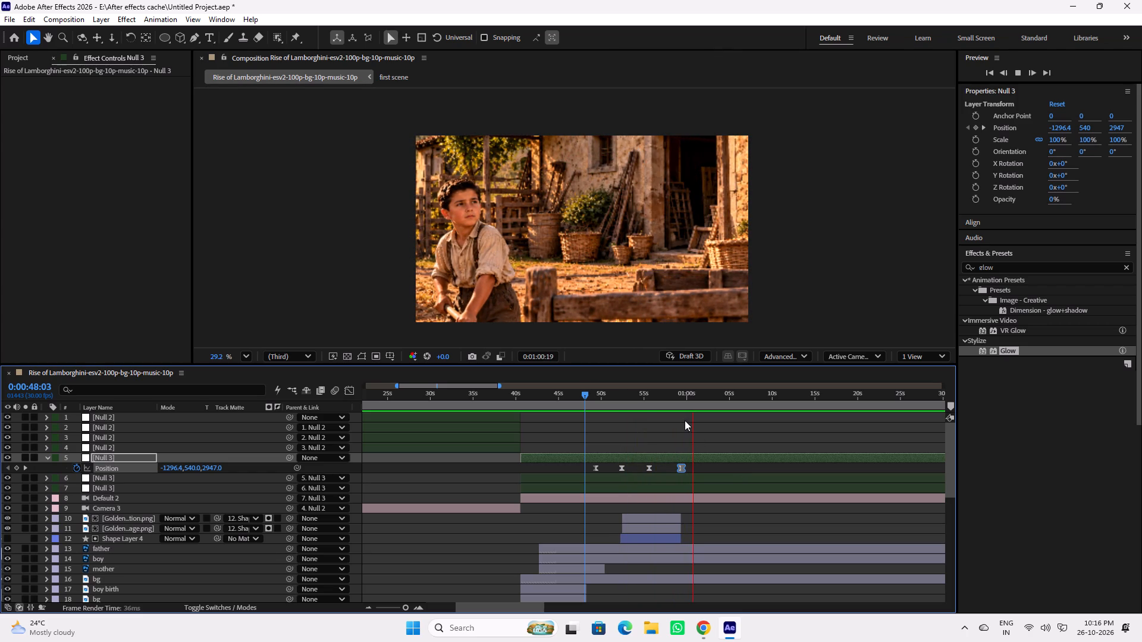
Set Null 3's Position Z to 2713 at the 0:59:10 keyframe and preview the camera push from 0:54:17.
drag(673, 398, 679, 398)
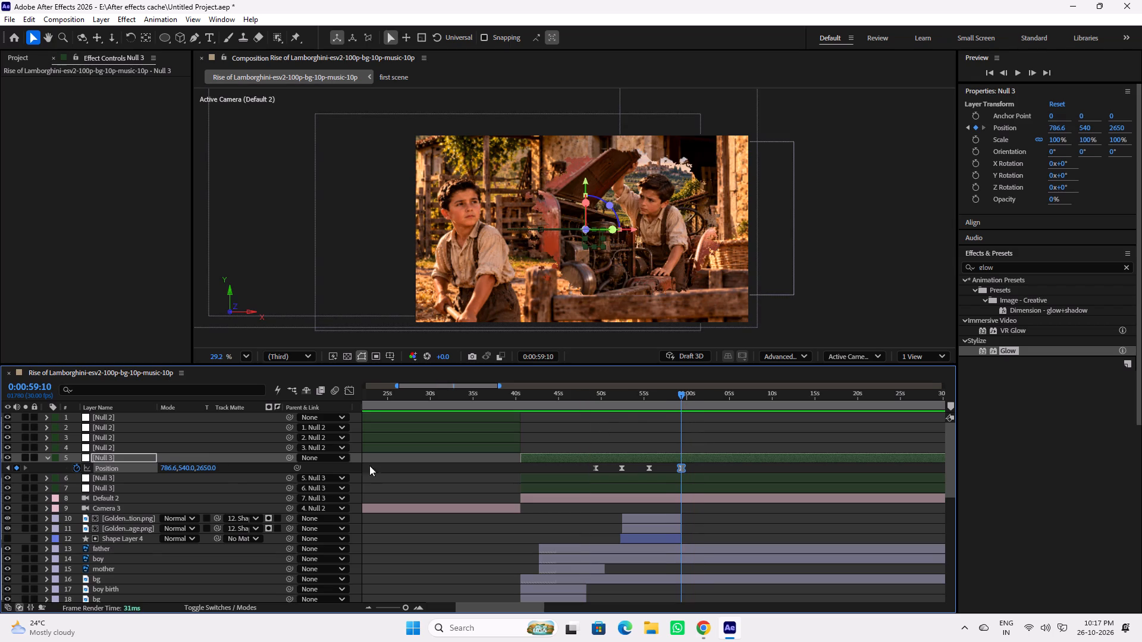
drag(206, 472, 228, 471)
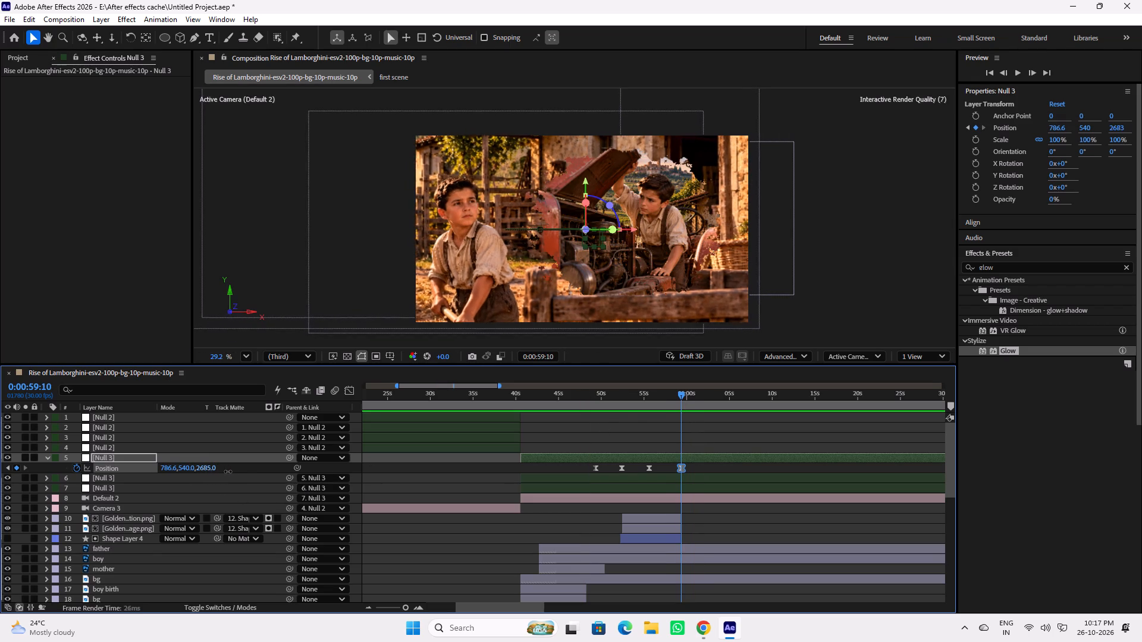
drag(228, 471, 243, 471)
click(651, 397)
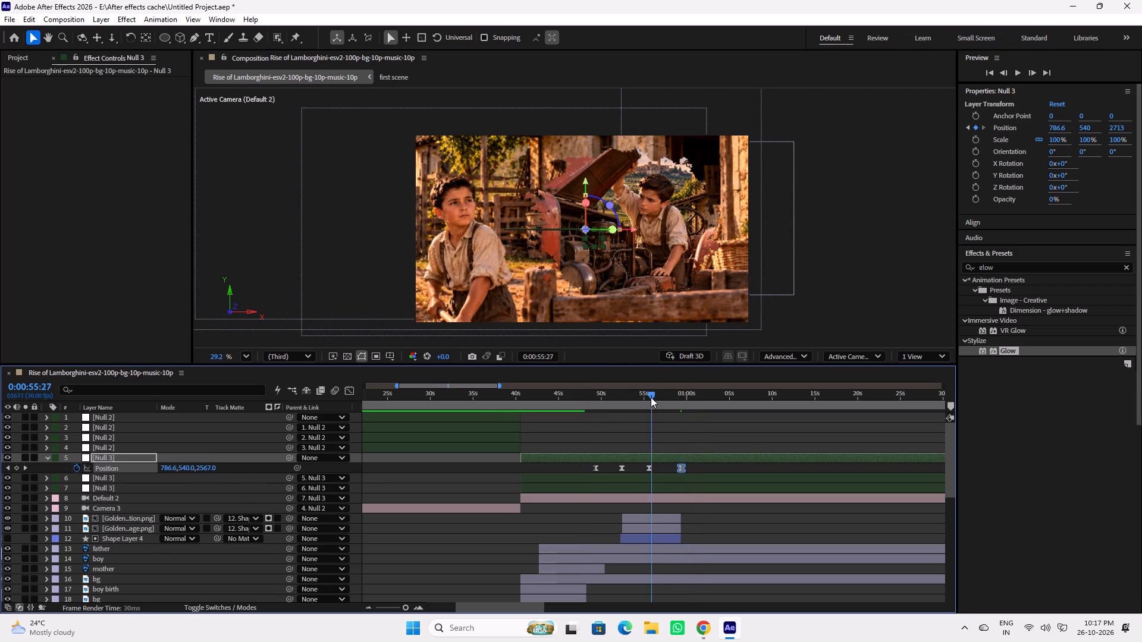
drag(648, 397, 638, 398)
key(space)
key(space)
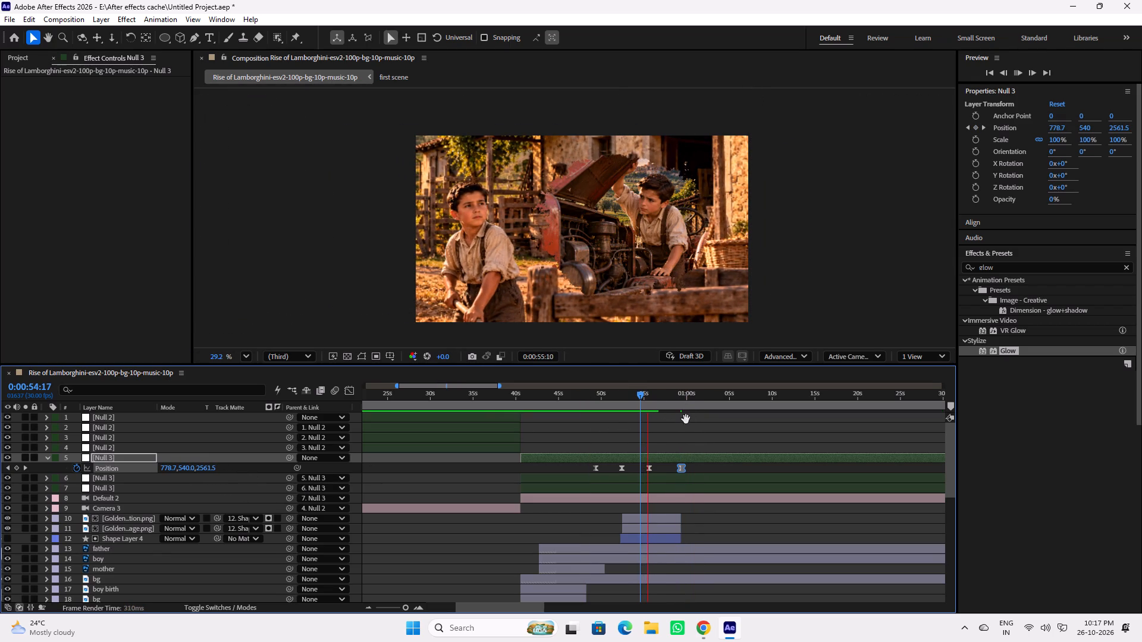
Apply the Glow effect to Shape Layer 4.
drag(1011, 350, 674, 540)
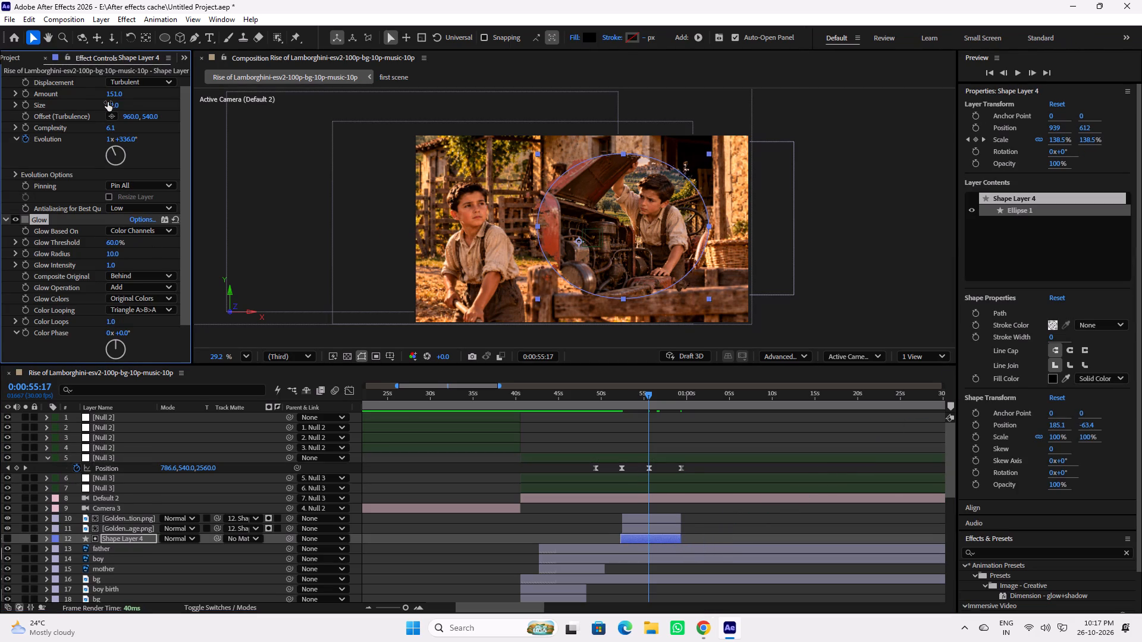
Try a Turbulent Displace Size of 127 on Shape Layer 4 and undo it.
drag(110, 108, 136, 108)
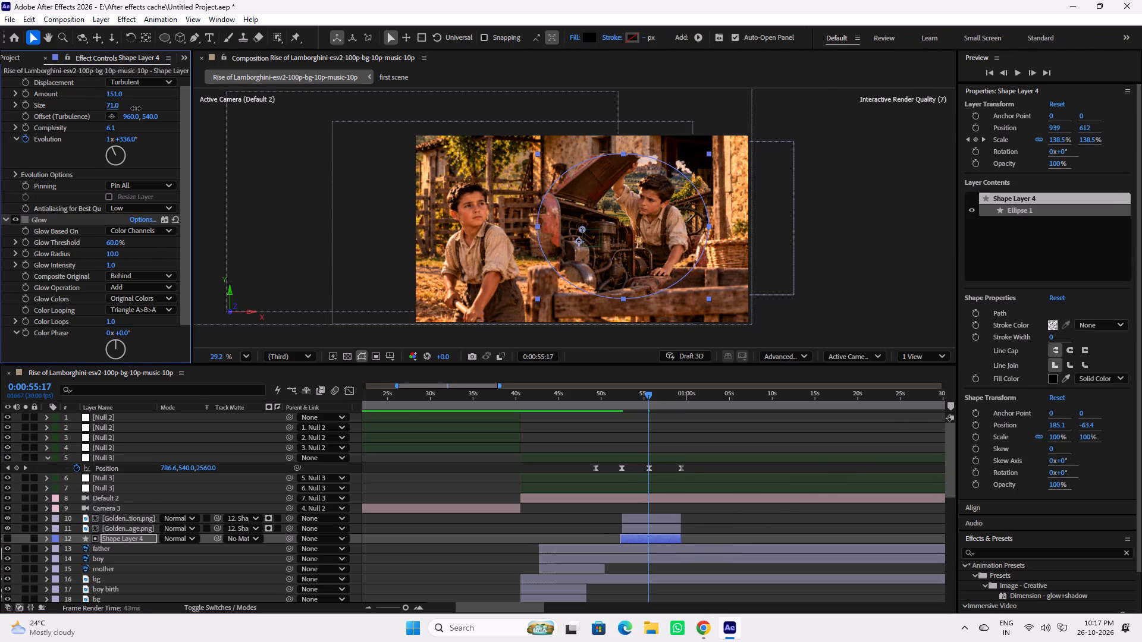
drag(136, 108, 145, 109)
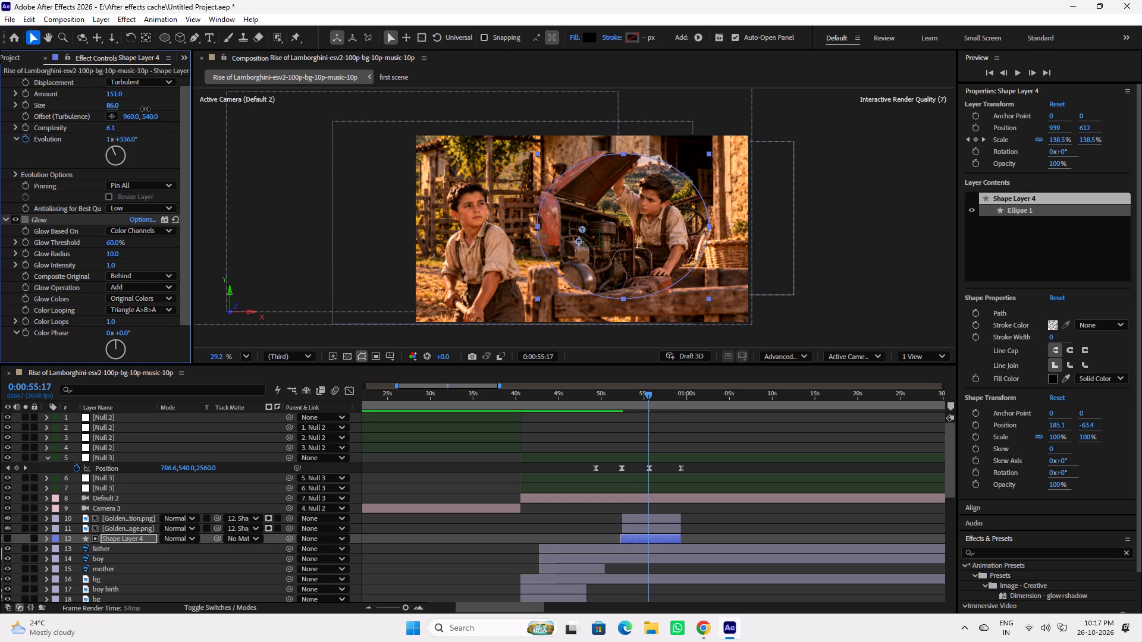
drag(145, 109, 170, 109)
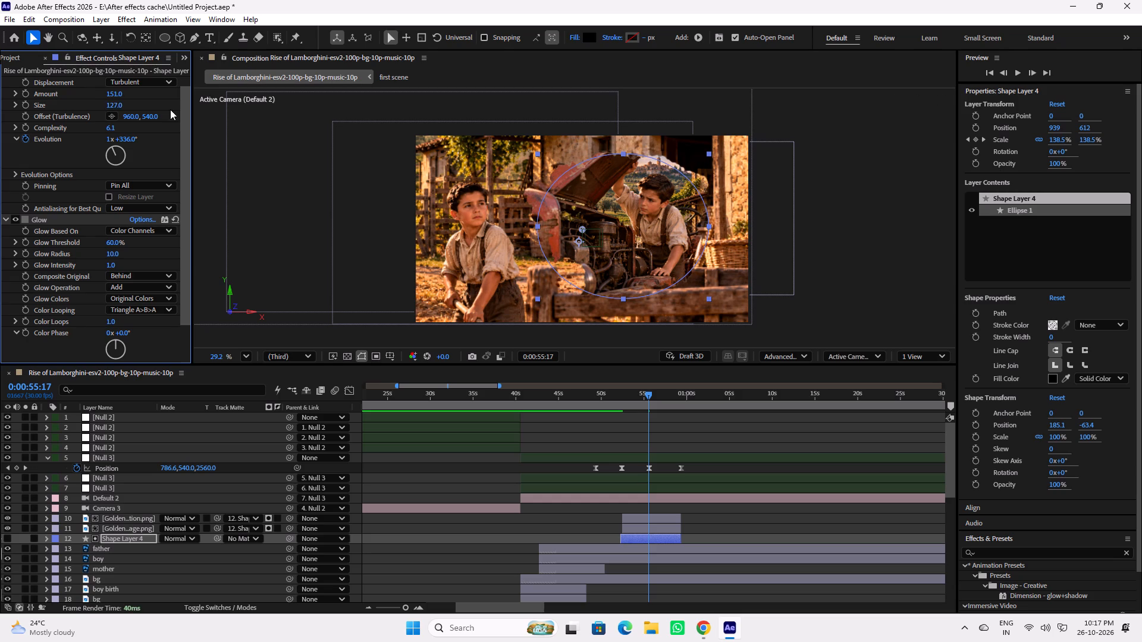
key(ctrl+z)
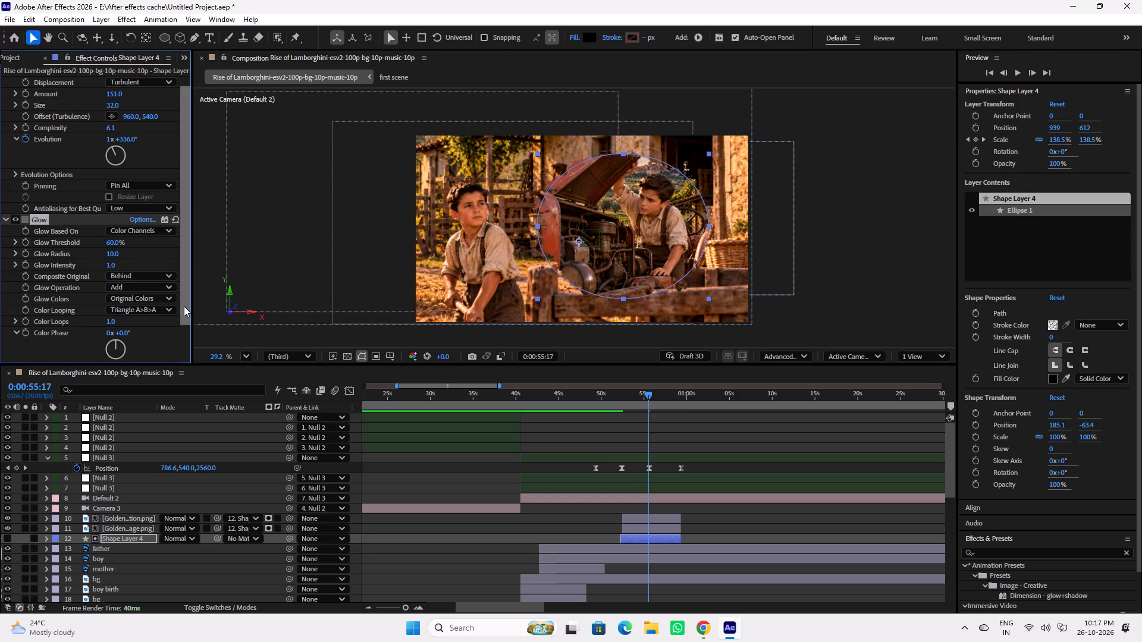
Set Shape Layer 4's Glow Radius to 171 and review the circular reveal between 0:52:00 and 0:55:04.
drag(113, 256, 196, 255)
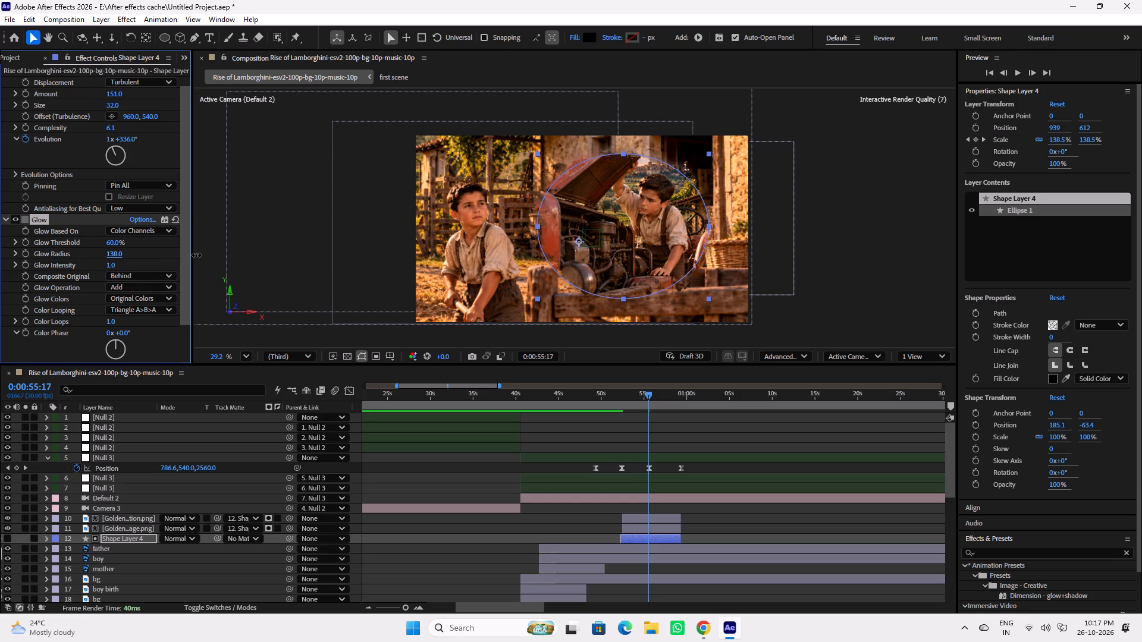
drag(196, 255, 259, 256)
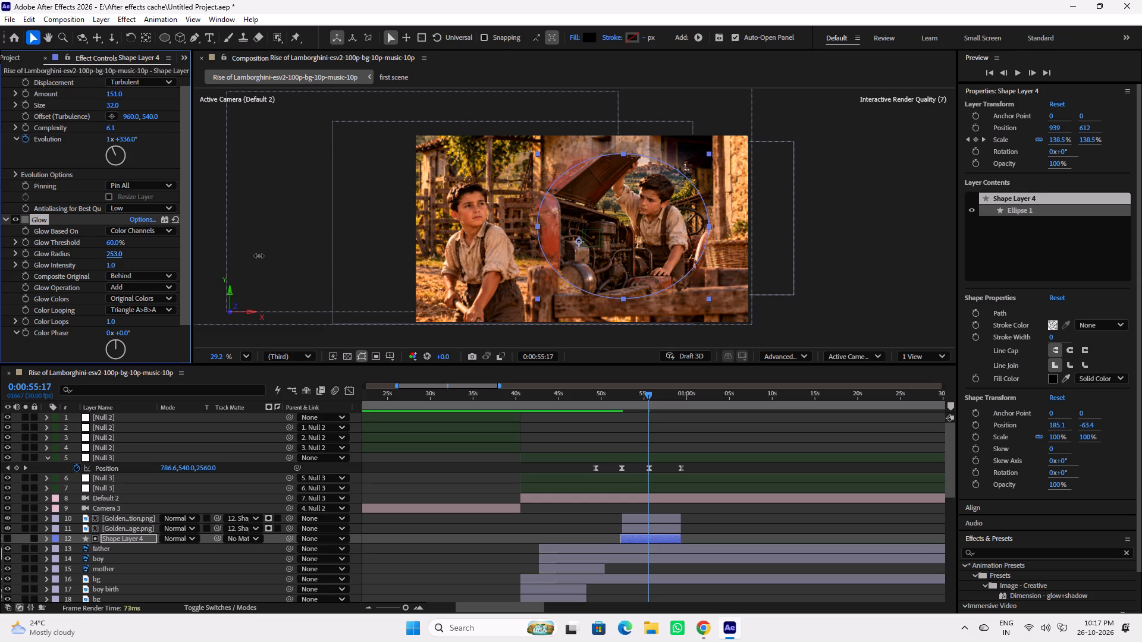
drag(259, 256, 217, 256)
drag(217, 256, 211, 257)
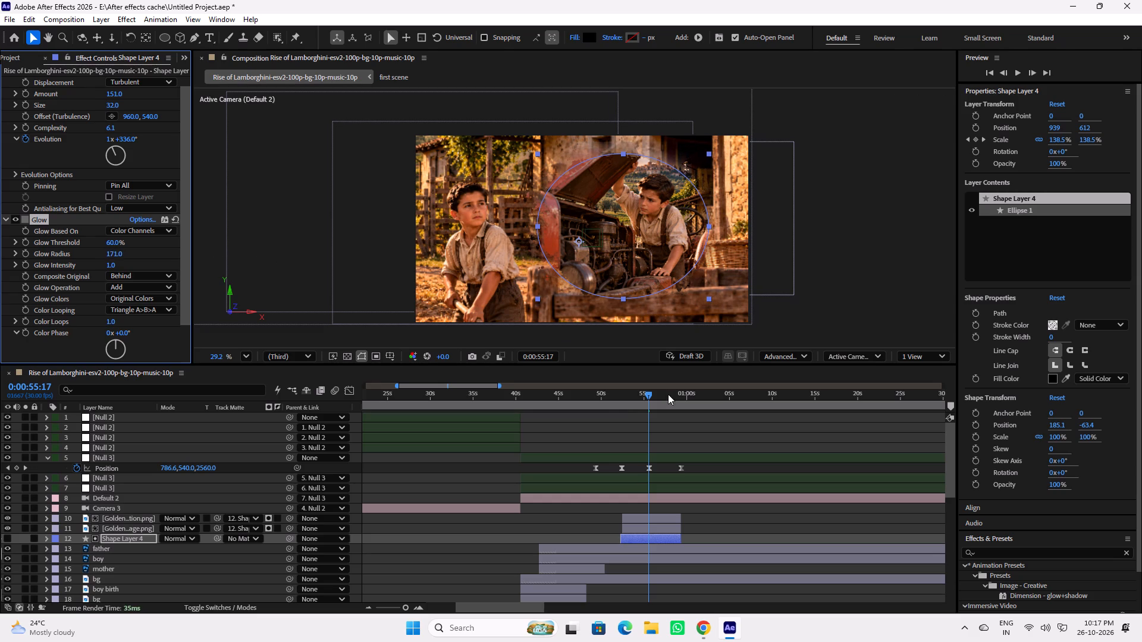
drag(629, 392, 618, 396)
key(space)
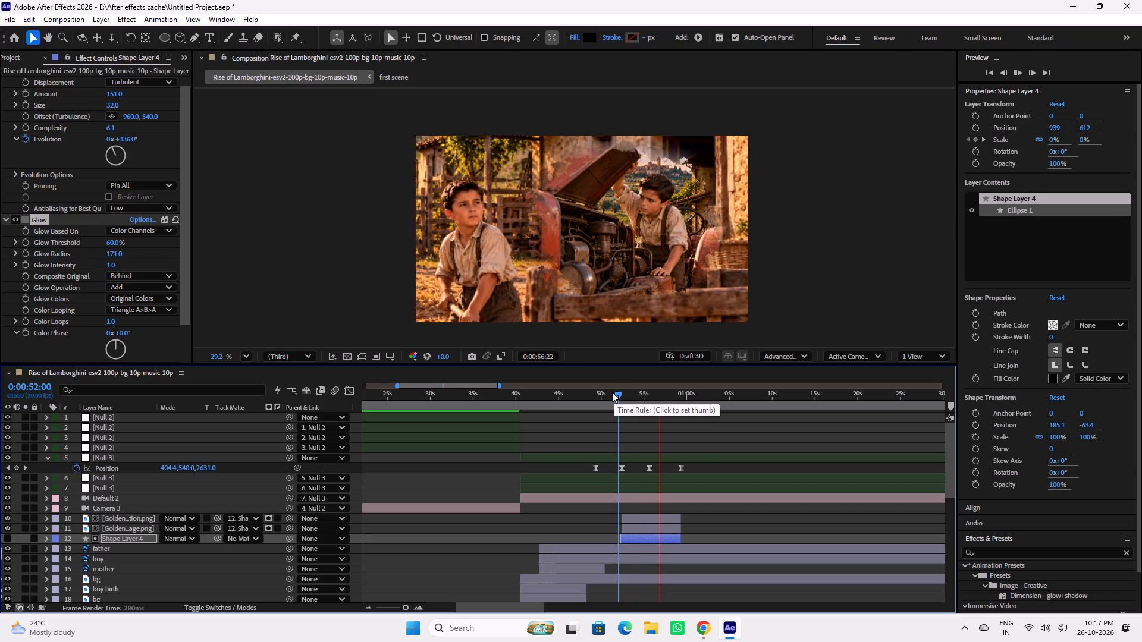
drag(610, 392, 635, 395)
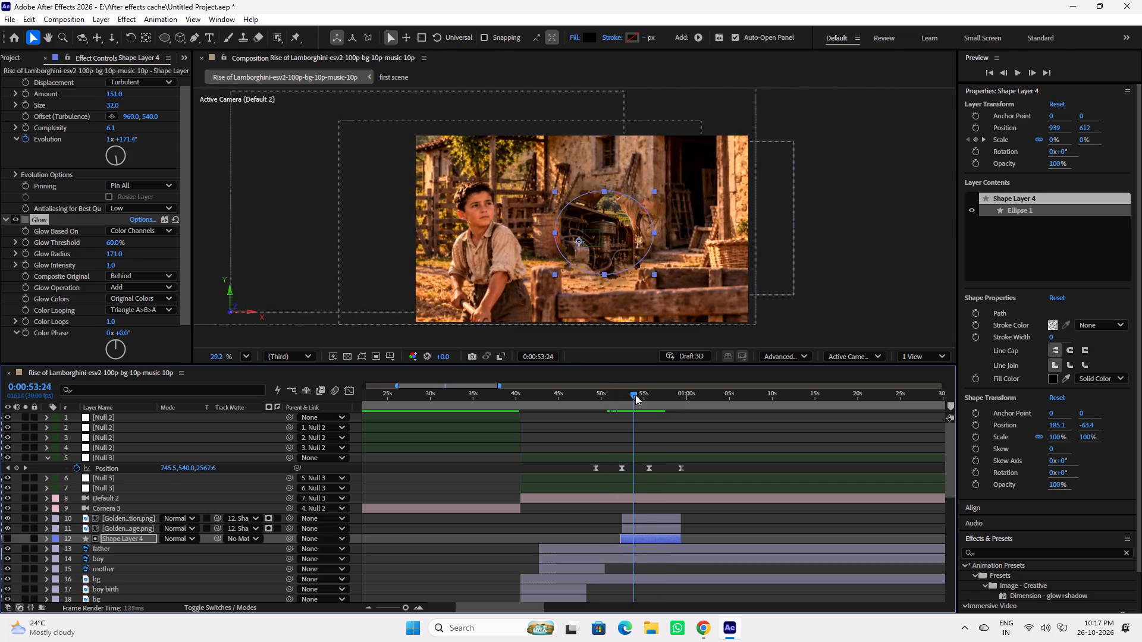
drag(635, 395, 647, 395)
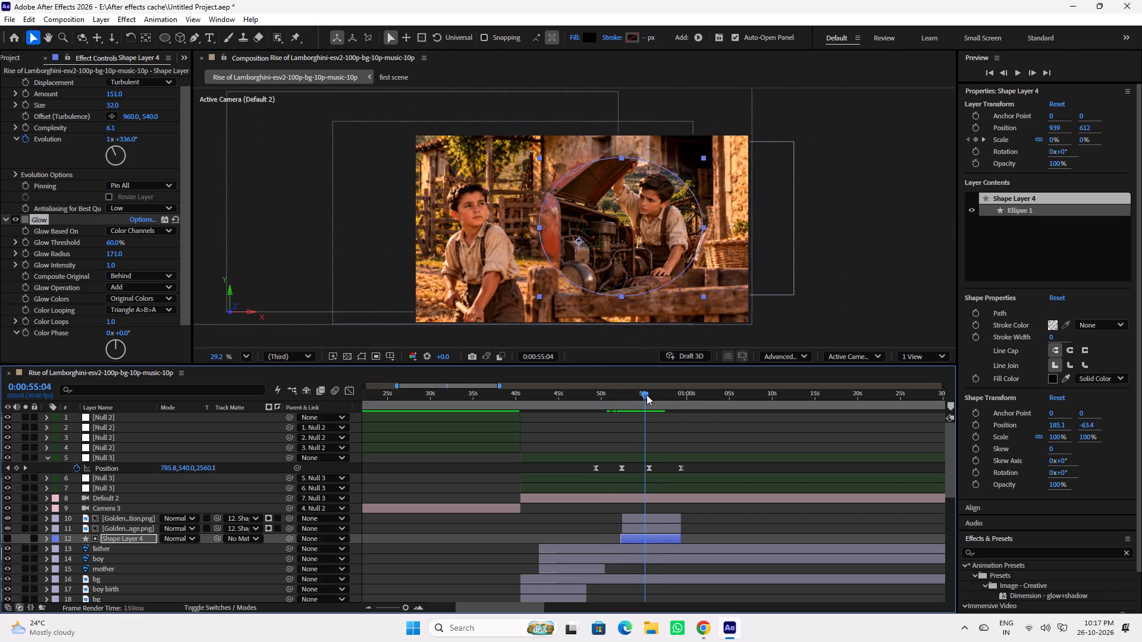
Preview the end of the circular reveal and camera push from 0:55:25 and save the project.
drag(647, 395, 667, 396)
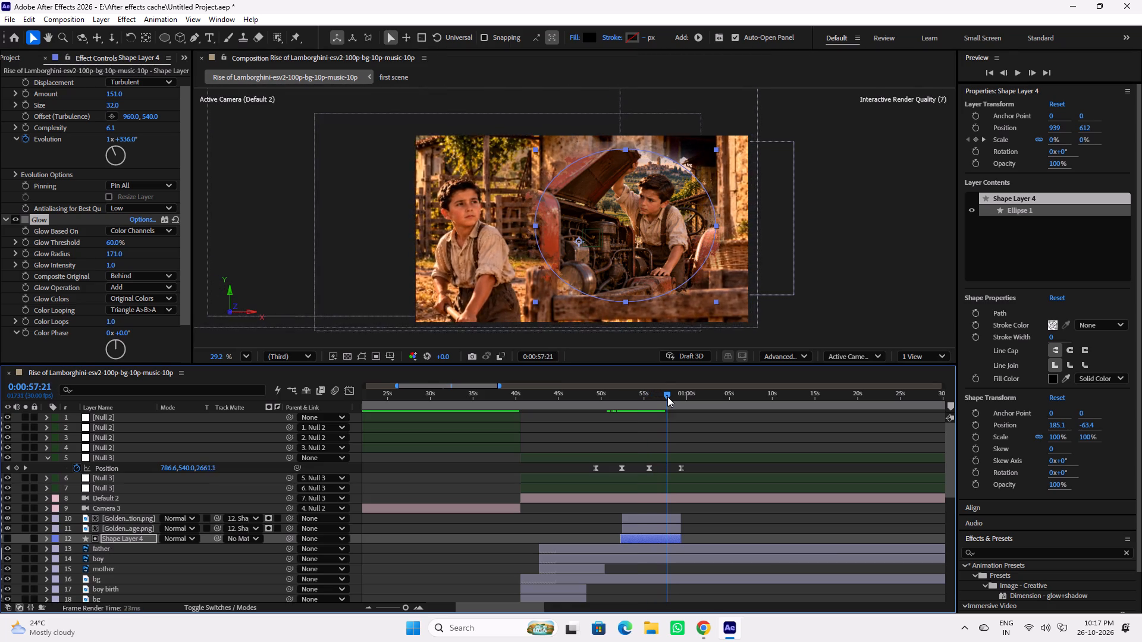
drag(667, 396, 663, 396)
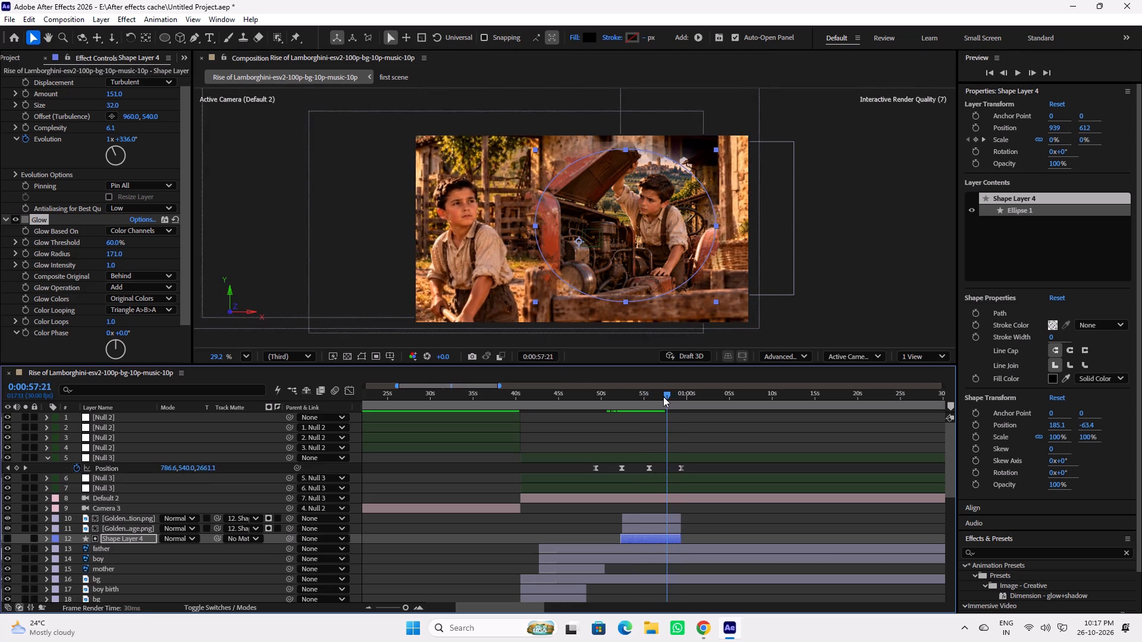
drag(663, 396, 651, 396)
key(space)
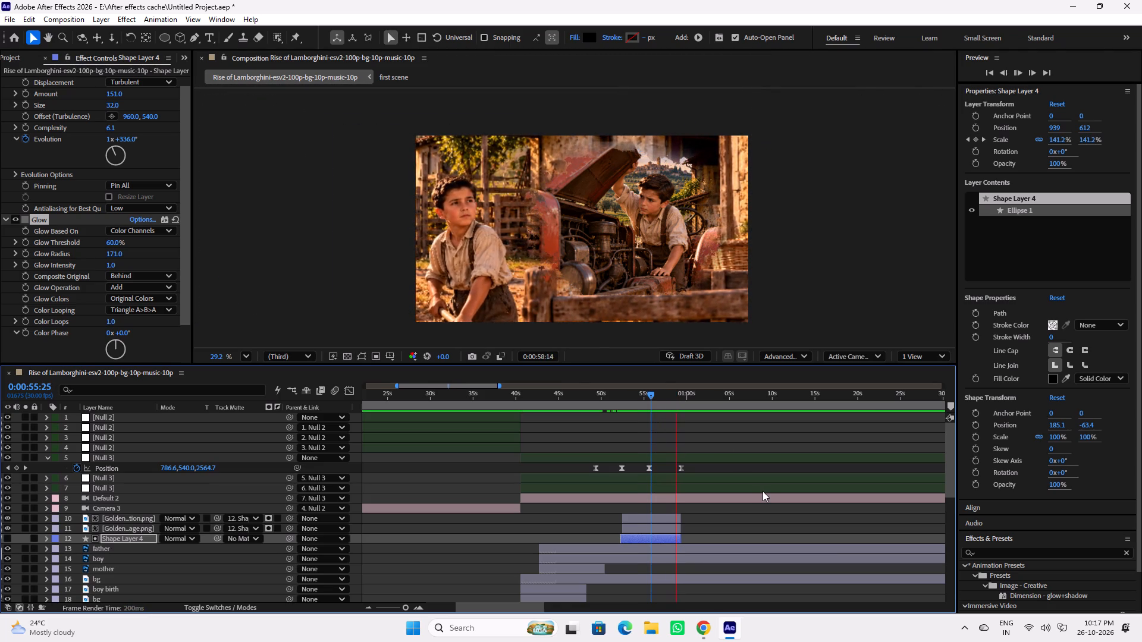
key(space)
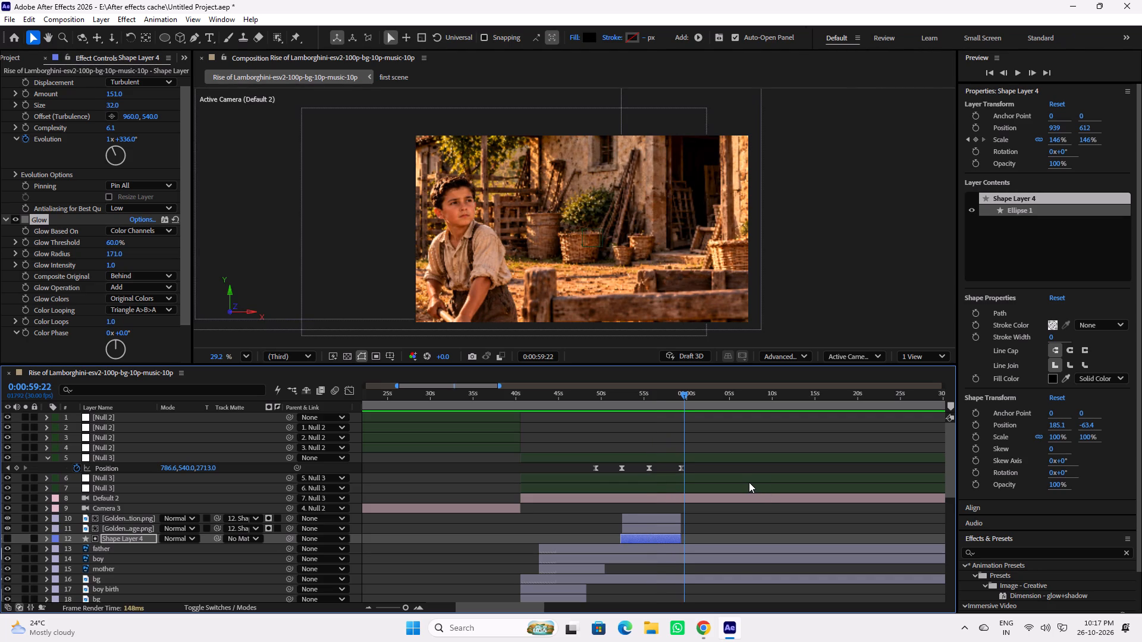
key(ctrl+s)
Play back the full circular reveal from 0:51:26 and save the project again.
drag(629, 393, 623, 392)
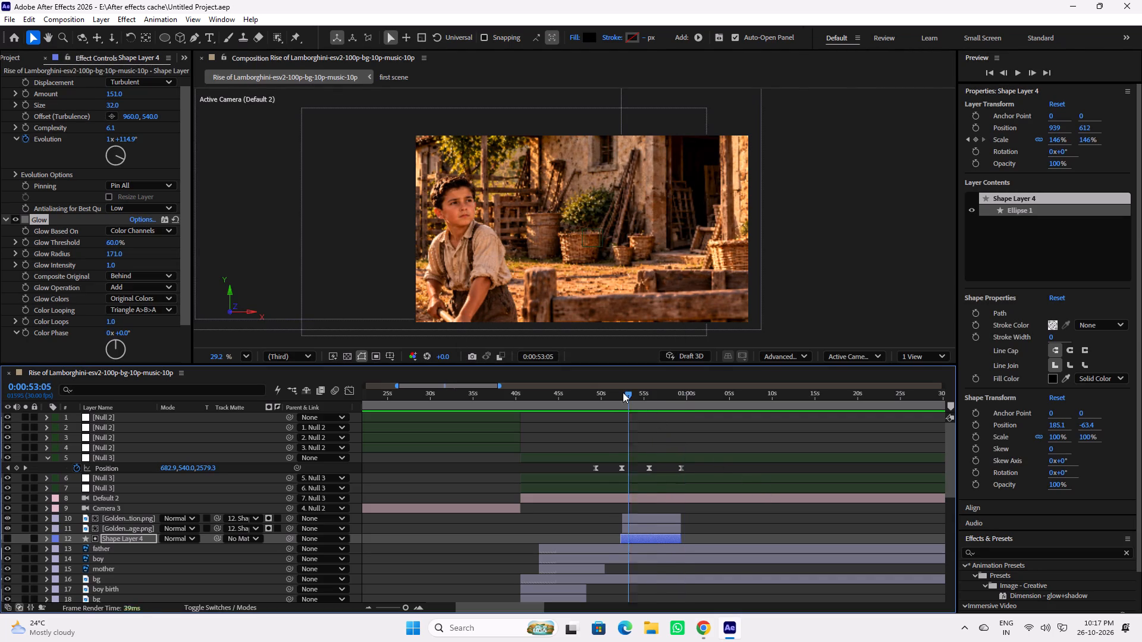
drag(623, 392, 617, 392)
key(space)
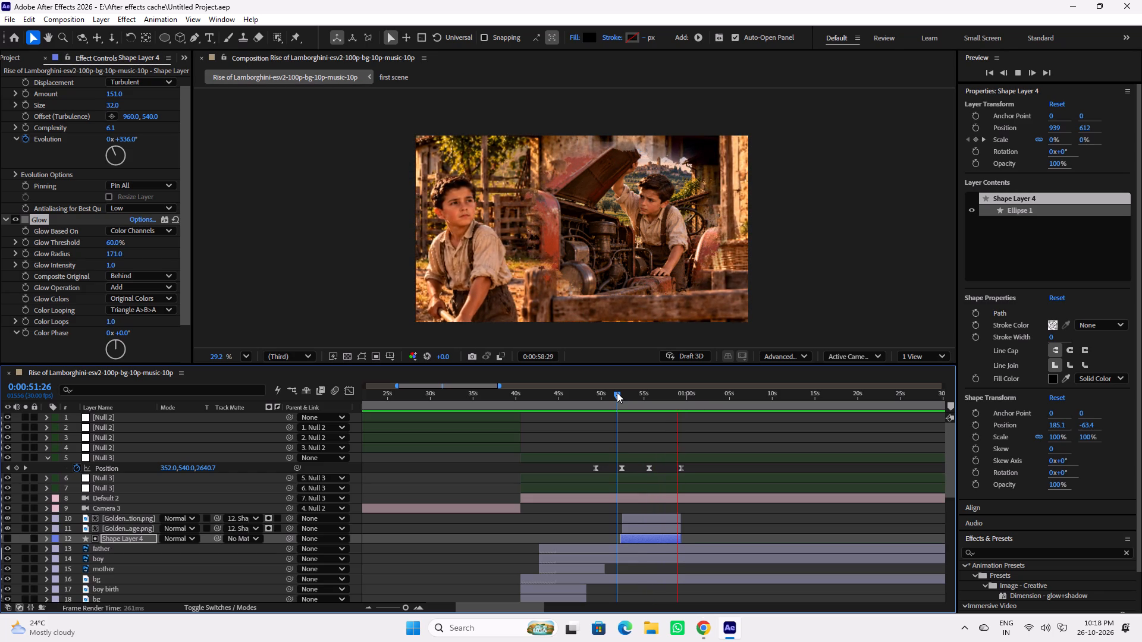
key(space)
key(ctrl+s)
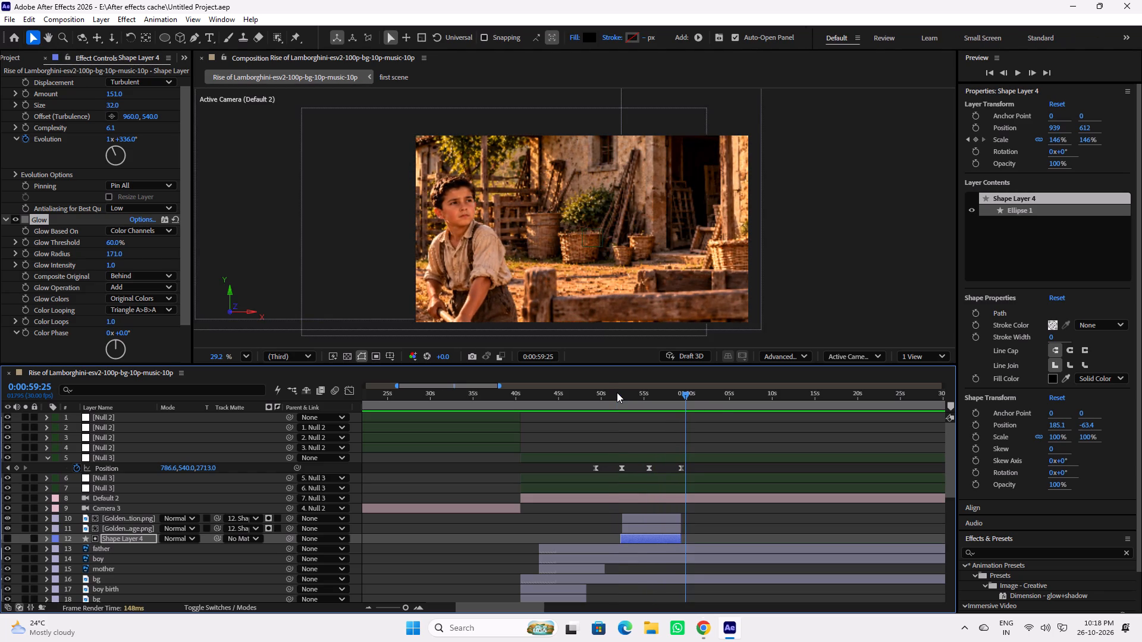
Scrub the scene between 0:49:19 and 0:59:11, deselect Shape Layer 4 and save the project.
drag(600, 395, 597, 395)
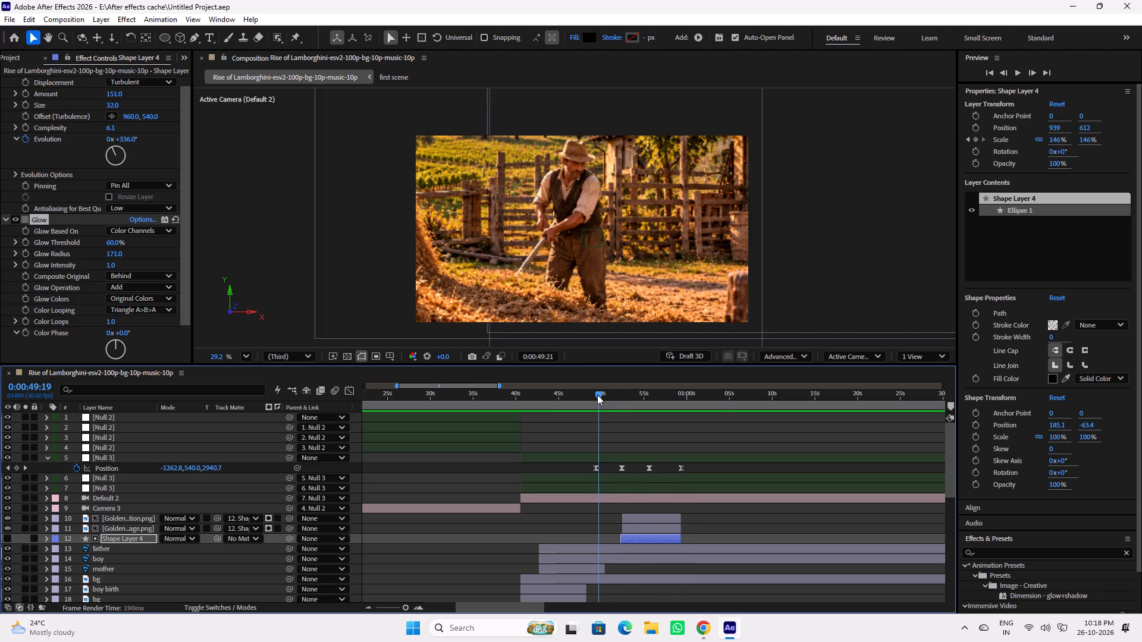
drag(597, 395, 684, 396)
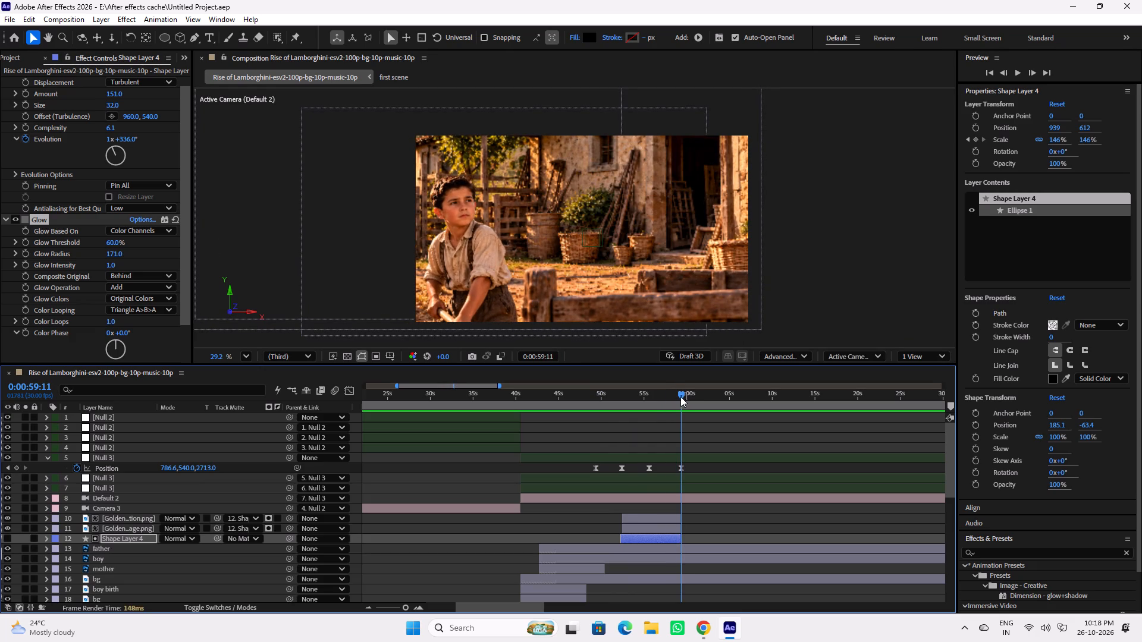
drag(677, 395, 661, 395)
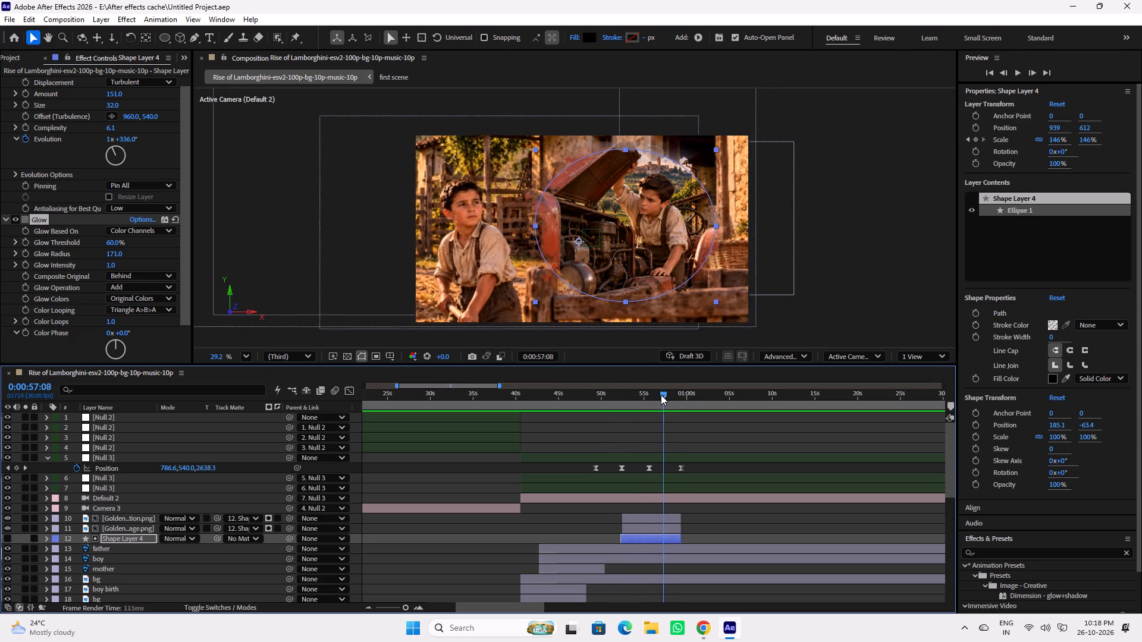
drag(661, 395, 663, 395)
click(616, 448)
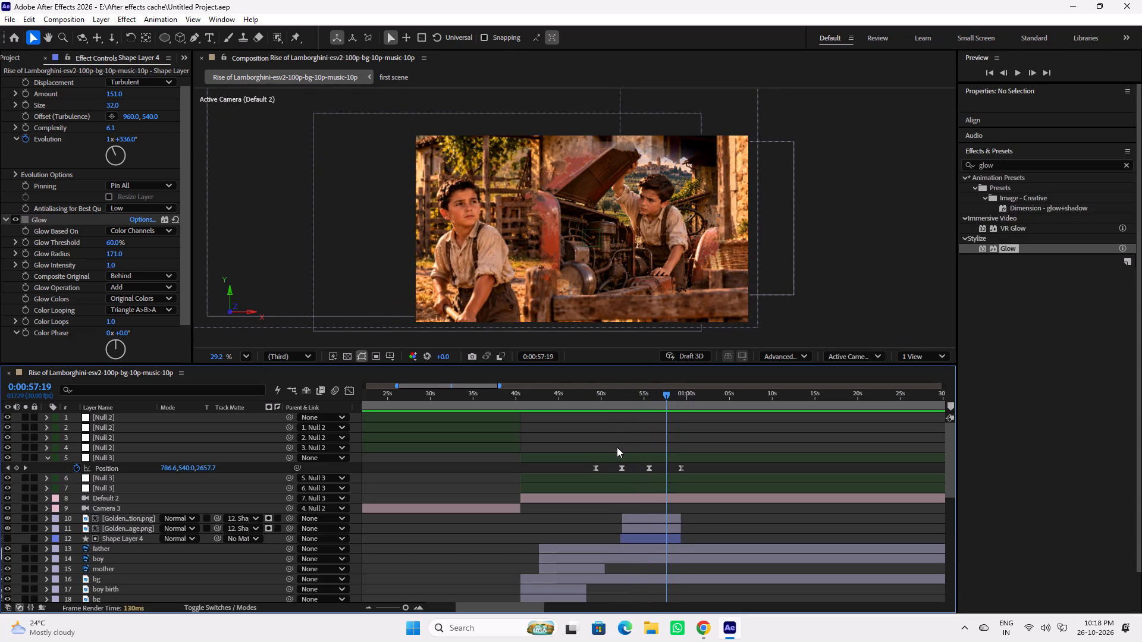
key(ctrl+s)
Play back the footage after the reveal from 0:59:10, park the playhead at 0:59:11 and save the project.
drag(653, 391, 677, 401)
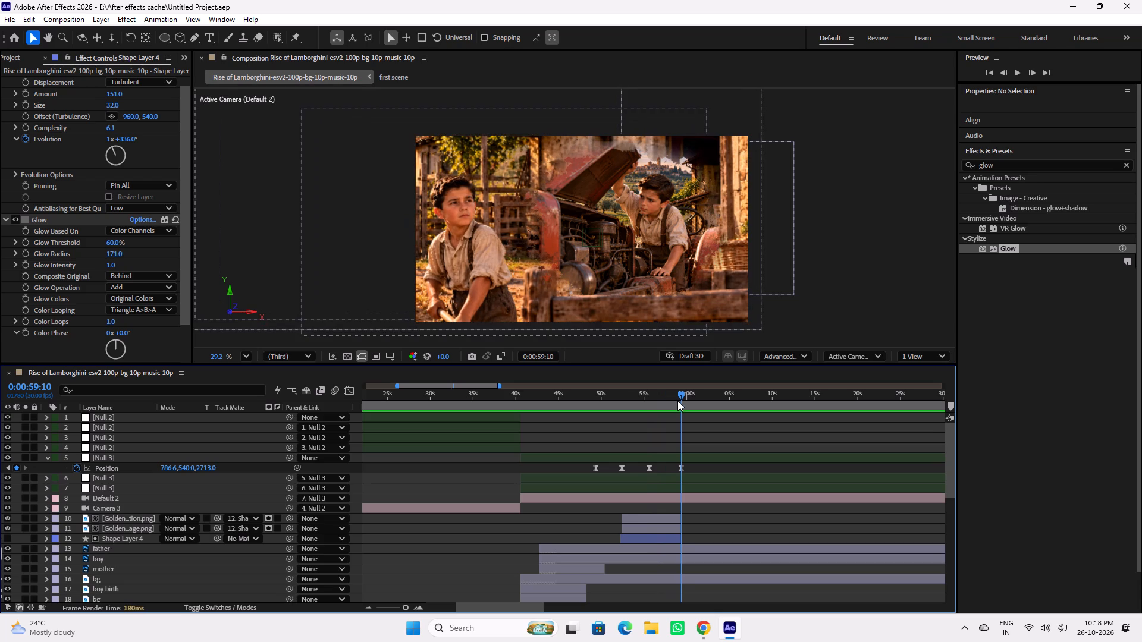
key(space)
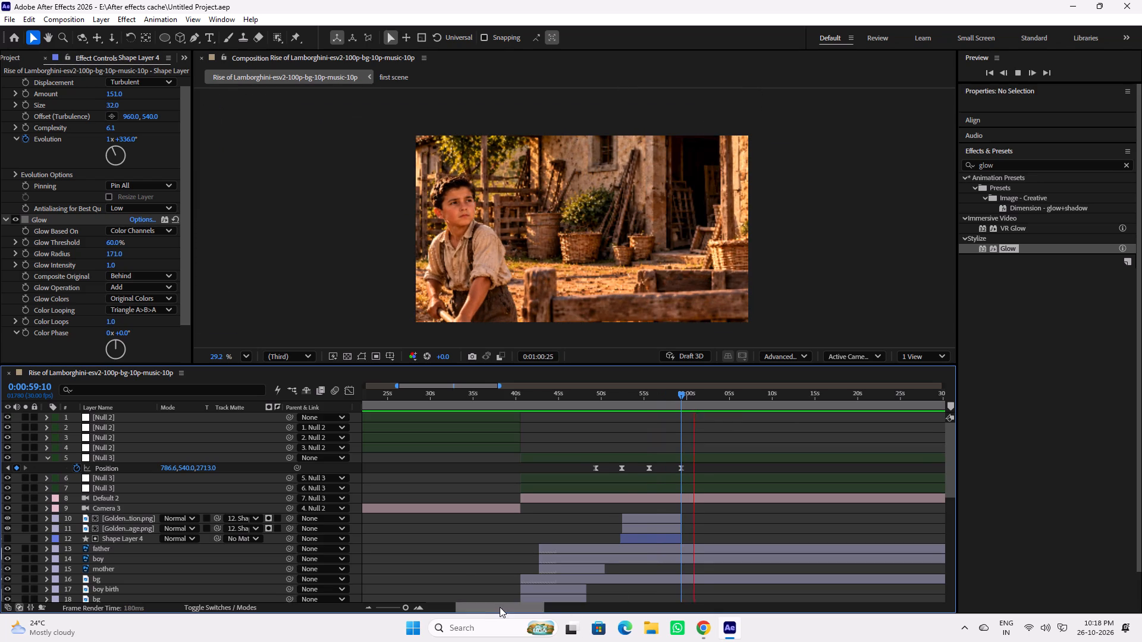
drag(500, 606, 522, 607)
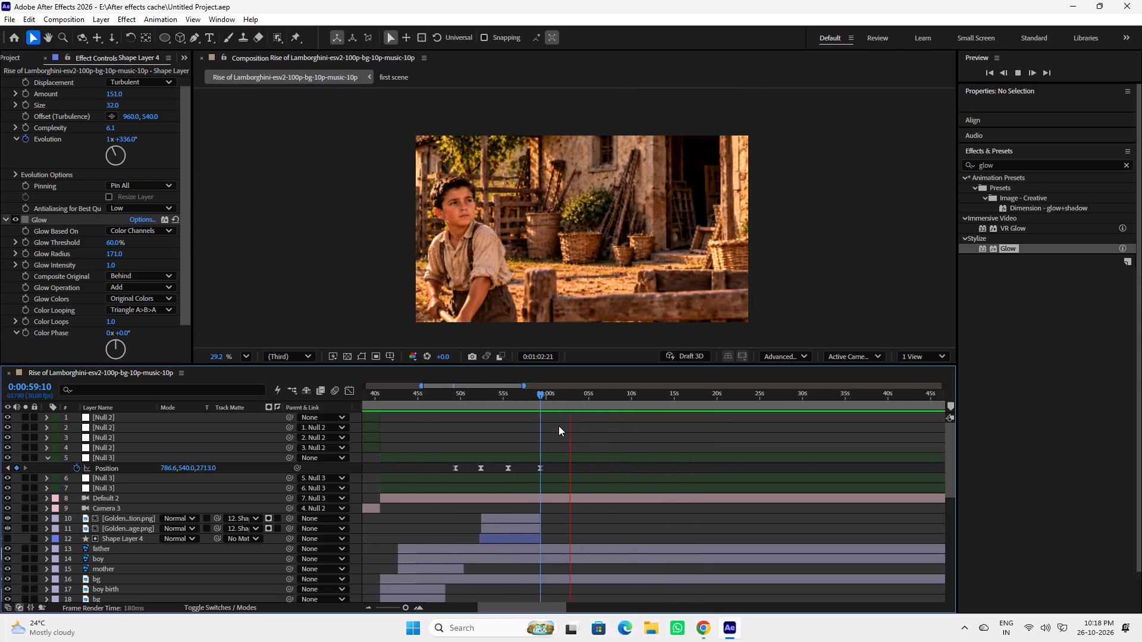
click(544, 396)
key(ctrl+s)
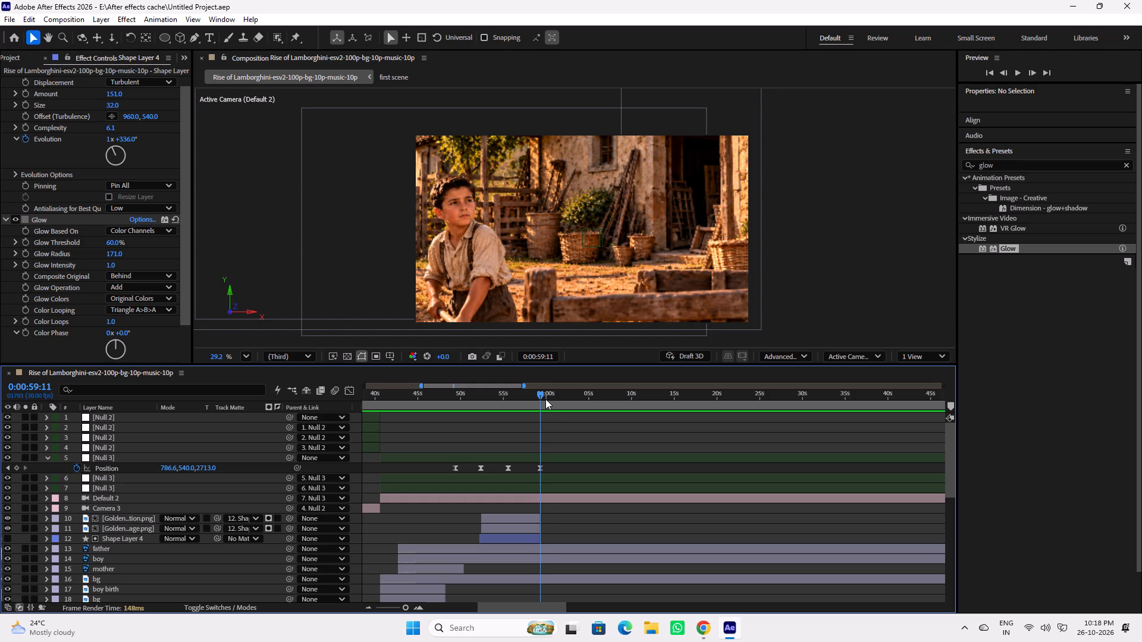
Switch to Chrome and check the open Pinterest farming background results.
click(704, 626)
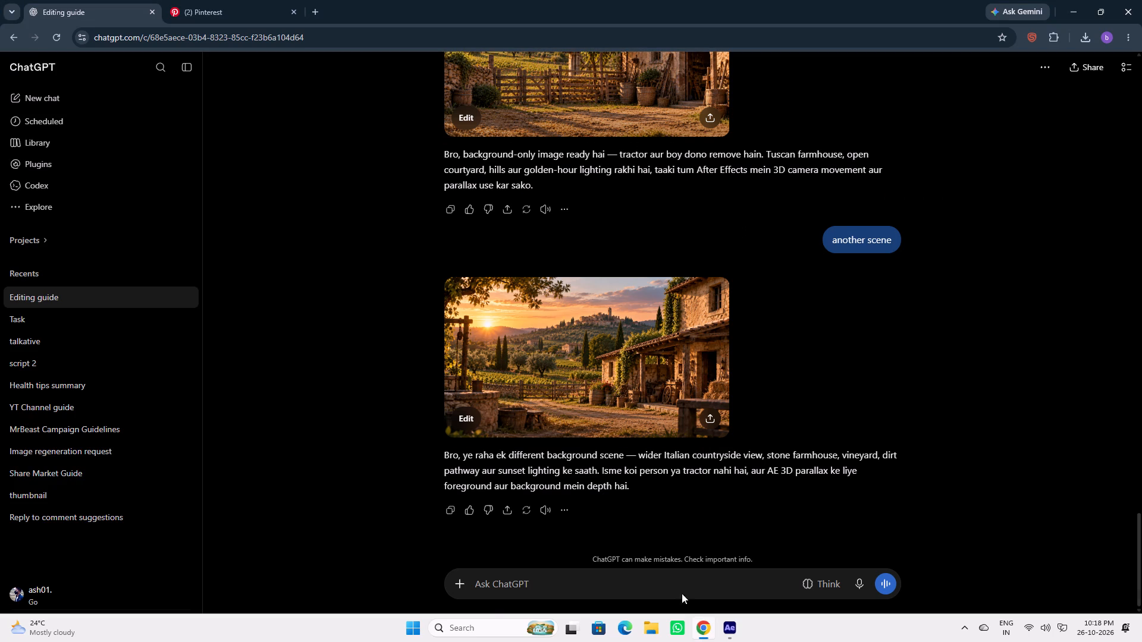
click(255, 0)
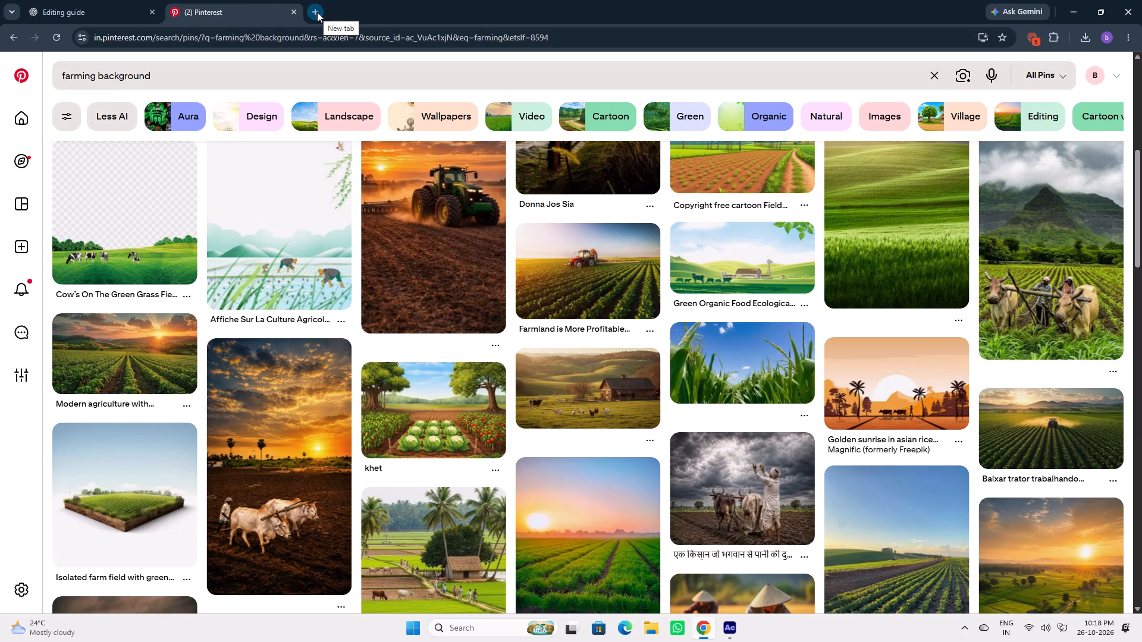
right_click(317, 12)
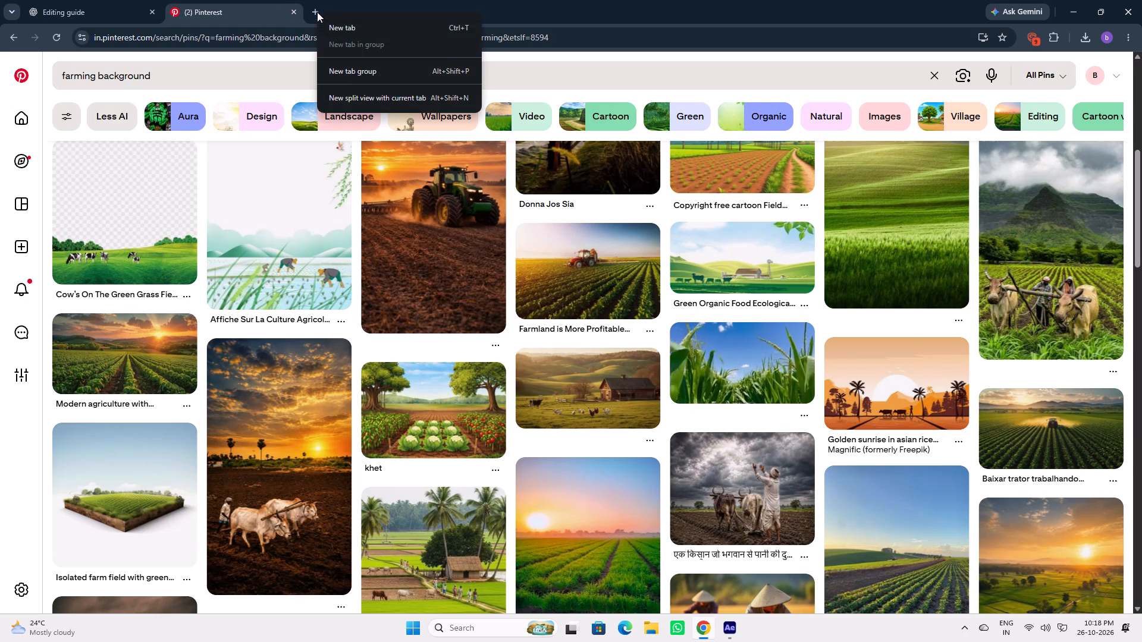
click(574, 12)
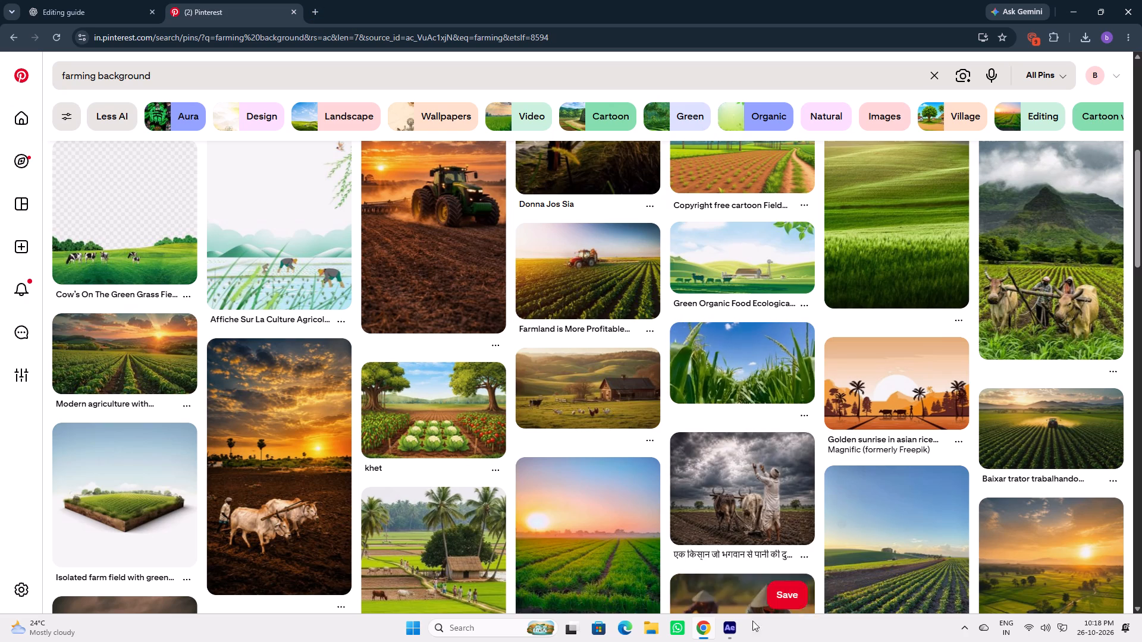
Return to After Effects and play the composition from 0:59:11.
click(735, 631)
key(space)
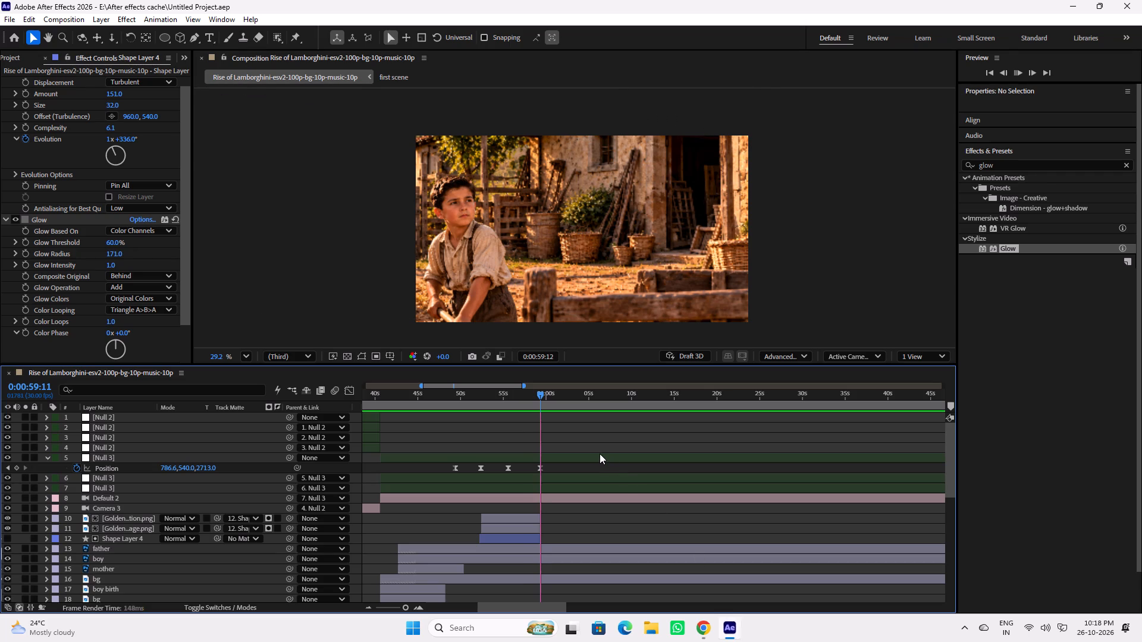